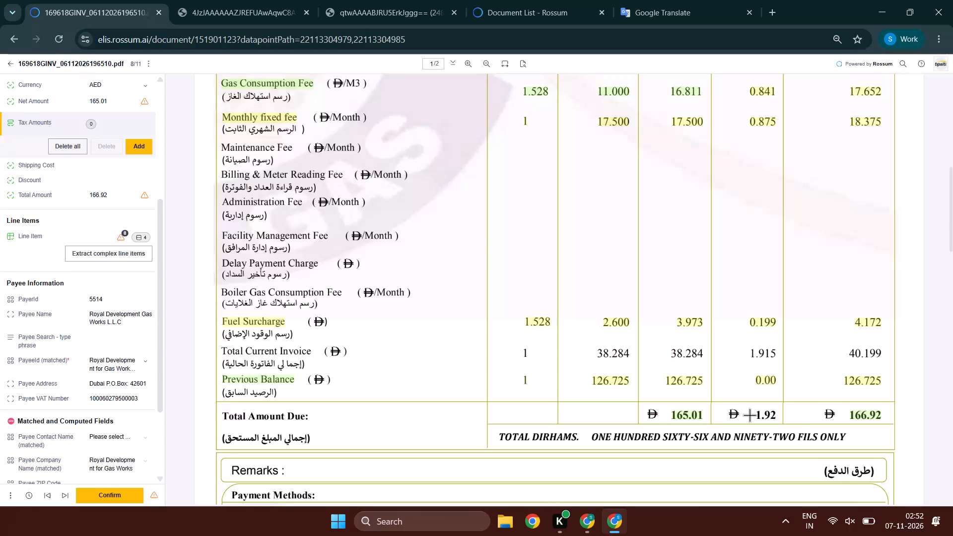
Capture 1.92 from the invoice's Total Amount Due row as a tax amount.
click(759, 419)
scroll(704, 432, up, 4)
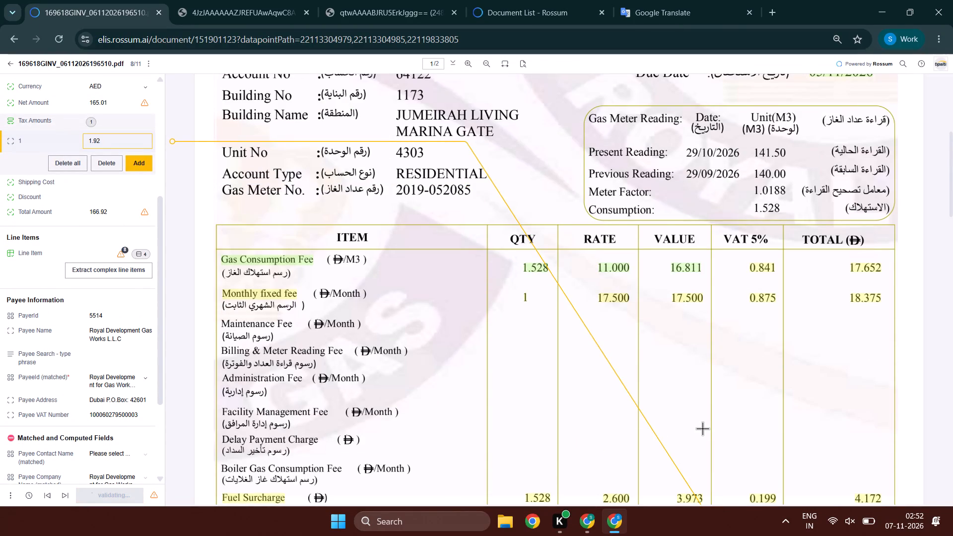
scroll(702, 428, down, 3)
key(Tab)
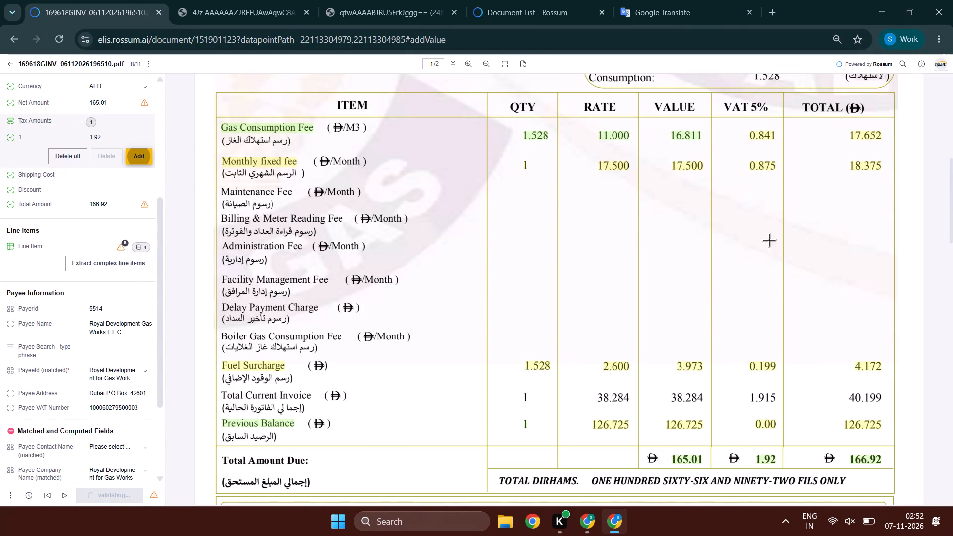
Open the extracted line items and compare their quantities, rates and amounts with the invoice's fee table and totals.
click(125, 238)
click(125, 238)
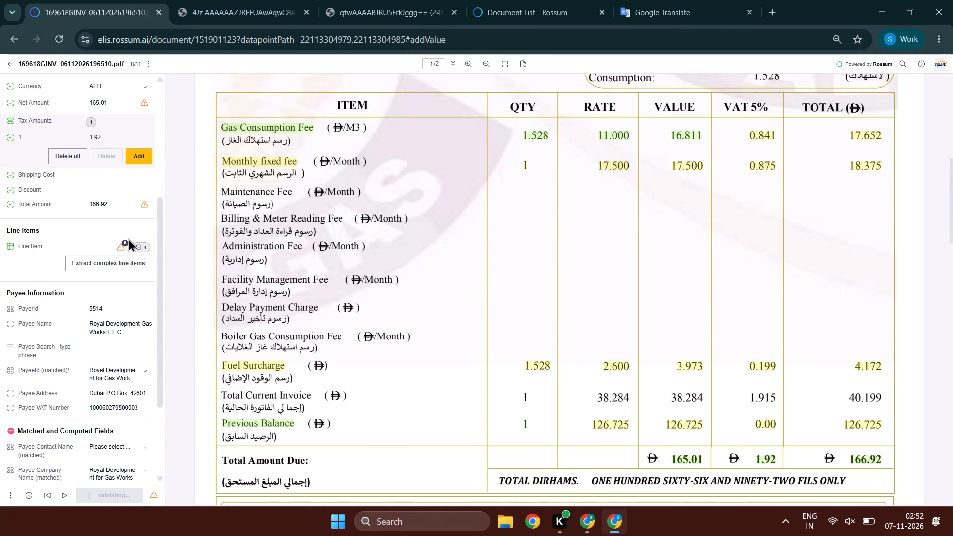
click(95, 246)
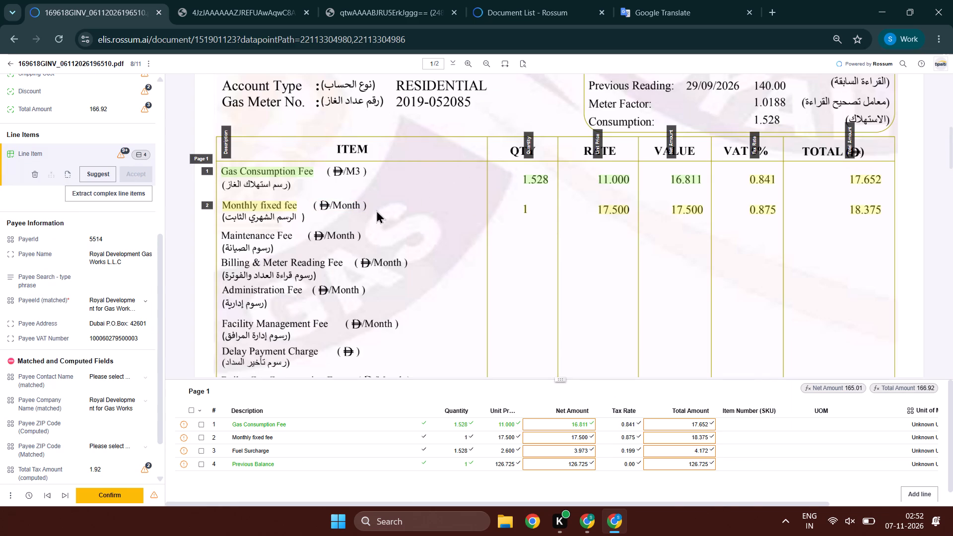
scroll(681, 260, down, 5)
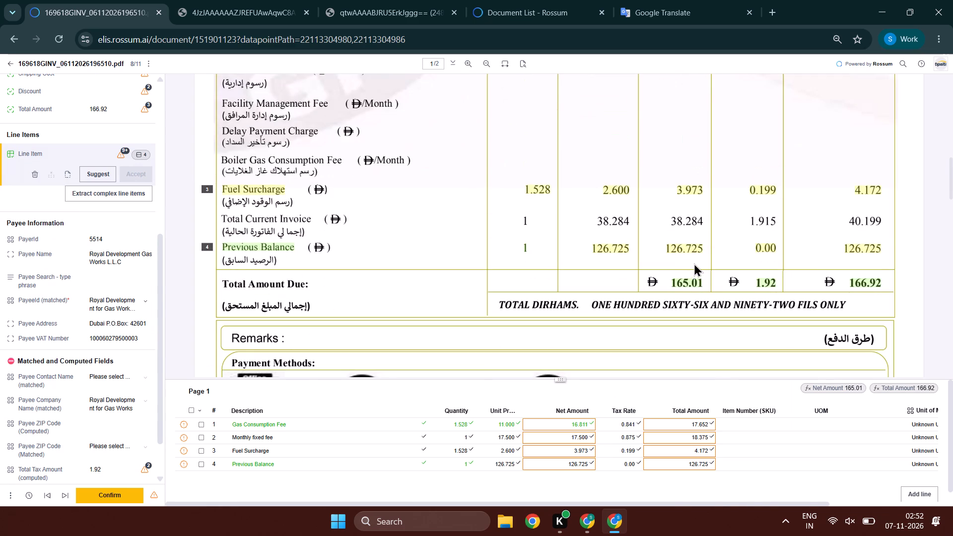
scroll(694, 263, up, 1)
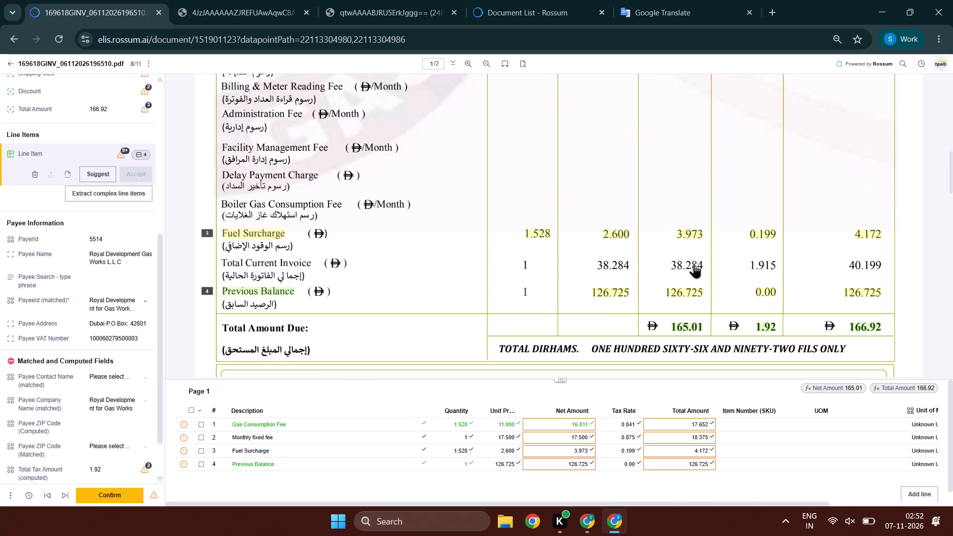
scroll(694, 263, up, 3)
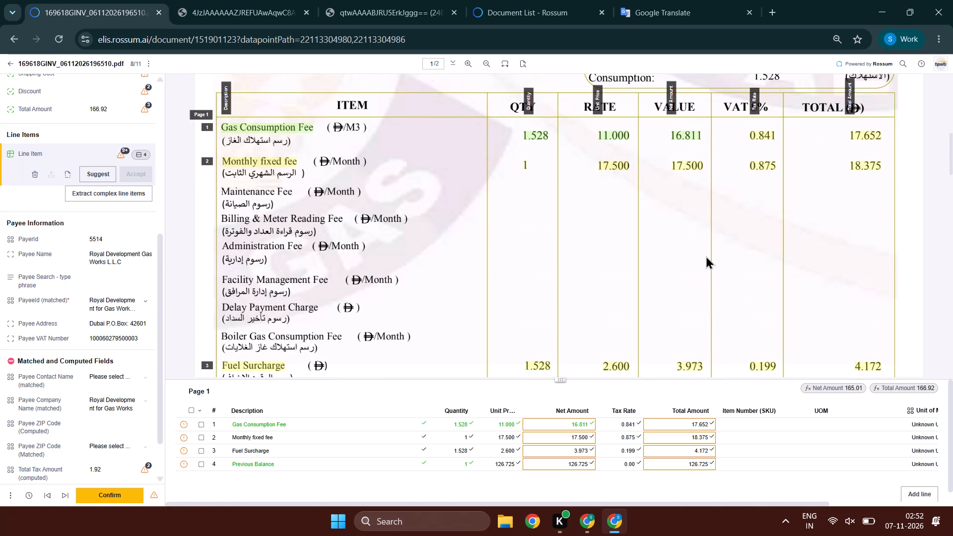
scroll(700, 266, down, 3)
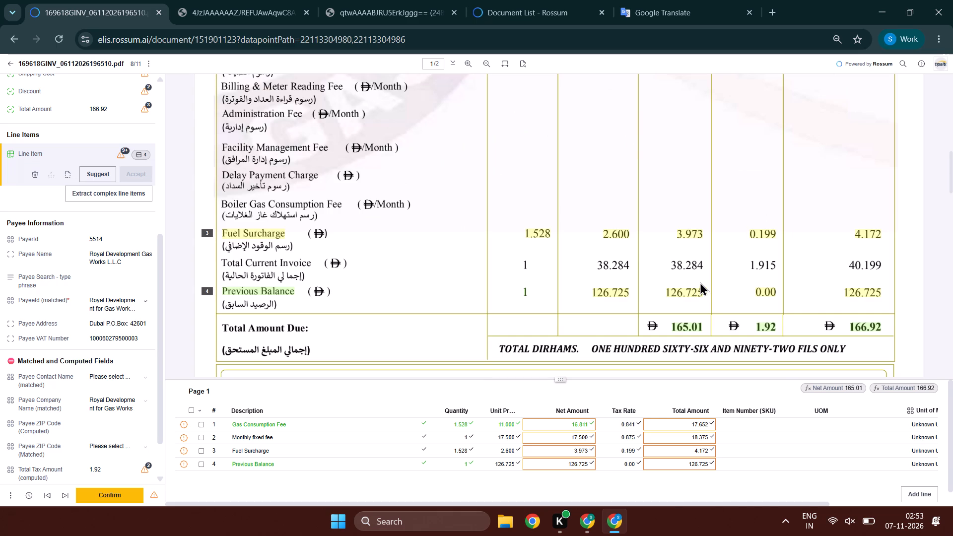
scroll(700, 282, up, 2)
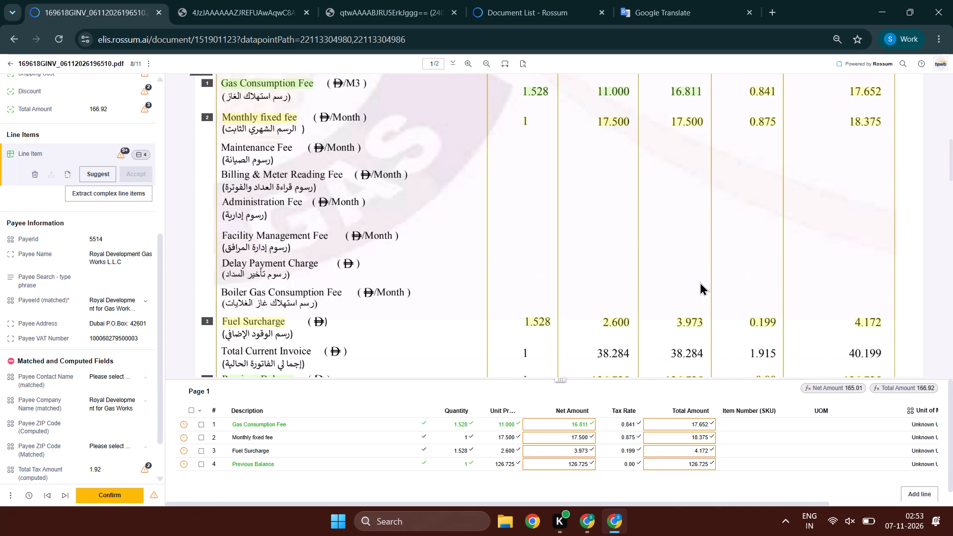
scroll(700, 282, up, 2)
scroll(700, 282, down, 3)
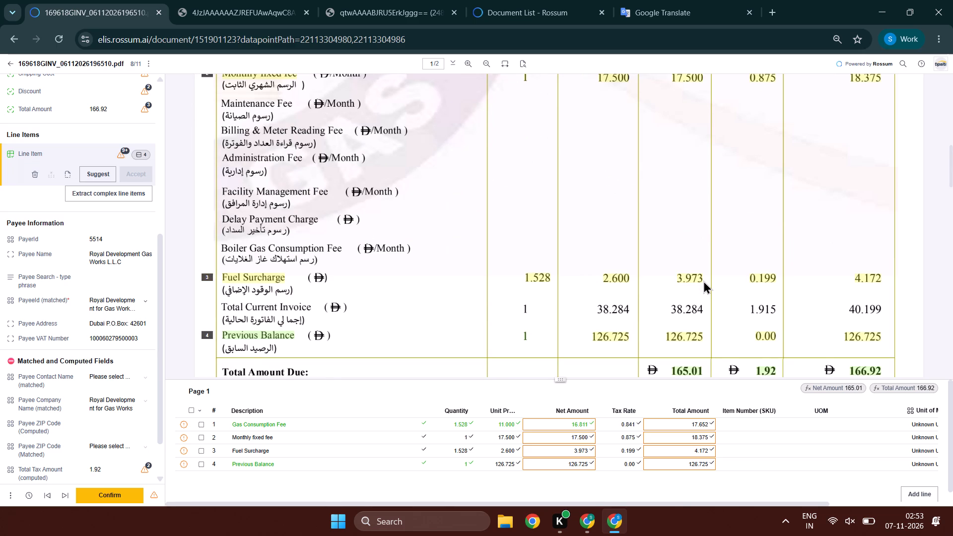
scroll(703, 280, up, 3)
scroll(703, 280, down, 3)
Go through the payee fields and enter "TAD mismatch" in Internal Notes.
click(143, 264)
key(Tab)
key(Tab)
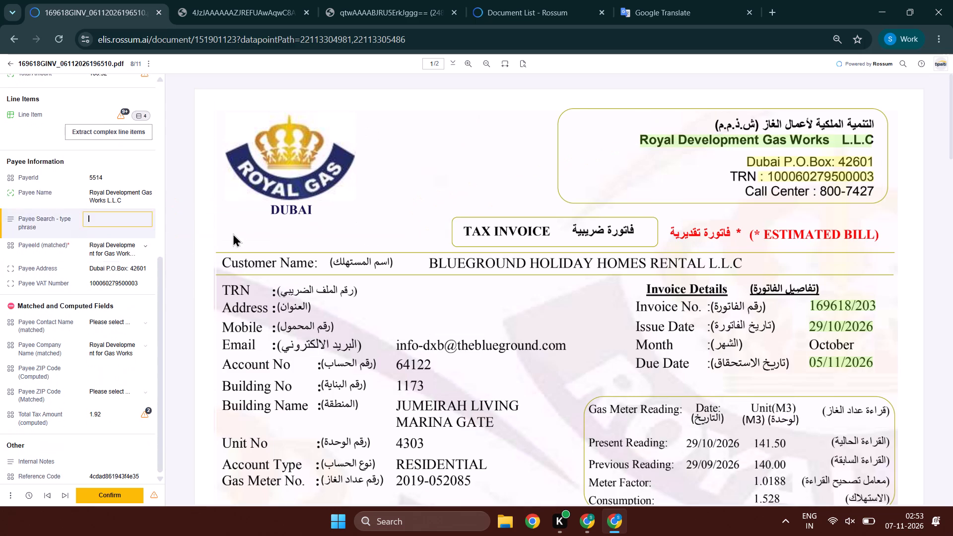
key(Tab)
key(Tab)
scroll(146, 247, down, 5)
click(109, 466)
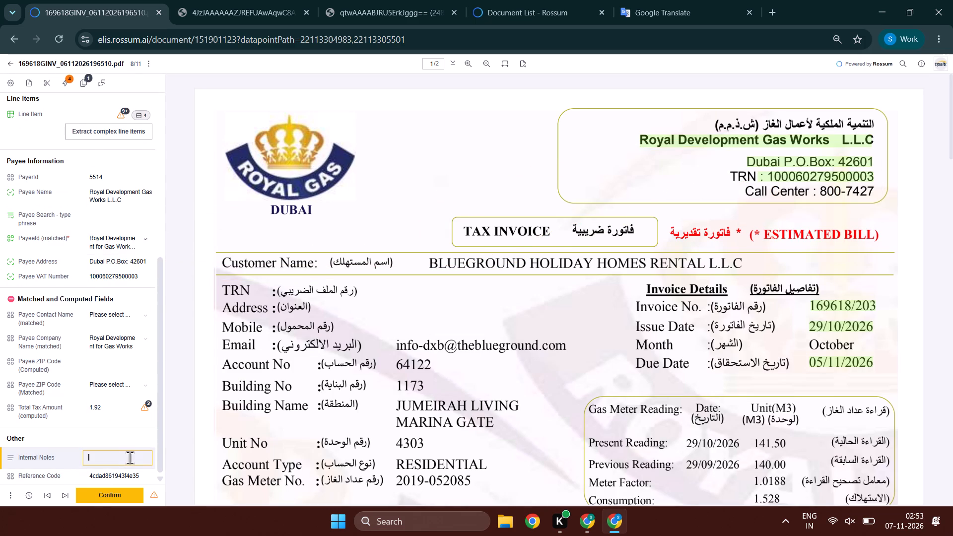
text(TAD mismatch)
Recapture the Net Amount as 166.92 from the total column of the Total Amount Due row.
scroll(830, 395, down, 3)
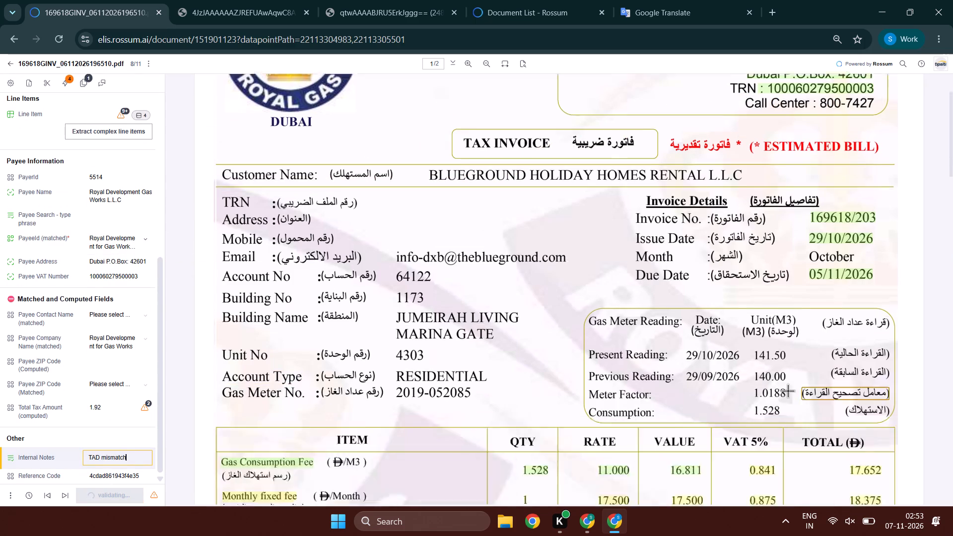
scroll(788, 391, down, 6)
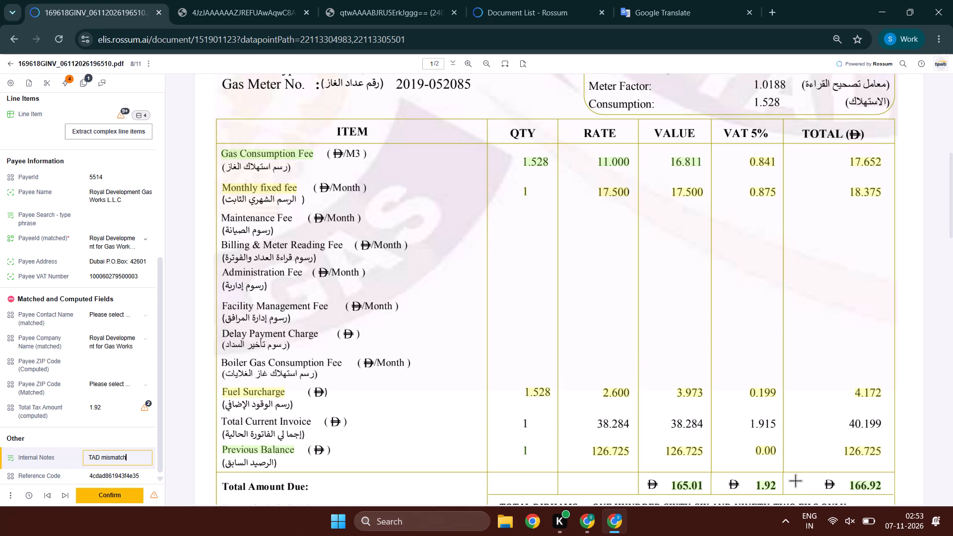
click(684, 482)
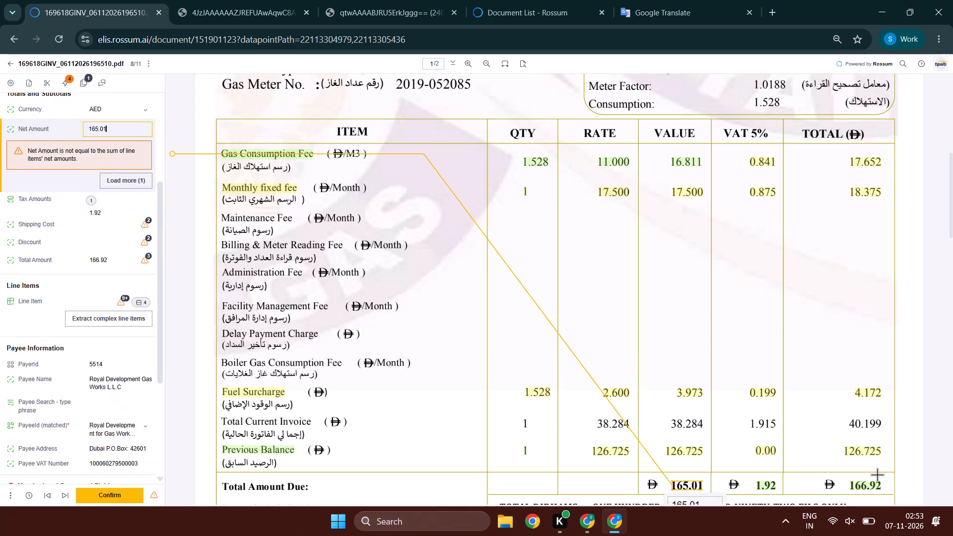
drag(877, 474, 848, 502)
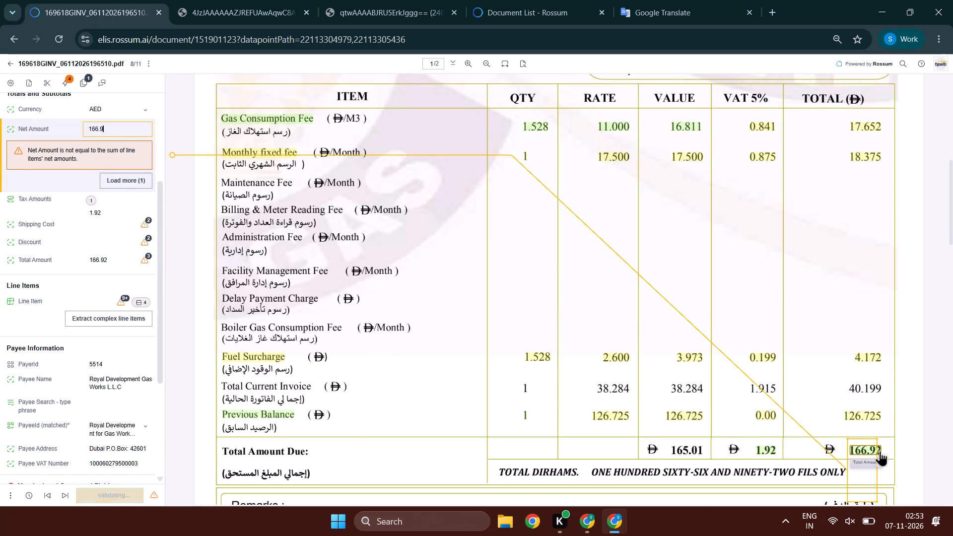
click(878, 471)
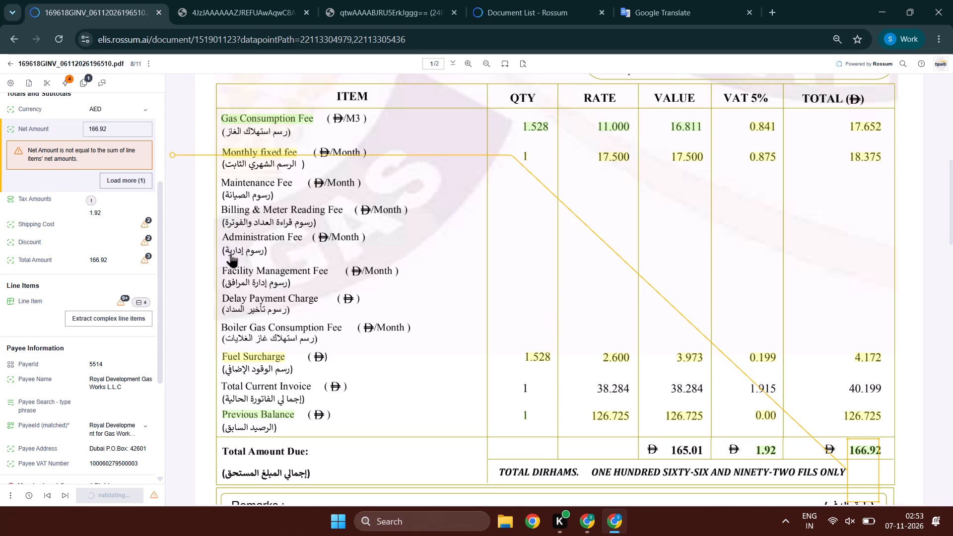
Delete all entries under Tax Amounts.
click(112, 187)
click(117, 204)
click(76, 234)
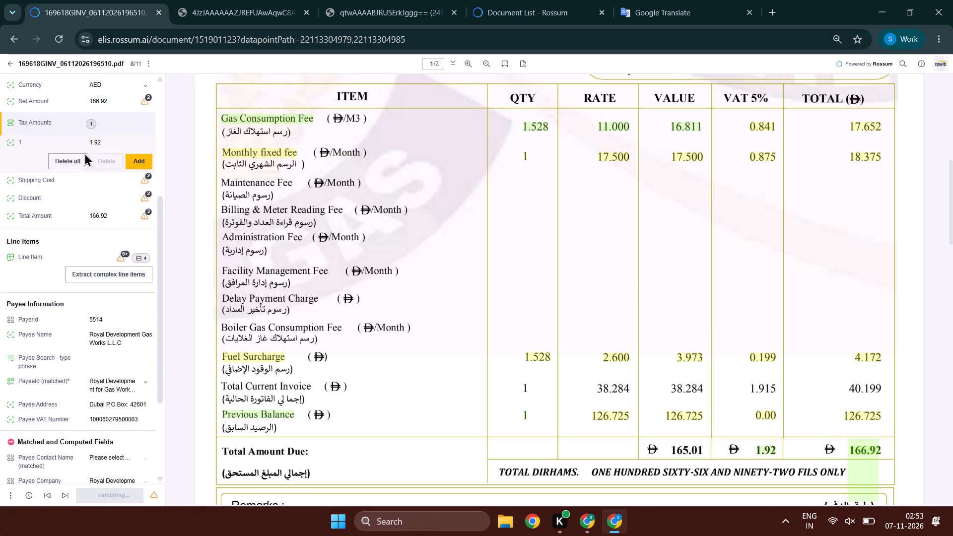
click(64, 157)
Reassign the line-item table's TOTAL column from Total Amount to Net Amount.
click(141, 246)
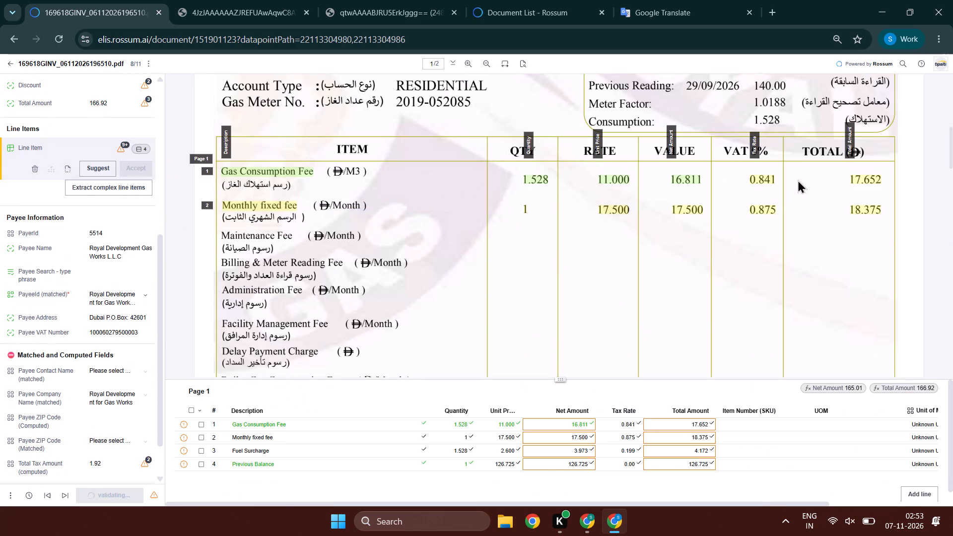
click(852, 149)
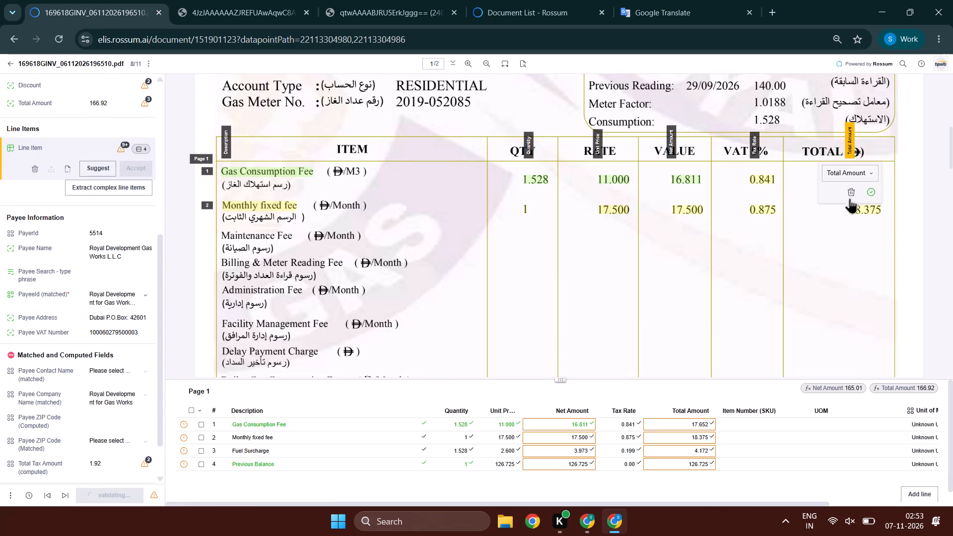
click(854, 169)
click(837, 262)
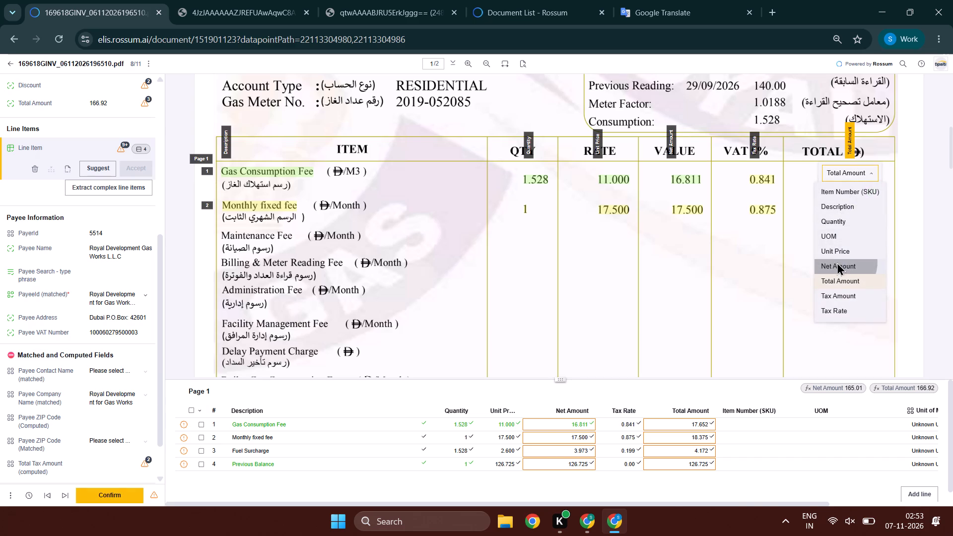
Reassign the line-item table's VAT 5% column from Tax Rate to Tax Amount.
scroll(553, 439, down, 3)
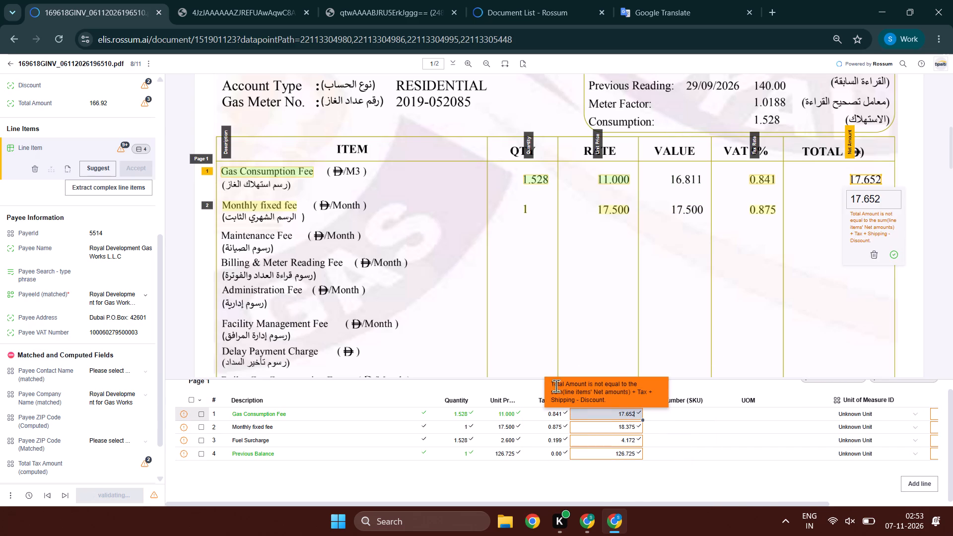
scroll(643, 207, down, 5)
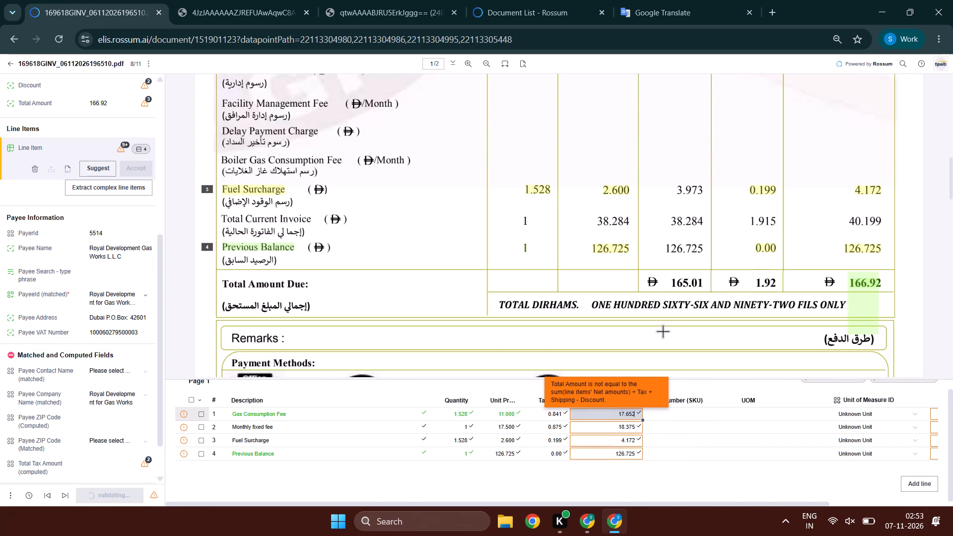
scroll(655, 411, up, 8)
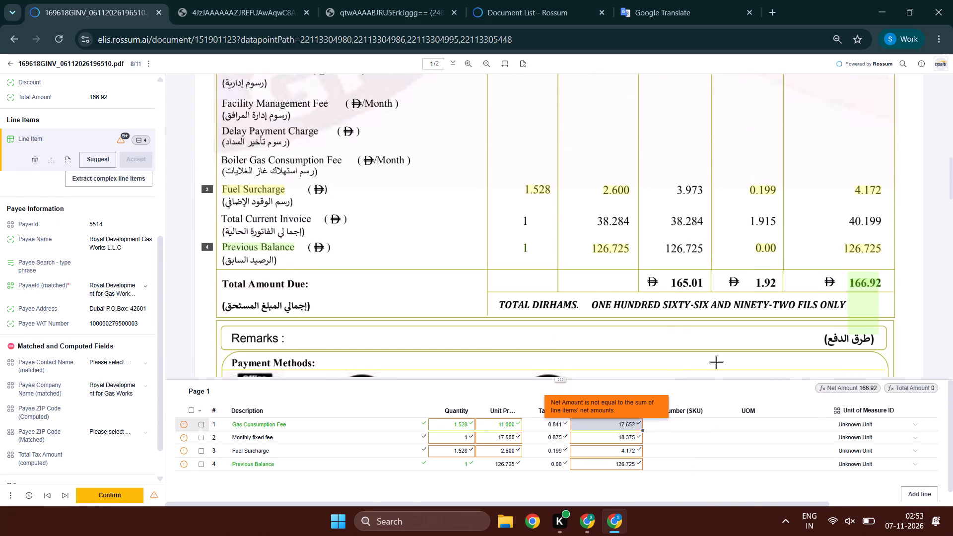
scroll(724, 286, up, 5)
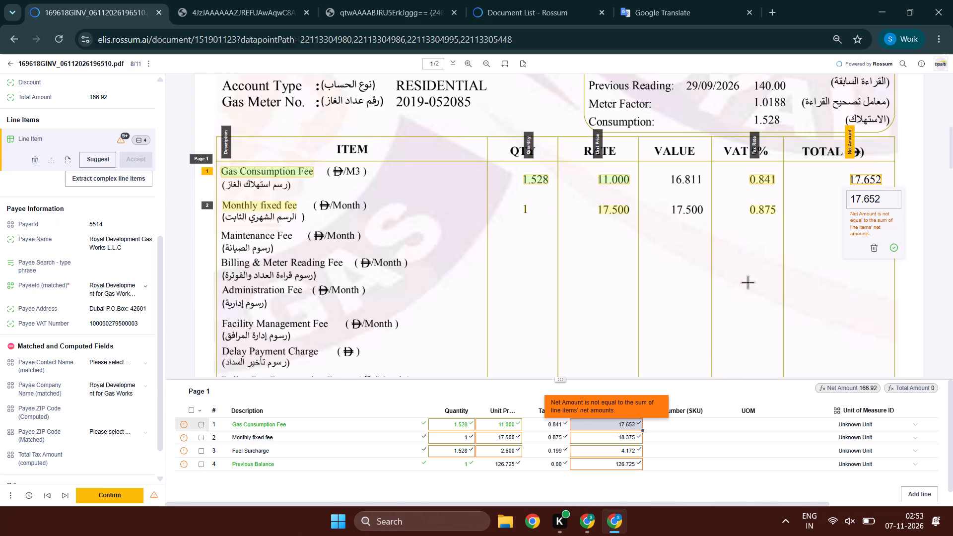
click(755, 143)
click(758, 163)
click(760, 173)
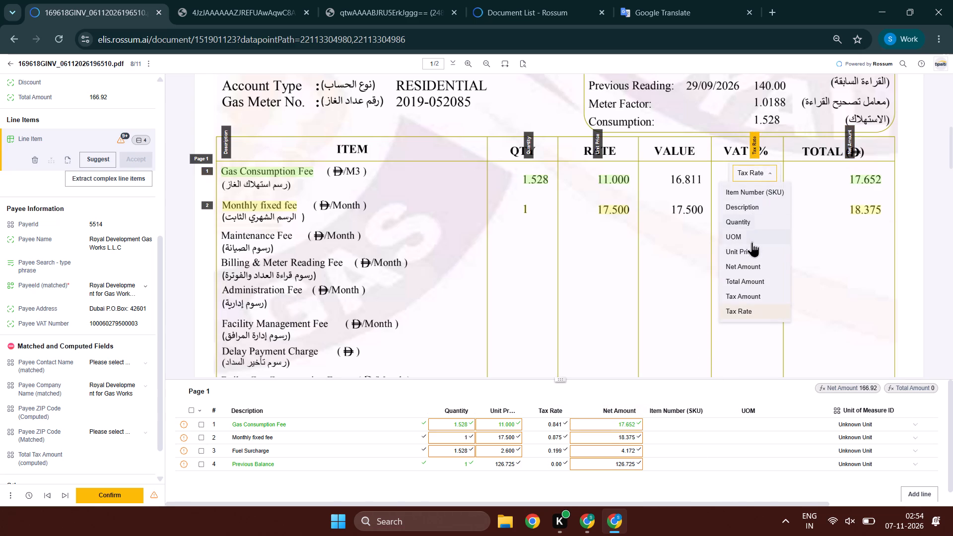
click(744, 278)
click(750, 148)
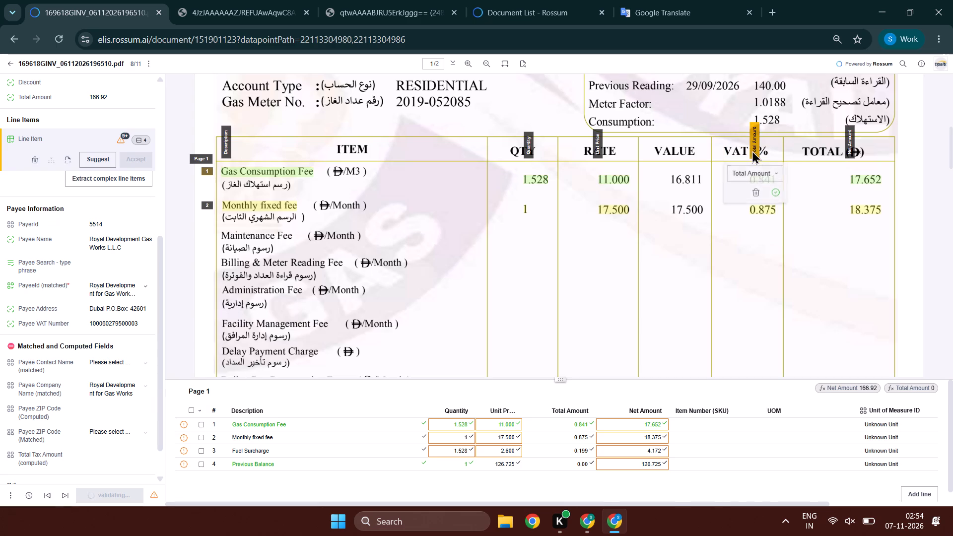
click(752, 175)
click(745, 297)
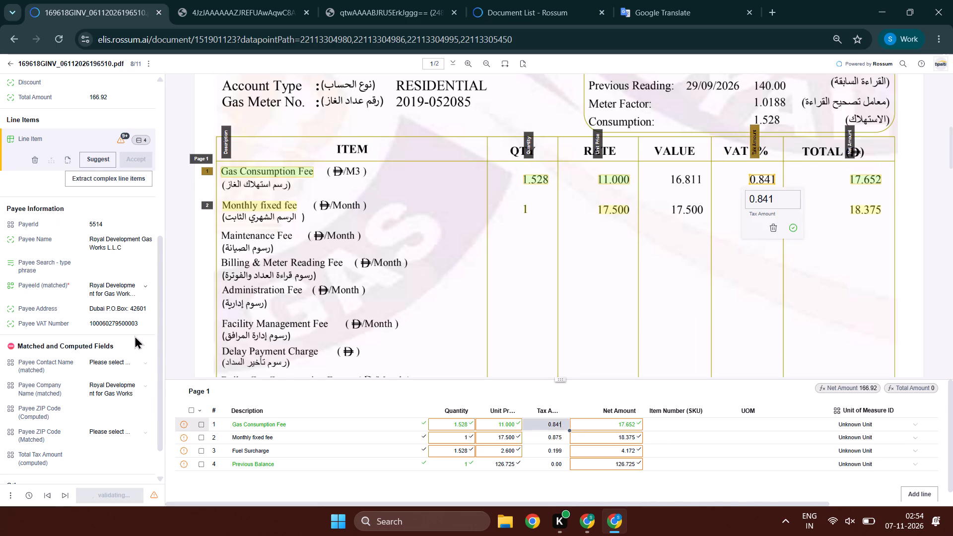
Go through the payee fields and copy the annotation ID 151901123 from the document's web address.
click(112, 237)
key(Tab)
key(Tab)
key(Tab)
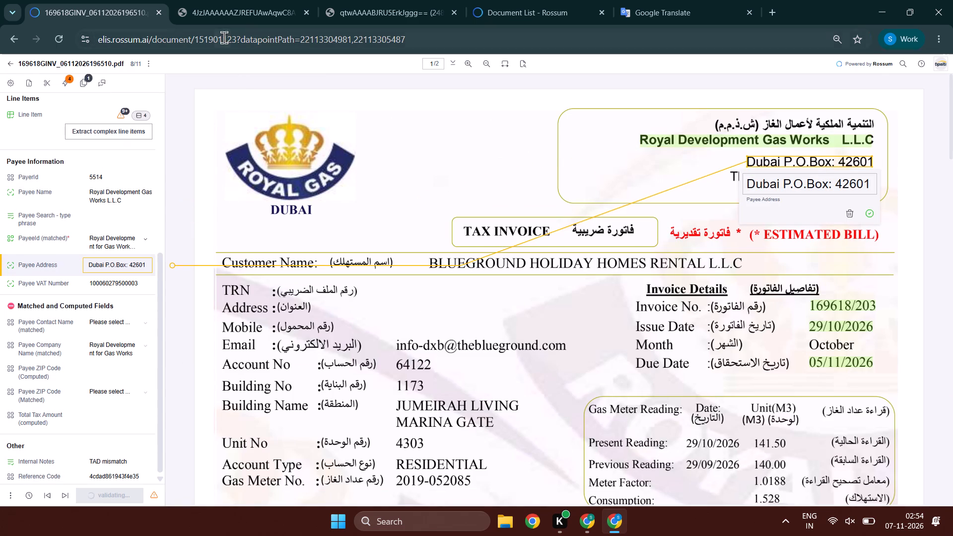
double_click(224, 37)
key(ctrl+c)
key(ctrl+c)
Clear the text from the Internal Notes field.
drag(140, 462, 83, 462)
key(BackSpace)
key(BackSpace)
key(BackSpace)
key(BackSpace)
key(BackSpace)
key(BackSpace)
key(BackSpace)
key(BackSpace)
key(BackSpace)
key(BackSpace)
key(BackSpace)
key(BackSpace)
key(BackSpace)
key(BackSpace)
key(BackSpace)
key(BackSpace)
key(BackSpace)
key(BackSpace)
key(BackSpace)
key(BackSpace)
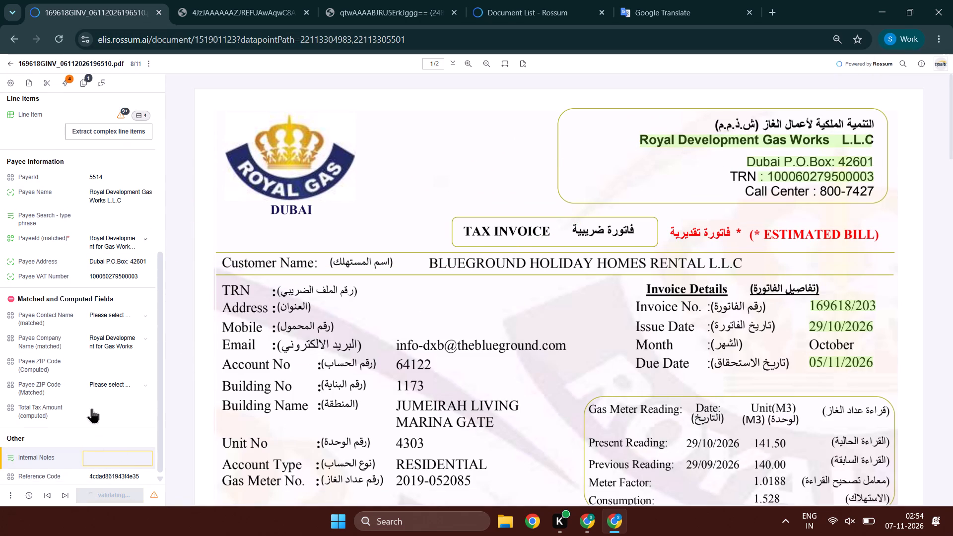
Switch to the Managed Services ALL OCR DBR form, enter annotation ID 151901123, choose document type Others, and continue to the next section.
key(alt+Tab)
ctrl+click(384, 234)
key(ctrl+v)
ctrl+click(386, 230)
key(ctrl+v)
click(382, 307)
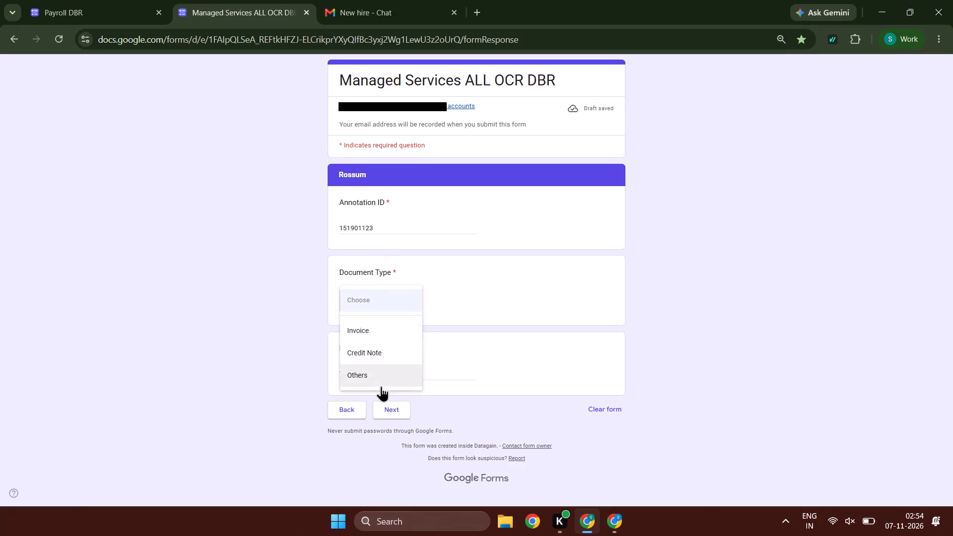
click(383, 383)
double_click(383, 406)
Return to the Rossum invoice and set its Document Type to Other.
key(alt+Tab)
scroll(37, 252, up, 6)
click(104, 139)
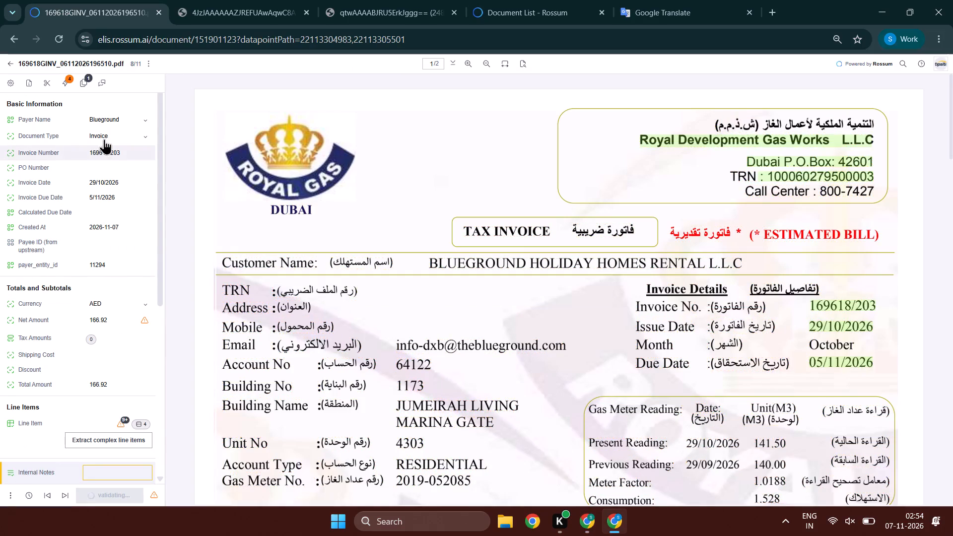
click(105, 169)
Copy the payer name Blueground from the Rossum invoice into the DBR form's Payer field and set Review to R.
click(113, 104)
key(ctrl+c)
key(ctrl+c)
key(ctrl+c)
key(ctrl+c)
key(ctrl+c)
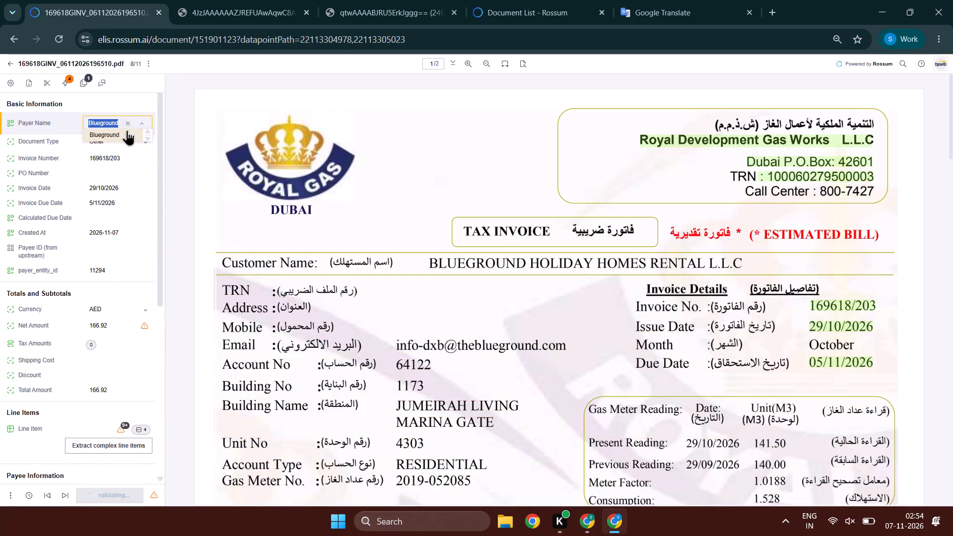
key(alt+Tab)
ctrl+click(346, 226)
key(ctrl+v)
click(370, 302)
click(369, 321)
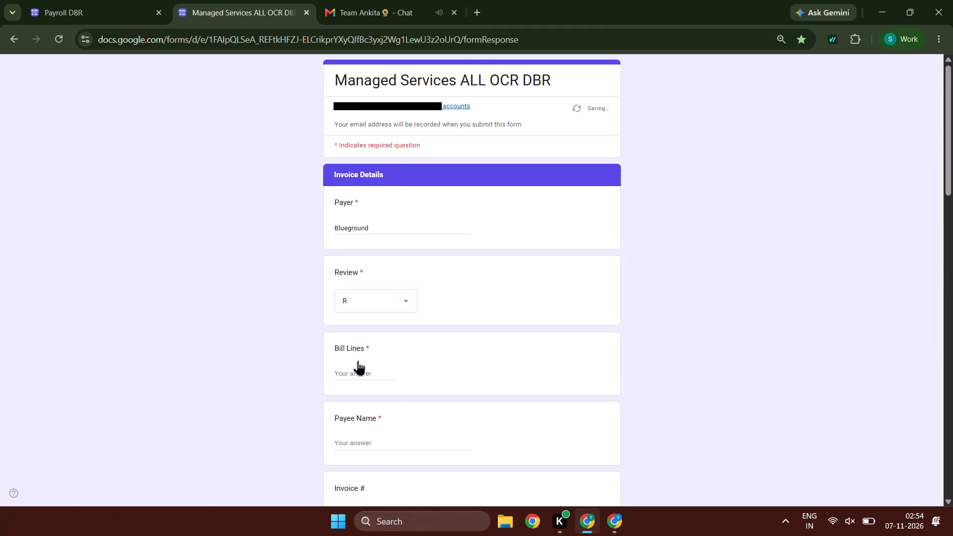
Enter 4 as the form's Bill Lines and copy the invoice's matched payee, Royal Development for Gas Works (-), into Payee Name.
click(358, 375)
key(alt+Tab)
scroll(156, 352, down, 2)
key(alt+Tab)
key(4)
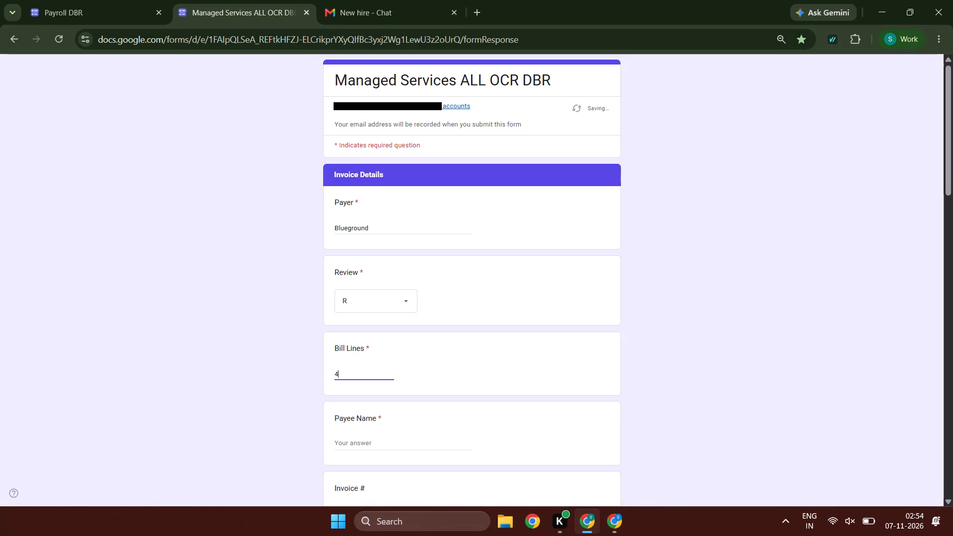
key(Tab)
key(alt+Tab)
click(130, 423)
key(ctrl+c)
key(alt+Tab)
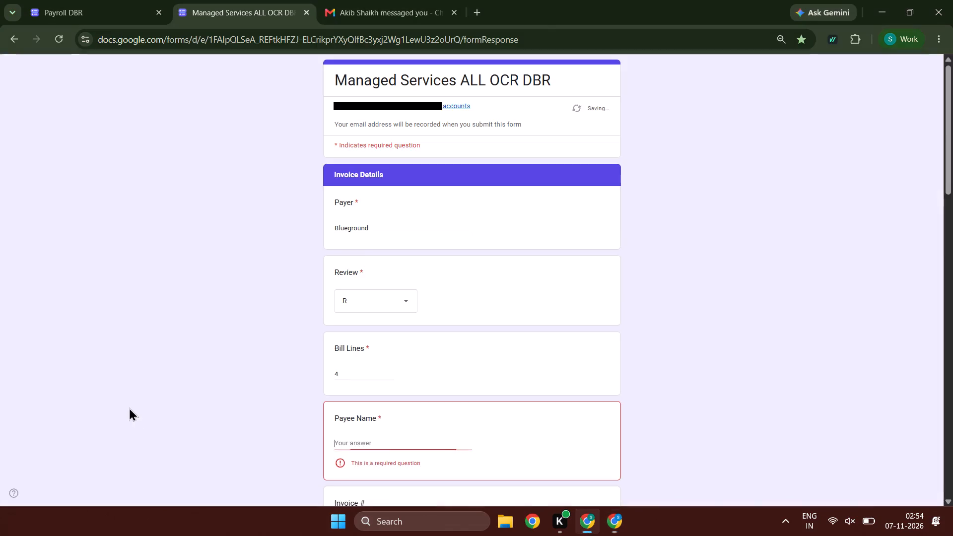
key(ctrl+v)
key(Tab)
Copy invoice number 169618/203 from the Rossum invoice into the form's Invoice # field.
key(alt+Tab)
scroll(63, 273, up, 9)
drag(136, 163, 91, 161)
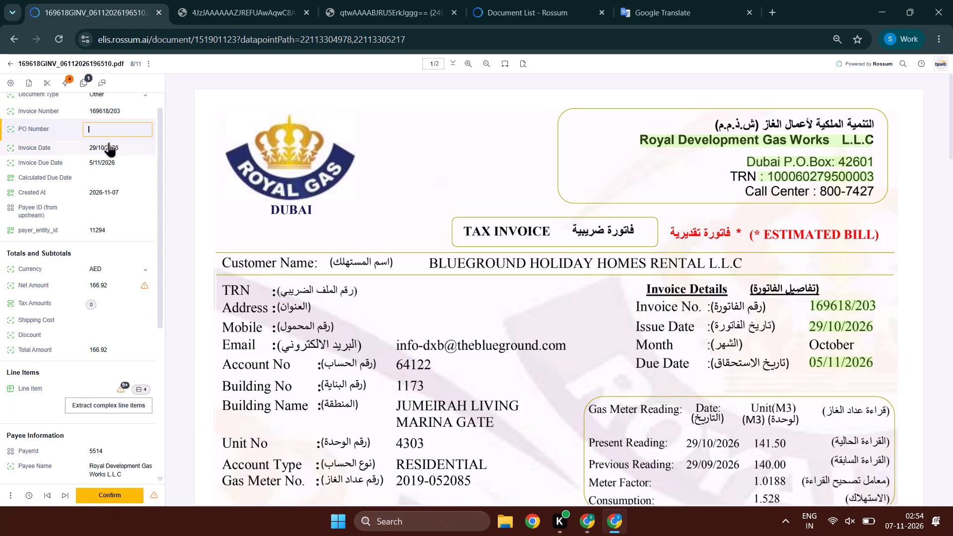
drag(126, 116, 91, 117)
key(ctrl+c)
key(ctrl+c)
double_click(109, 129)
key(ctrl+c)
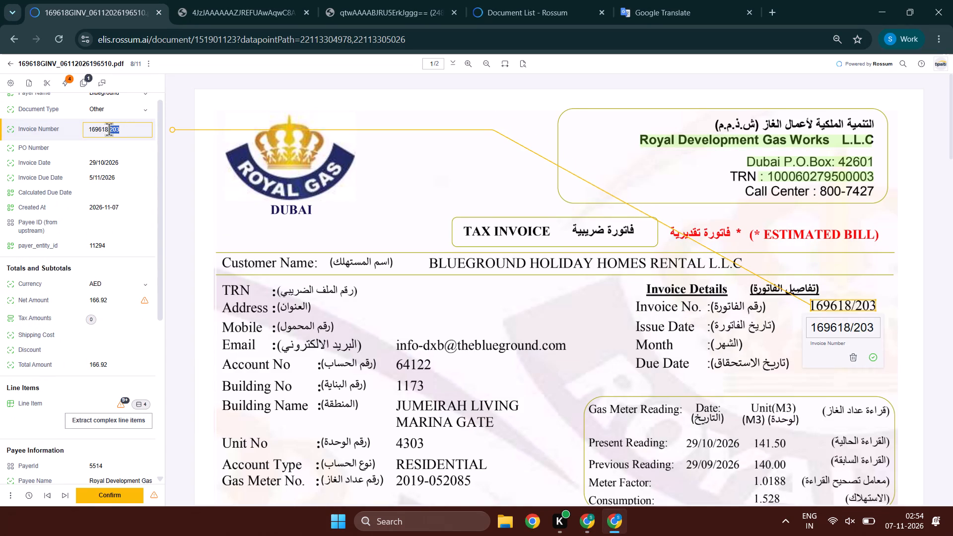
key(ctrl+c)
triple_click(115, 129)
key(ctrl+c)
key(ctrl+c)
key(alt+Tab)
key(ctrl+v)
Set the form's Invoice Date to 29-10-2026 and Invoice Due Date to 05-11-2026.
key(Tab)
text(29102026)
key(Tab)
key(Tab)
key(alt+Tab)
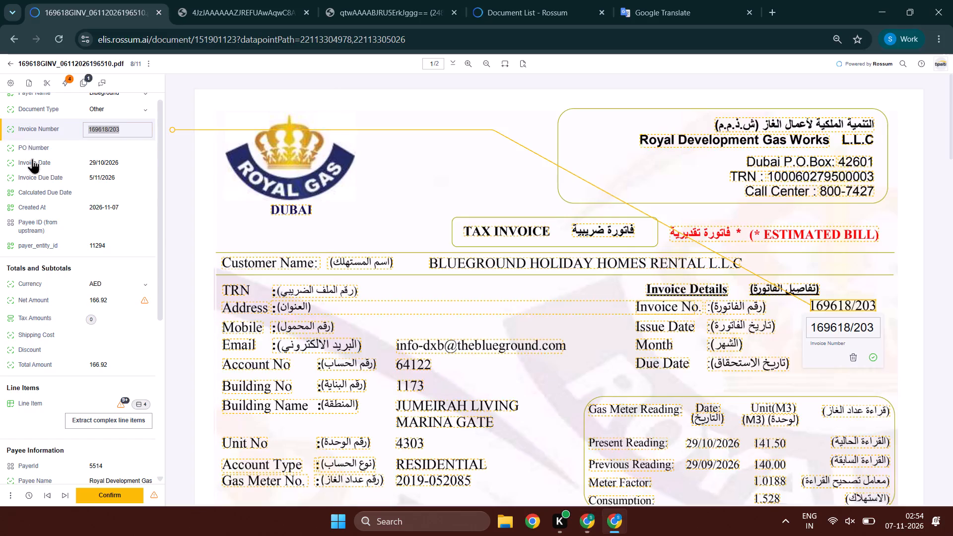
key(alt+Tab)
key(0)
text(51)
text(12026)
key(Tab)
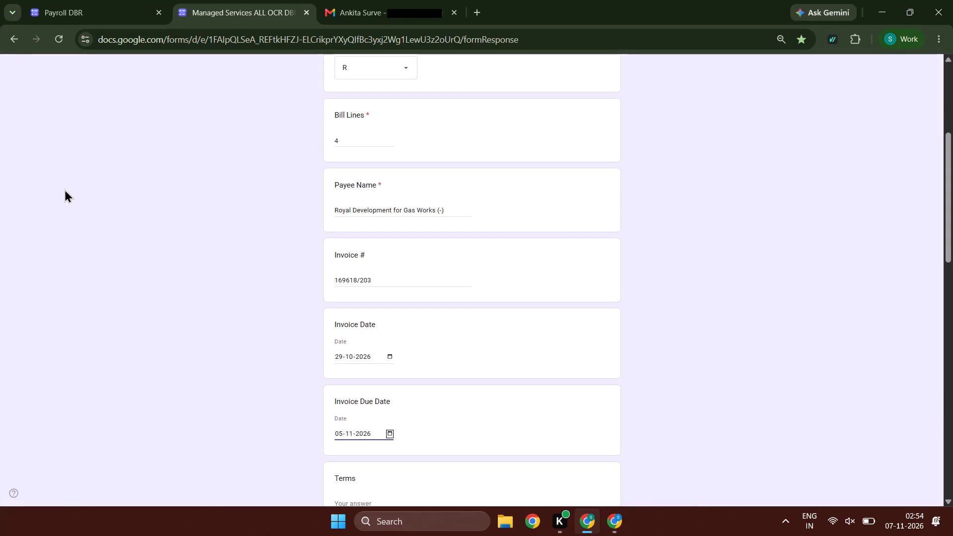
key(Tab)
Copy the amount 166.92 from the Rossum invoice into the form's invoice amount field, leaving Terms blank.
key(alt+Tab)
drag(120, 296, 83, 307)
key(ctrl+c)
key(ctrl+c)
key(alt+Tab)
alt+scroll(545, 234, down, 5)
key(Tab)
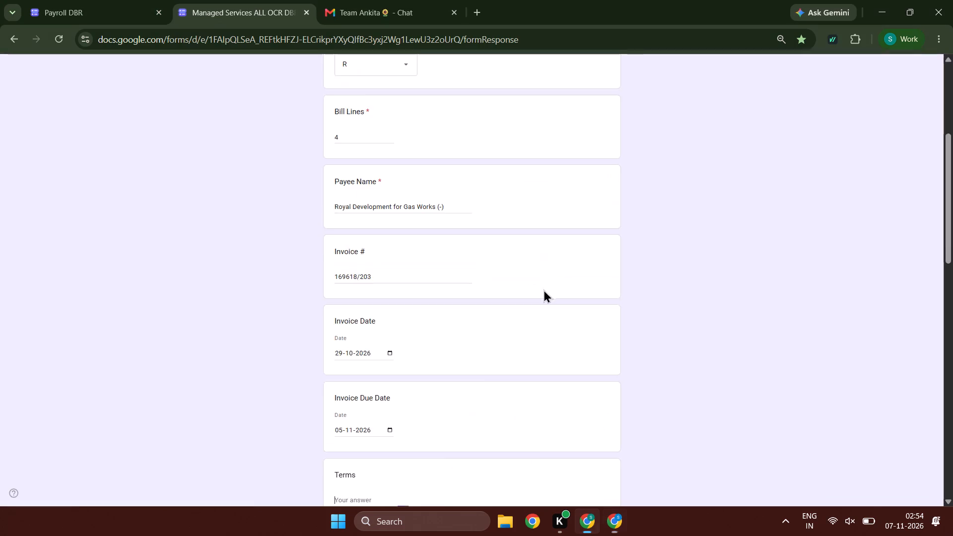
key(Tab)
ctrl+click(418, 298)
key(ctrl+v)
key(Tab)
Complete the form with currency AED, Foreign Language NA, Quality Analyst NA, 1 invoice page, and Multiple Payees No.
key(alt+Tab)
right_click(3, 232)
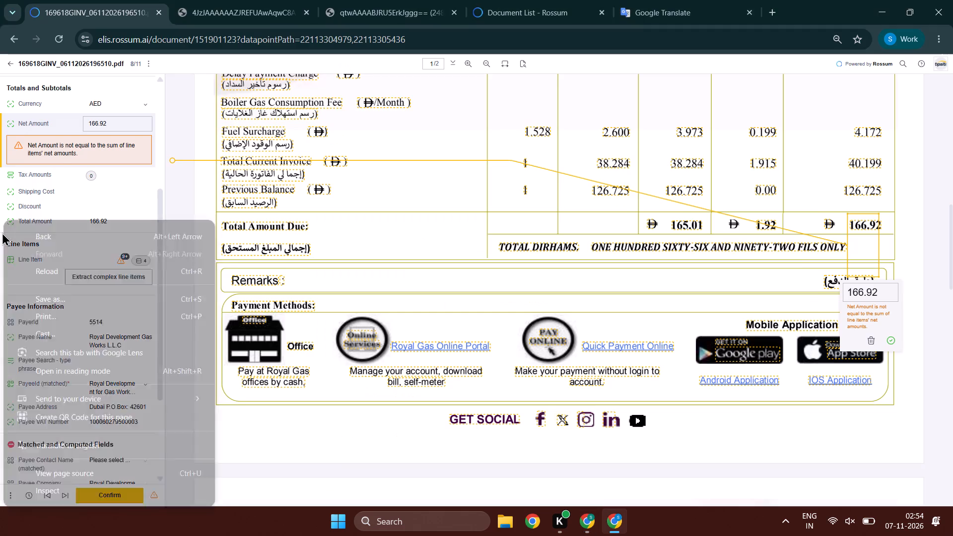
key(alt+Tab)
key(a)
key(Tab)
text(nn)
key(Tab)
text(nnn)
key(Tab)
key(1)
key(Tab)
key(n)
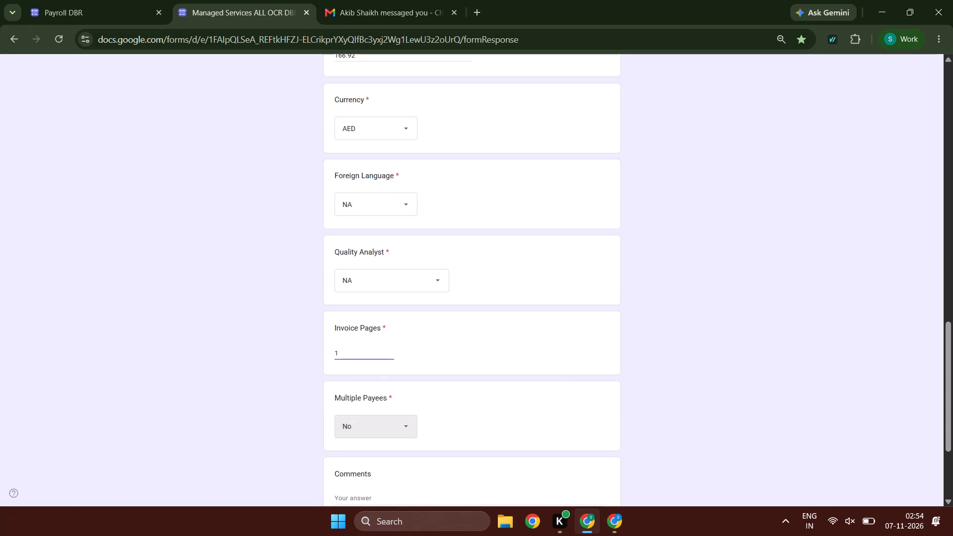
Leave Comments blank and submit the DBR form.
key(Tab)
key(Tab)
key(space)
key(Tab)
key(Tab)
key(space)
Return to the Rossum invoice, open its line items, and reassign the TOTAL column from Net Amount to Total Amount.
key(alt+Tab)
key(Tab)
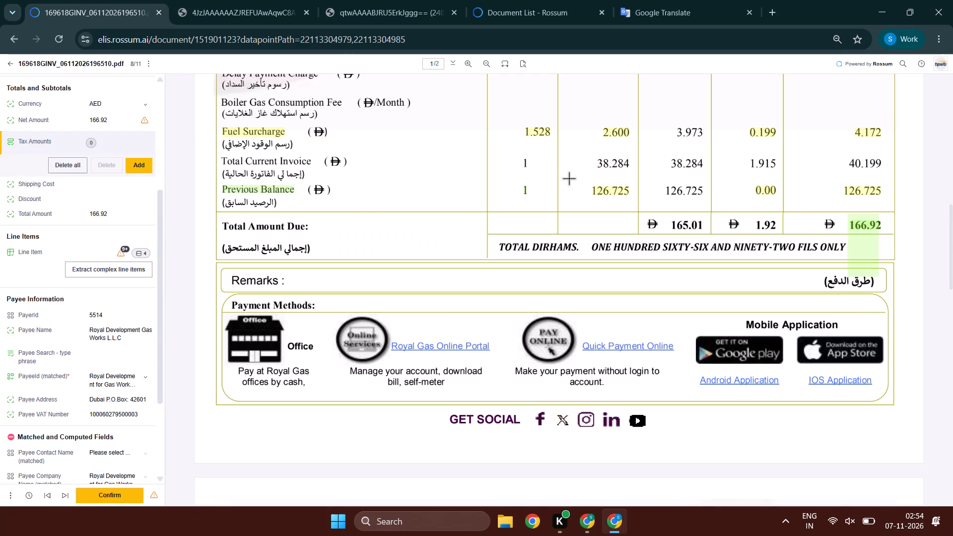
key(shift+Tab)
click(879, 261)
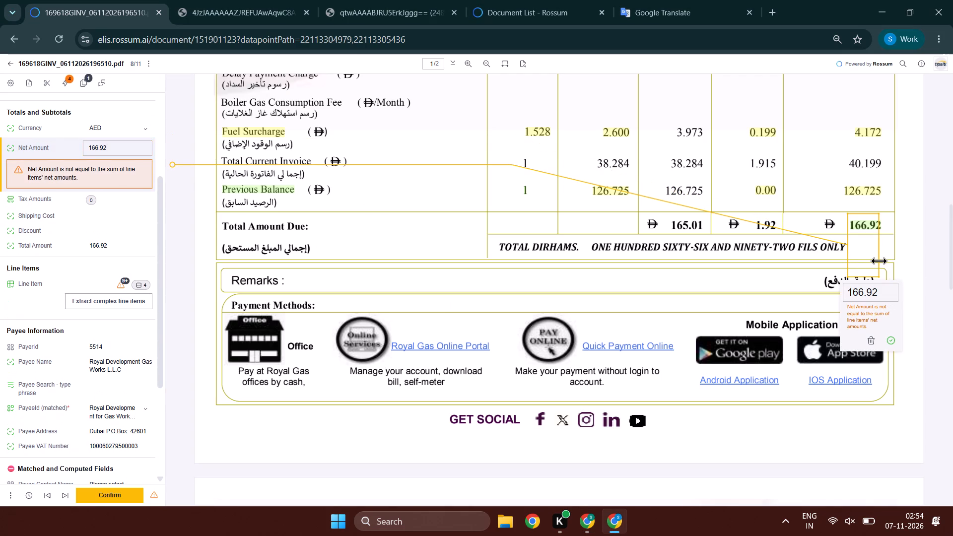
drag(138, 275, 136, 281)
click(136, 283)
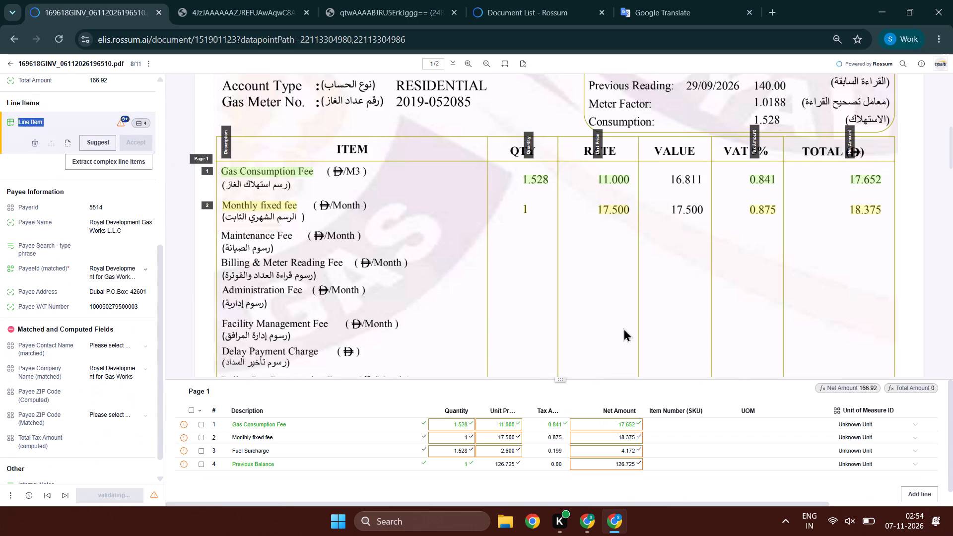
scroll(623, 320, down, 5)
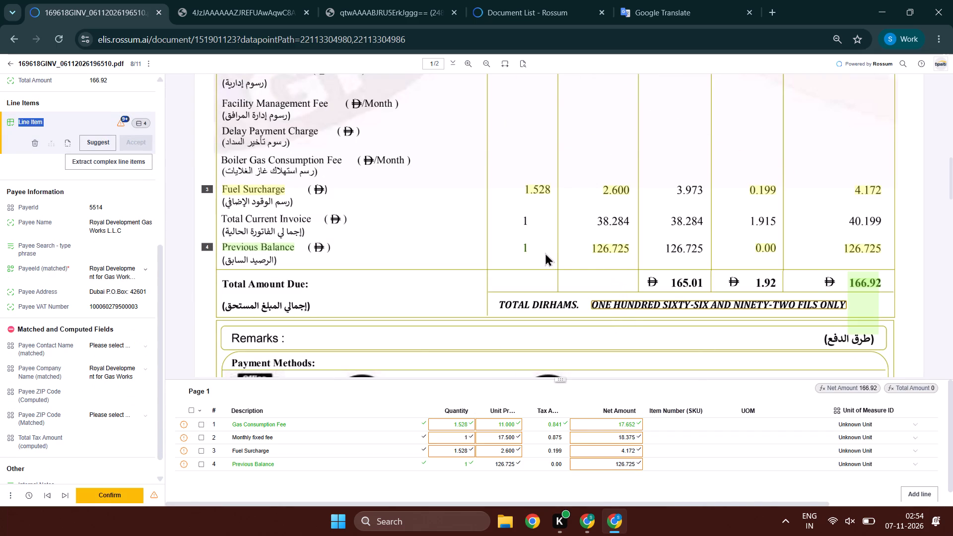
scroll(571, 237, up, 2)
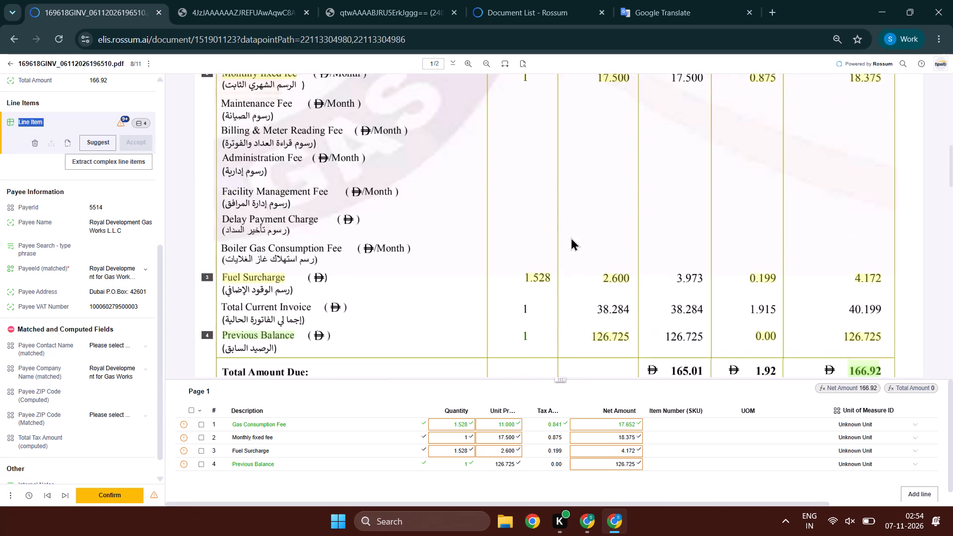
scroll(571, 237, up, 2)
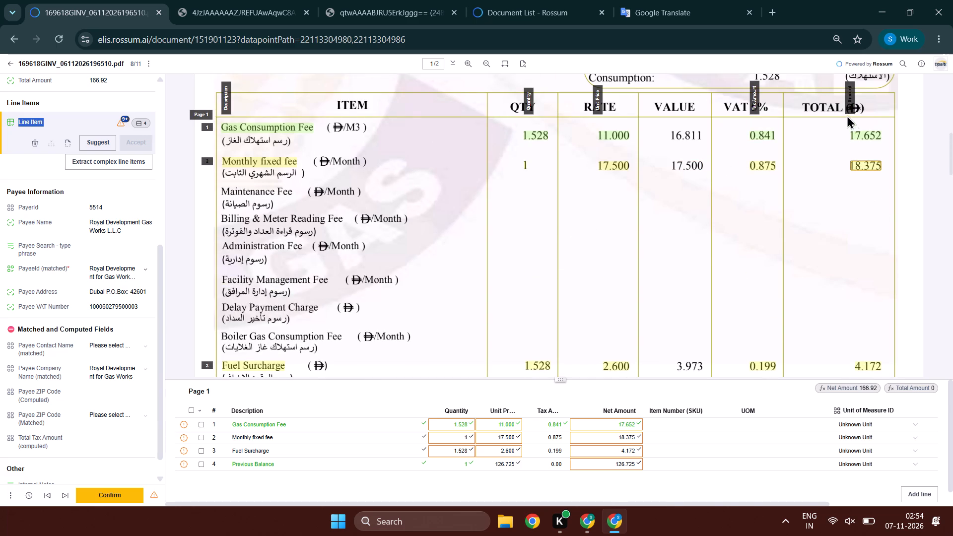
click(851, 107)
click(865, 121)
click(835, 241)
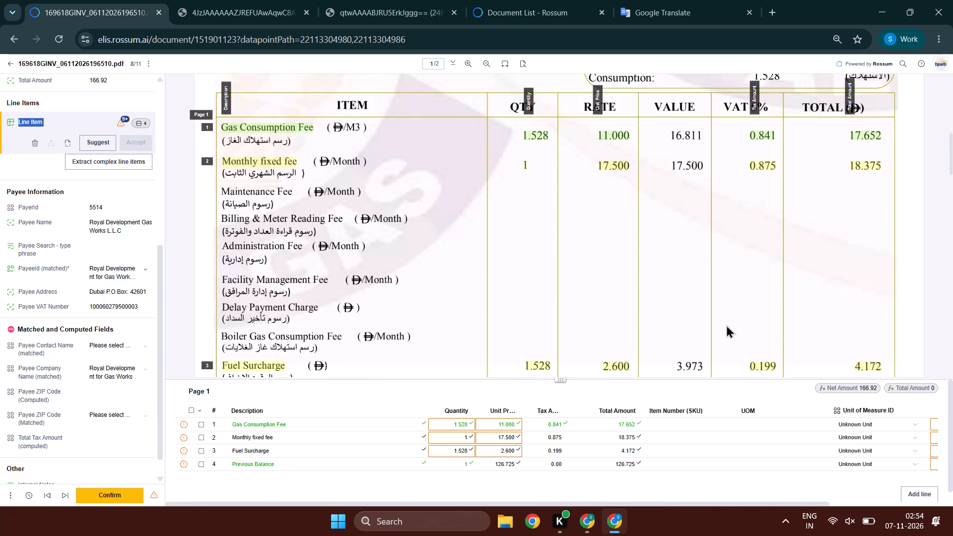
Capture 165.01 as the invoice's Net Amount and 1.92 as its Tax Amount from the Total Amount Due row.
scroll(2, 172, up, 3)
click(93, 207)
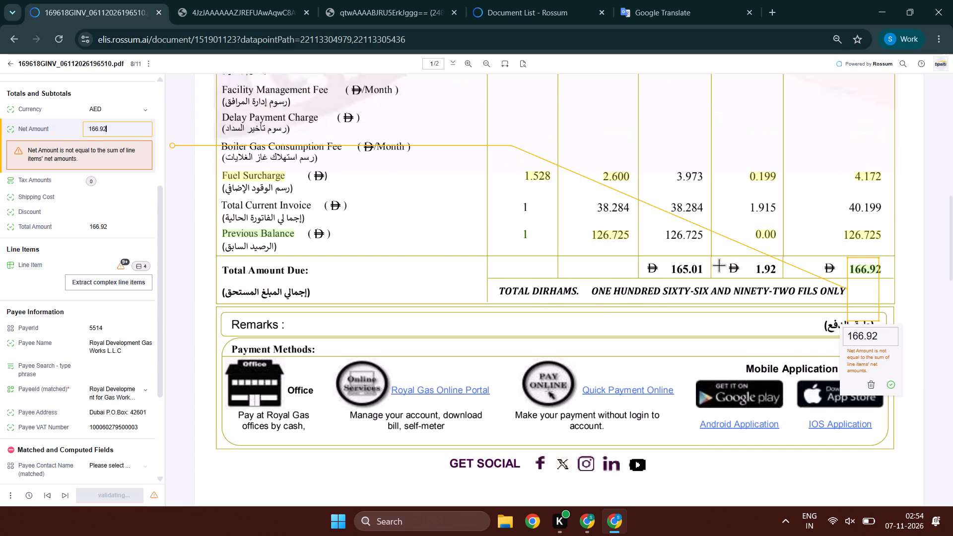
click(701, 268)
click(82, 183)
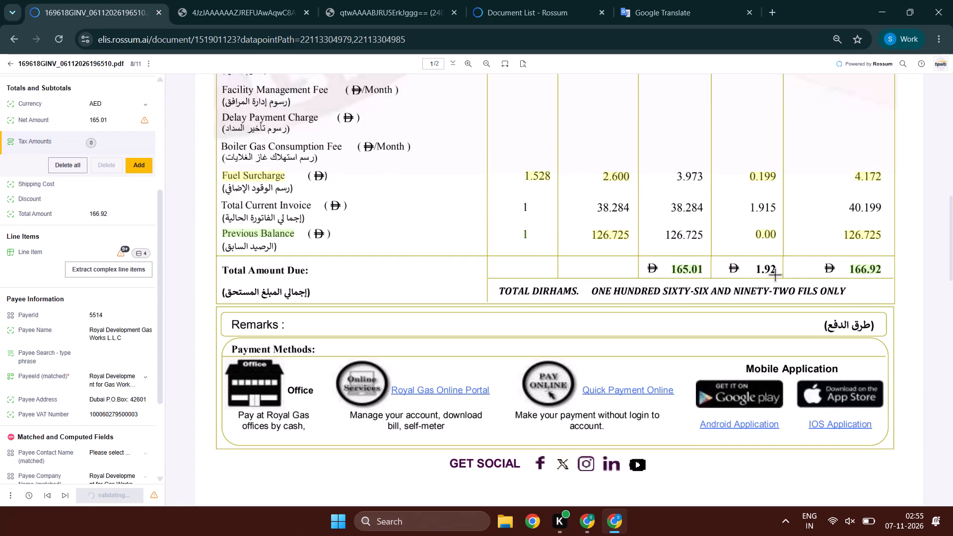
double_click(775, 274)
Capture the four line items' Net Amounts from the VALUE column: 16.811, 17.500, 3.973 and 126.725.
click(149, 257)
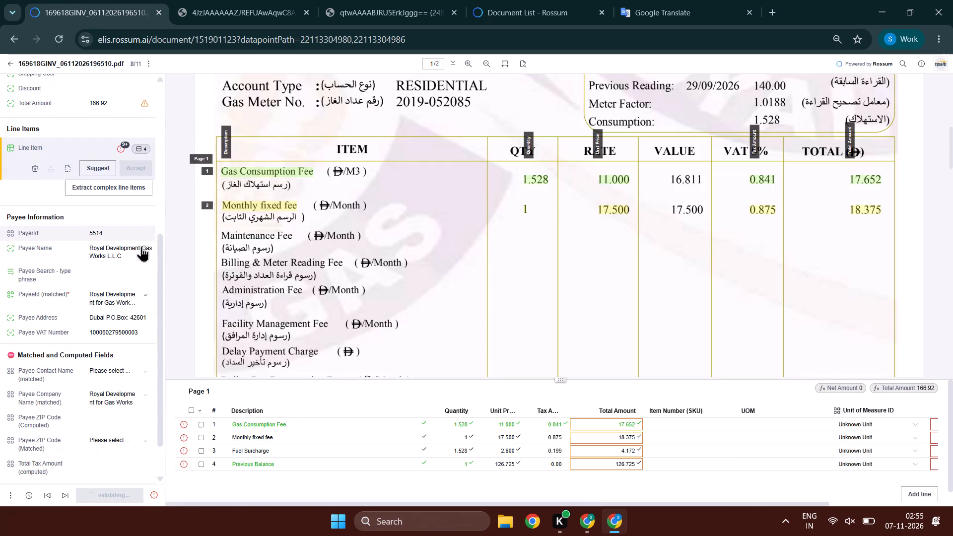
click(758, 430)
key(Tab)
key(Tab)
key(Tab)
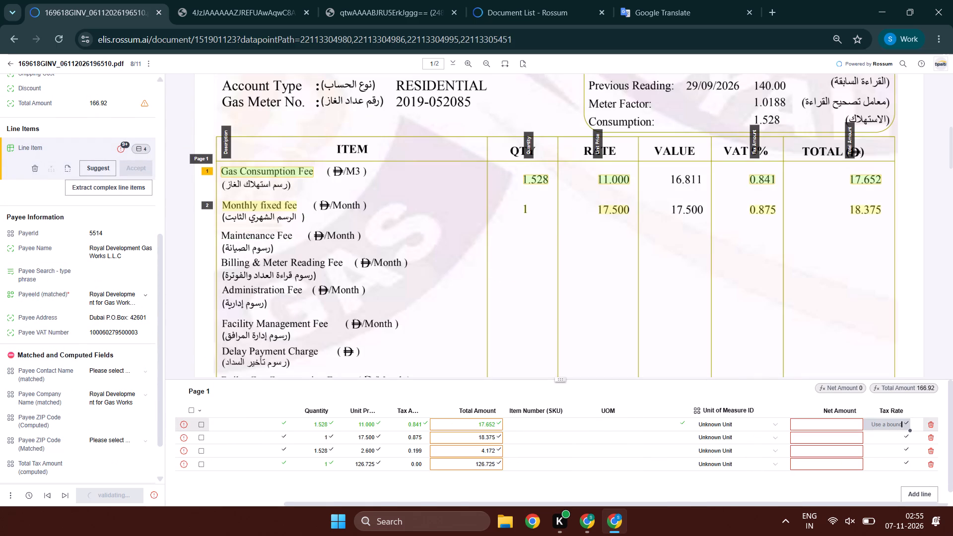
key(shift+Tab)
click(679, 179)
key(Down)
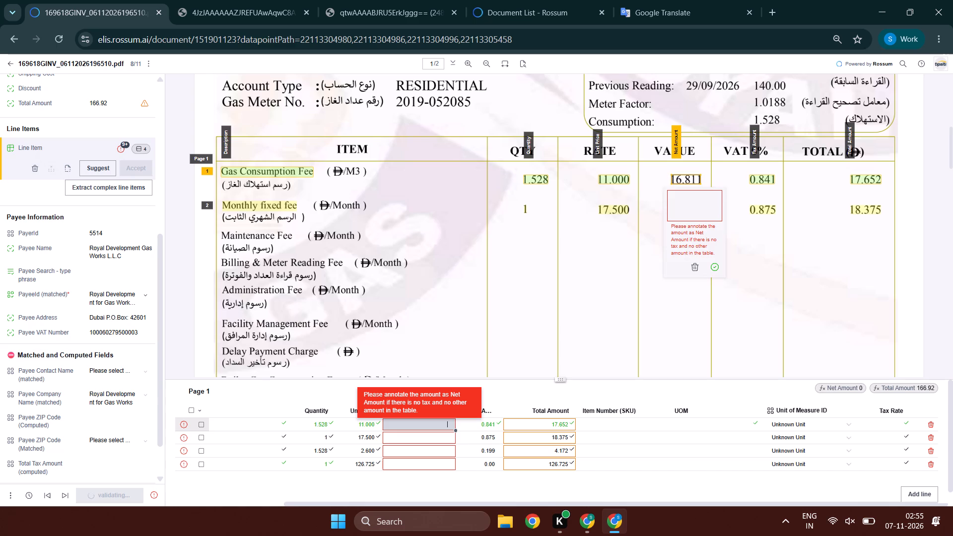
click(696, 205)
key(Down)
click(689, 224)
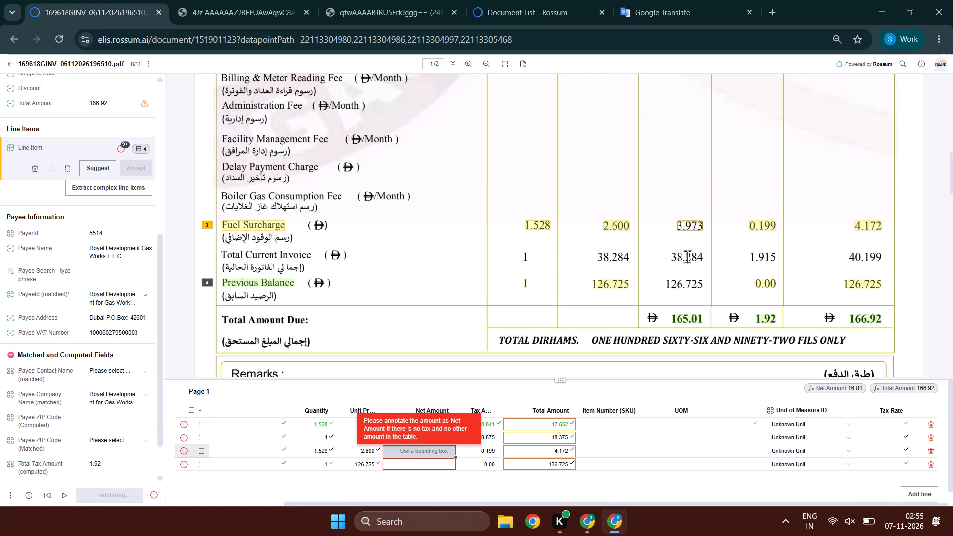
key(Down)
click(690, 286)
click(872, 427)
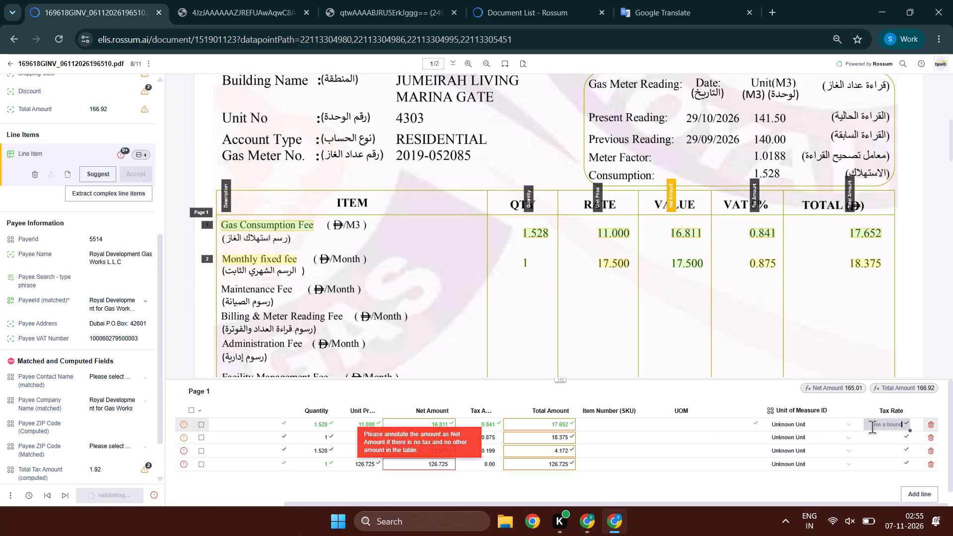
Enter "TAD mnismatch" in the invoice's Internal Notes field.
scroll(208, 221, down, 6)
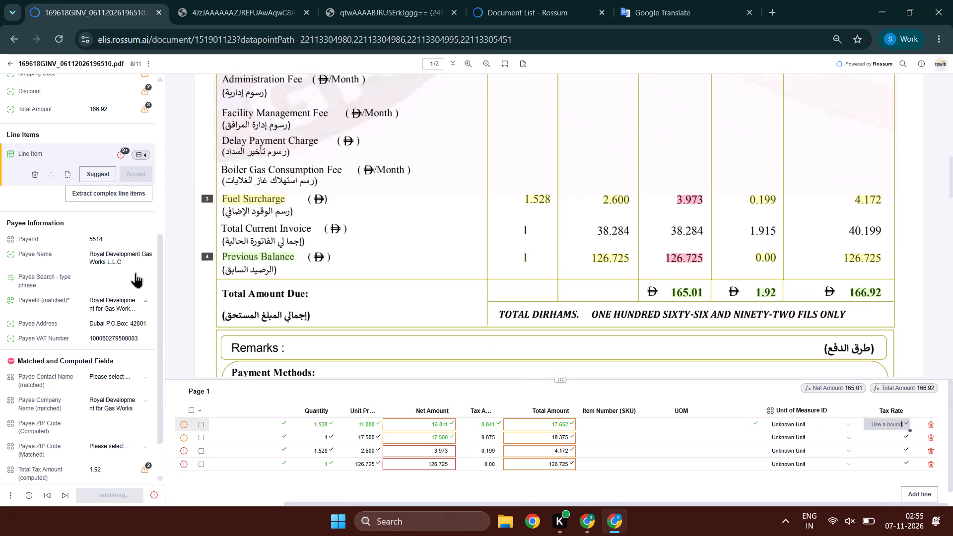
scroll(108, 320, down, 5)
click(118, 462)
text(TAD mnismatch)
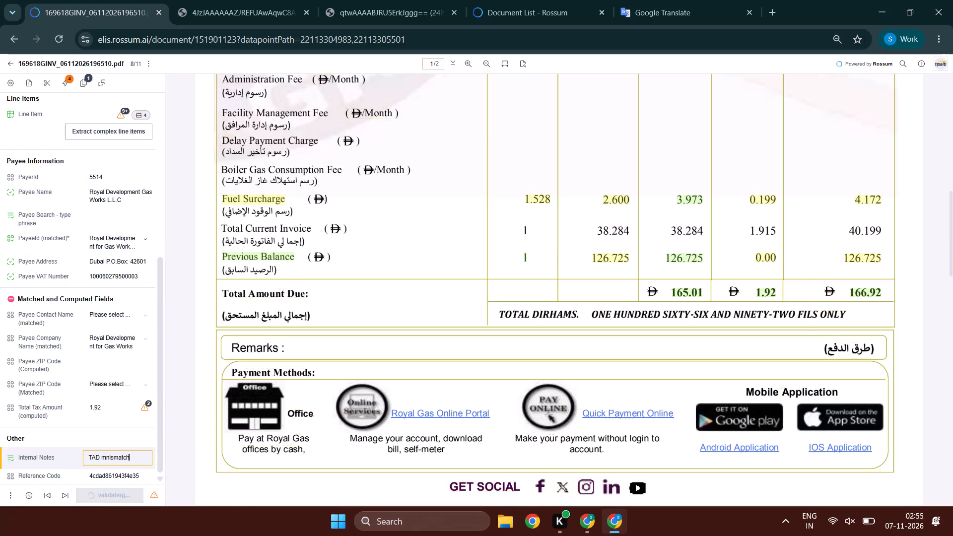
Start another DBR form response, record the email with it, choose Rossum as the OCR, and continue to the next section.
key(alt+Tab)
double_click(349, 134)
double_click(355, 129)
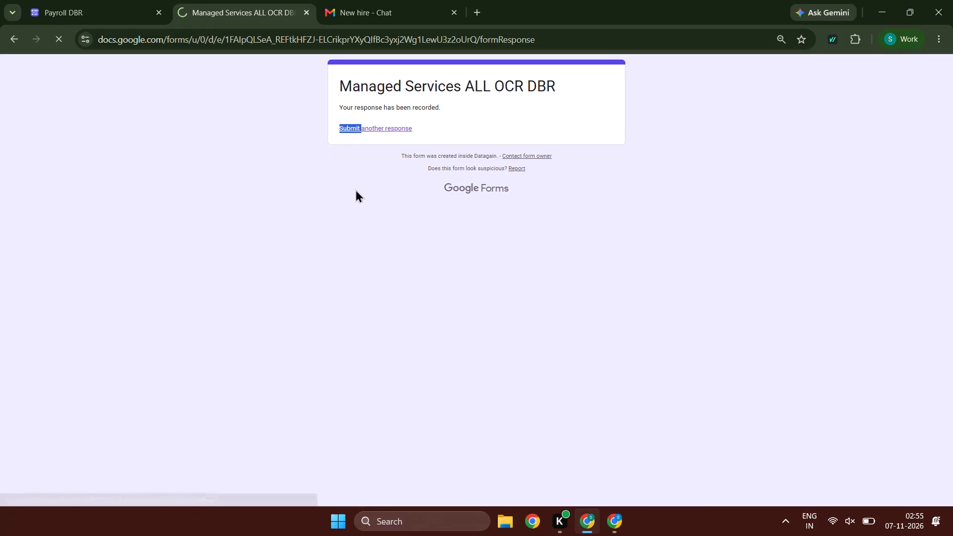
click(345, 217)
click(413, 431)
click(392, 470)
double_click(340, 468)
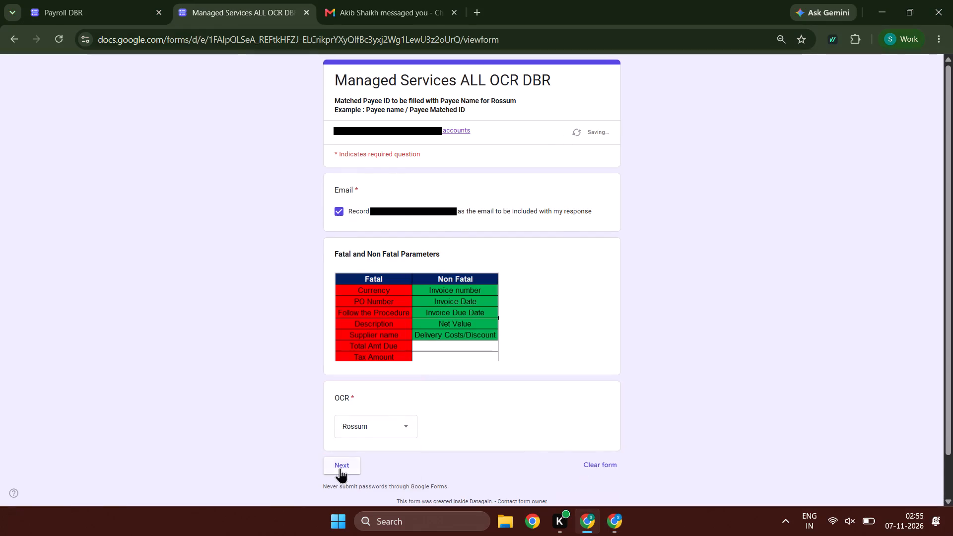
Return to the Rossum invoice, review its captured fields and line items, and confirm the document.
key(alt+Tab)
scroll(93, 379, down, 2)
scroll(109, 380, up, 5)
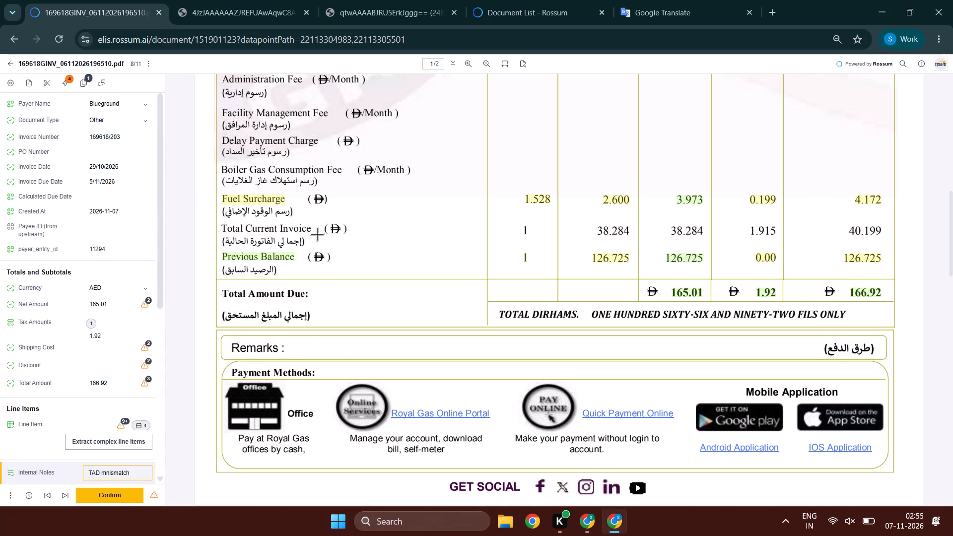
scroll(390, 226, up, 5)
scroll(138, 291, down, 2)
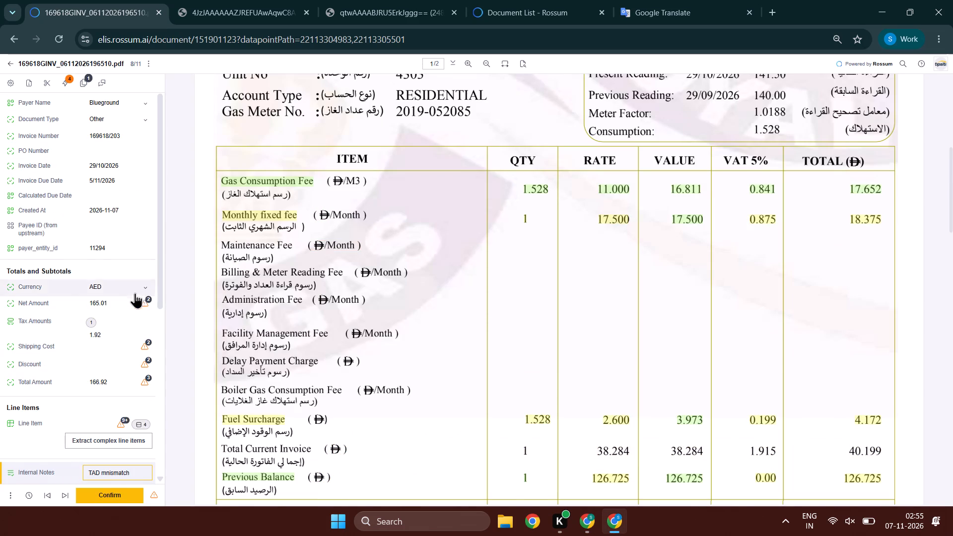
scroll(135, 293, down, 5)
scroll(107, 318, up, 3)
scroll(107, 328, down, 3)
double_click(104, 501)
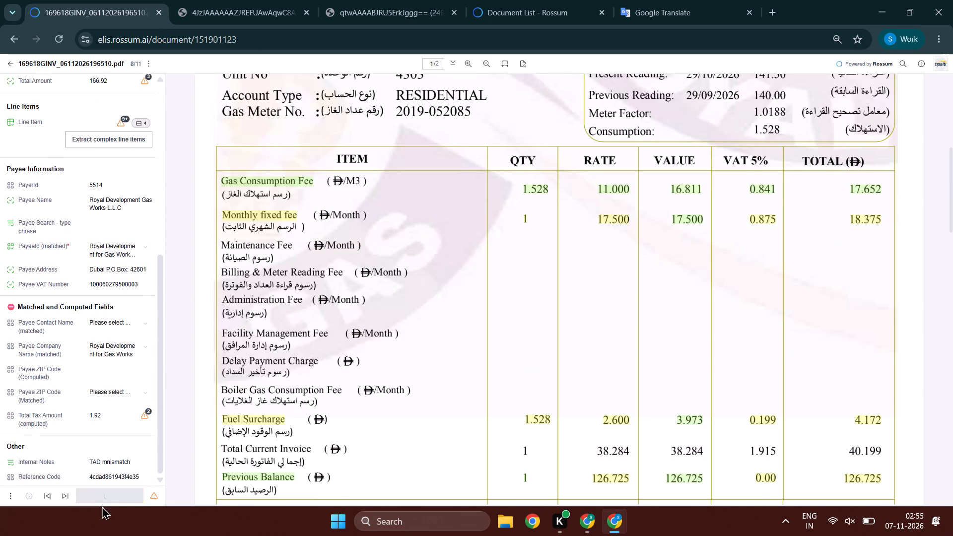
Make the new form response's first answer field active, and set the California Pet Partners document's type to Other in Rossum.
key(alt+Tab)
click(385, 224)
key(alt+Tab)
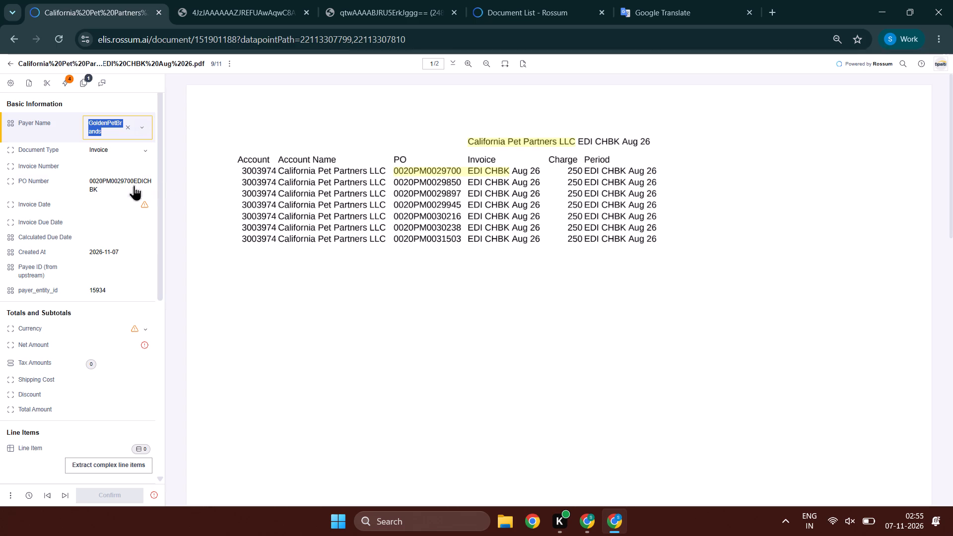
click(123, 148)
click(121, 160)
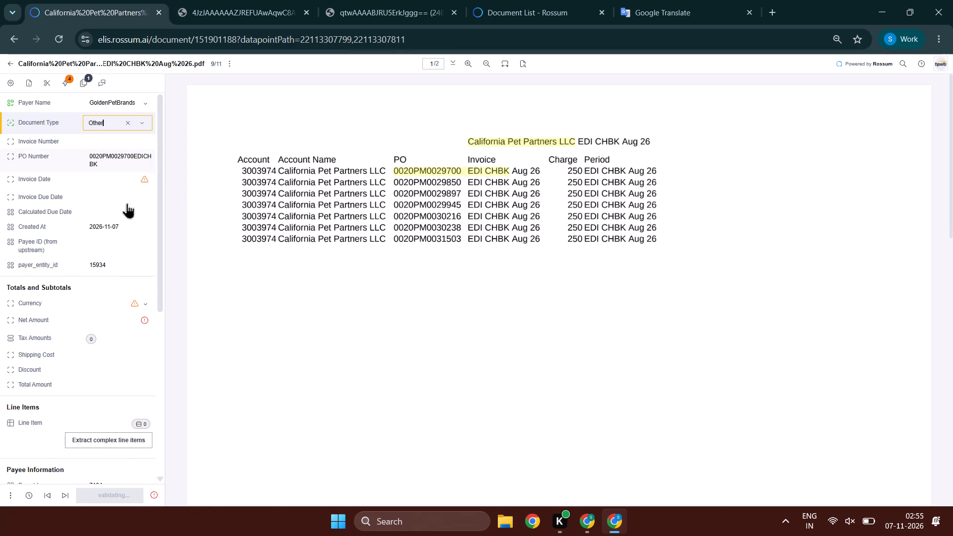
Set the California Pet Partners document's currency to USD and clear its captured PO Number.
click(100, 310)
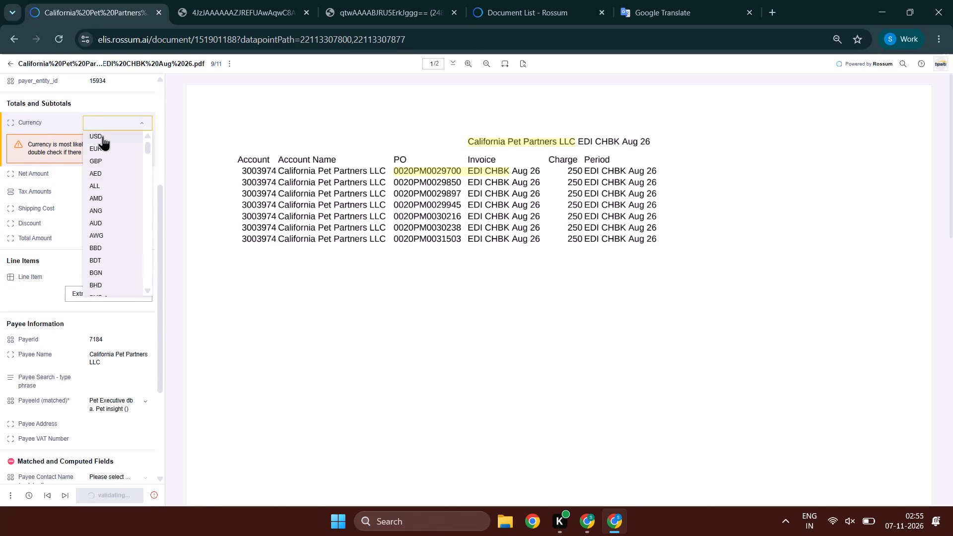
click(103, 135)
scroll(75, 187, up, 6)
click(111, 163)
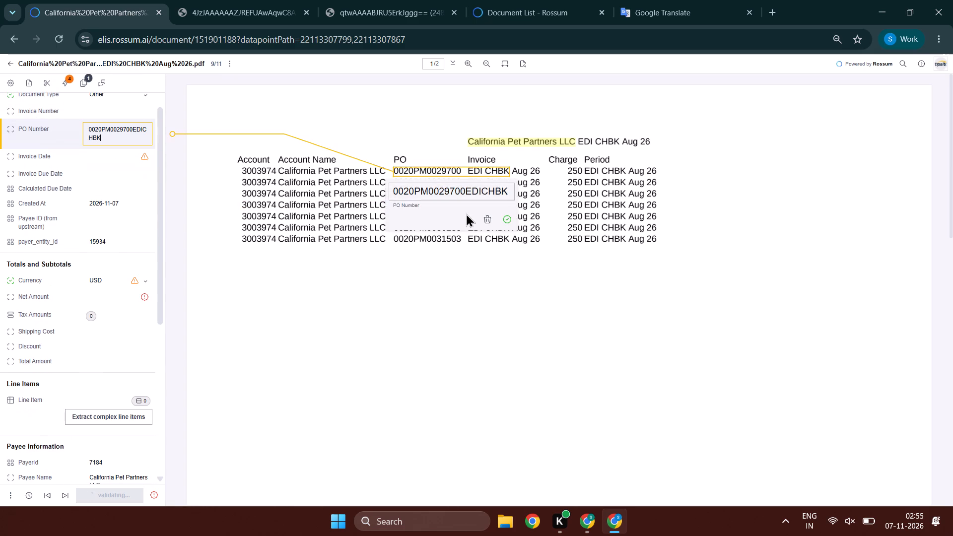
click(487, 217)
Set both the Net Amount and the Total Amount of the California Pet Partners document to 0.00.
scroll(392, 229, down, 12)
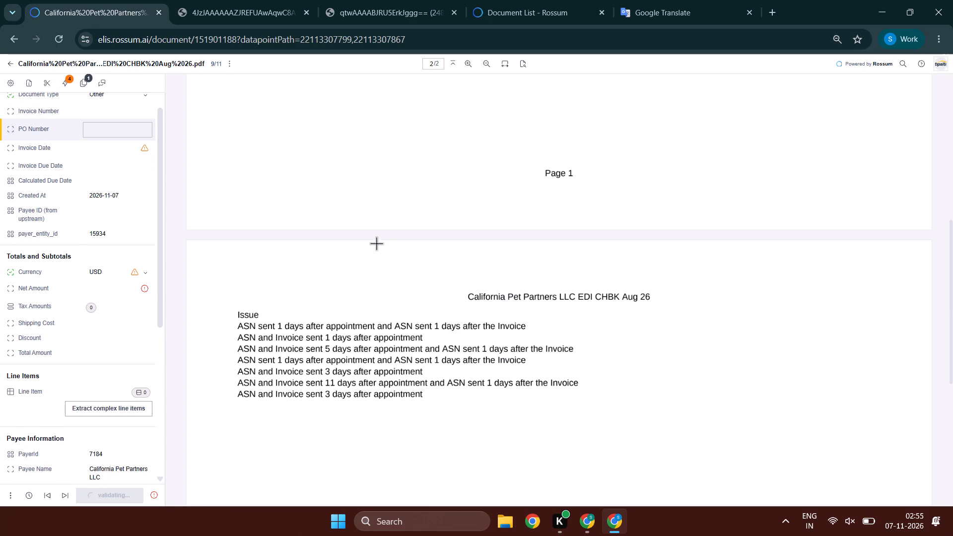
click(106, 285)
text(0.00)
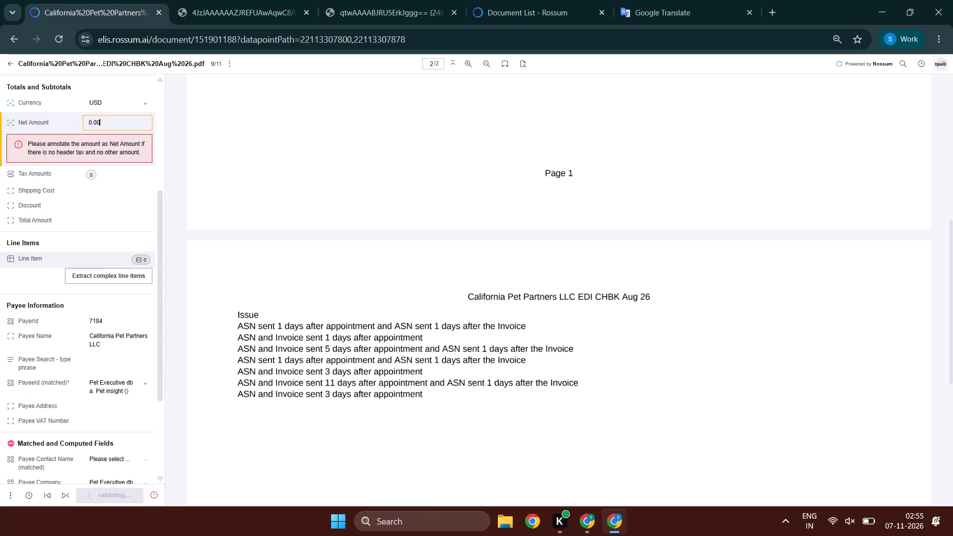
key(Tab)
key(Tab)
key(Tab)
key(Tab)
text(0.00)
key(Tab)
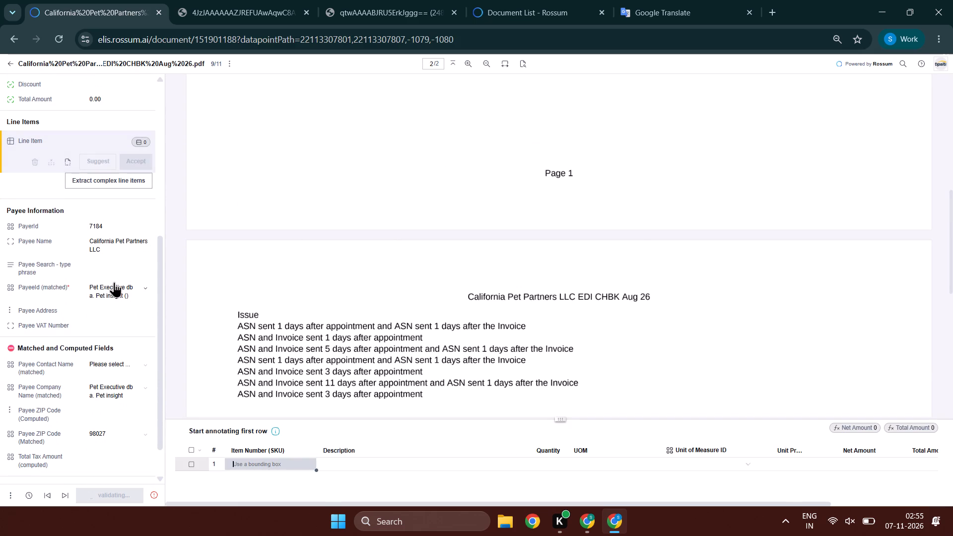
Clear the captured Payee Name and enter "payee unknown" as the payee search phrase.
click(118, 249)
click(558, 184)
key(Tab)
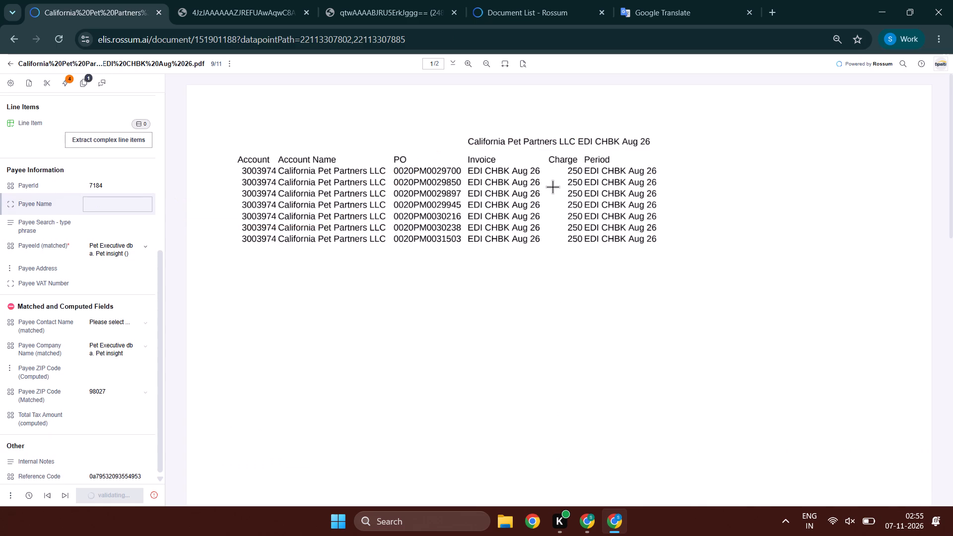
text(payee unknown)
key(Tab)
key(Tab)
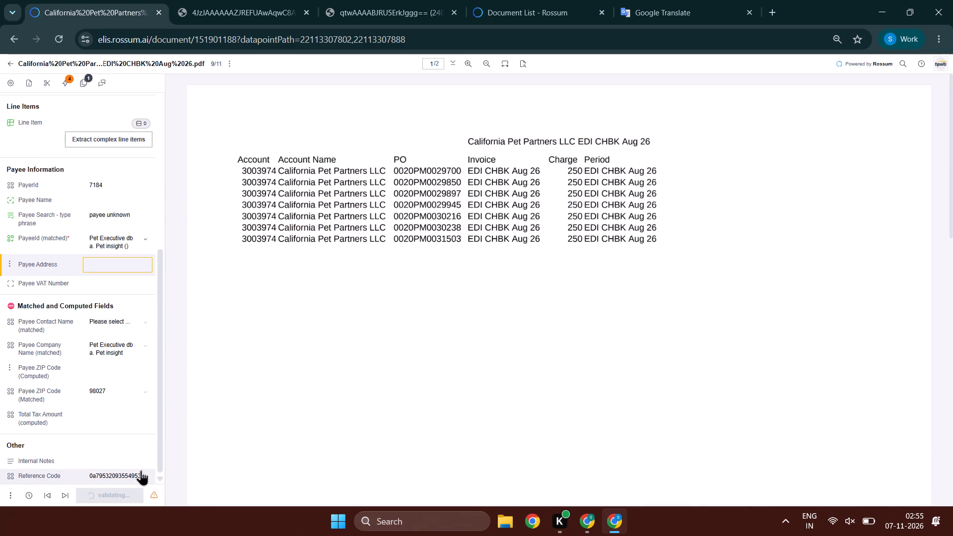
Enter "not an invoice" in the document's Internal Notes.
click(139, 463)
text(not an invoice)
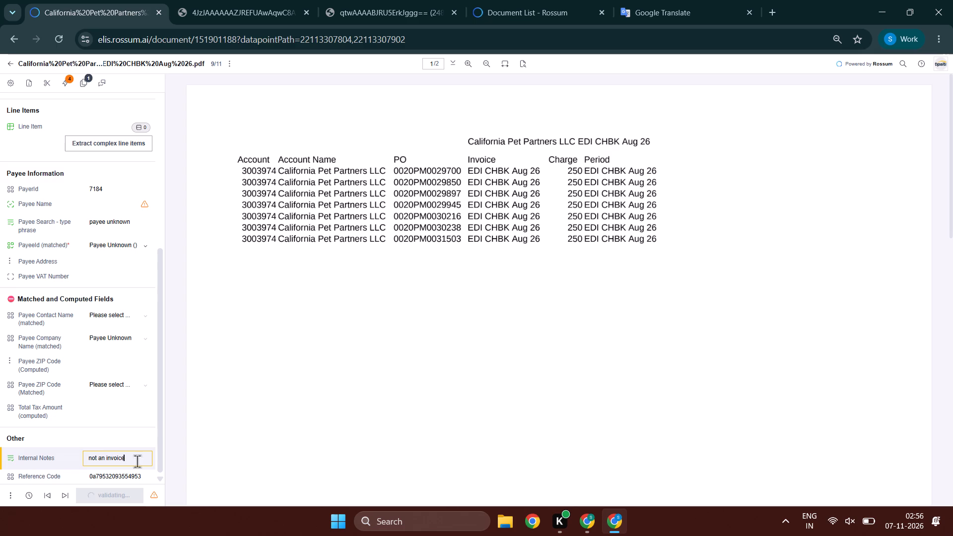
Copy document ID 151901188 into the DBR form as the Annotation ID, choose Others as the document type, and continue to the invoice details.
click(233, 40)
key(ctrl+c)
ctrl+double_click(233, 40)
key(ctrl+c)
key(ctrl+c)
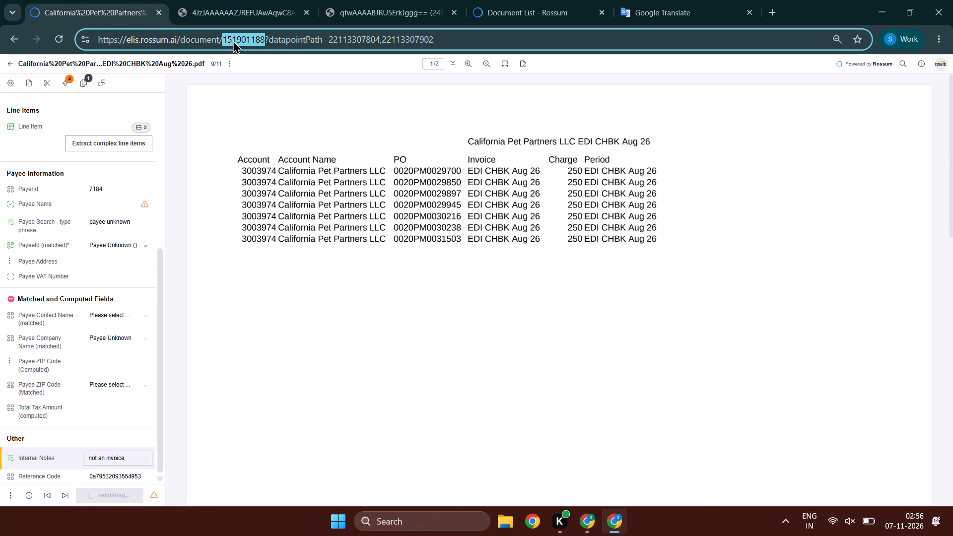
key(alt+Tab)
key(ctrl+v)
click(368, 308)
click(372, 373)
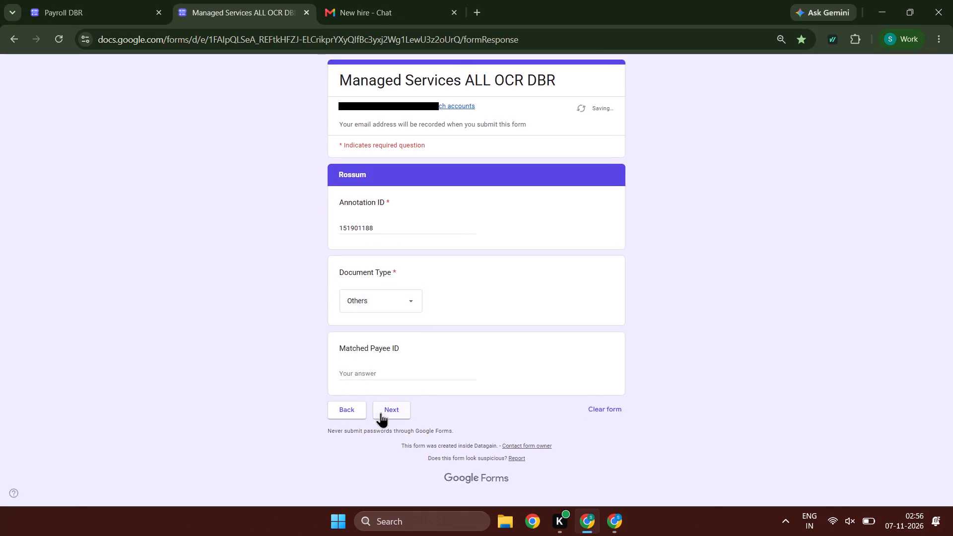
double_click(381, 412)
Copy the payer name GoldenPetBrands from Rossum into the form's Payer answer and choose R for Review.
key(alt+Tab)
scroll(56, 251, up, 8)
click(114, 126)
key(ctrl+c)
key(ctrl+c)
key(alt+Tab)
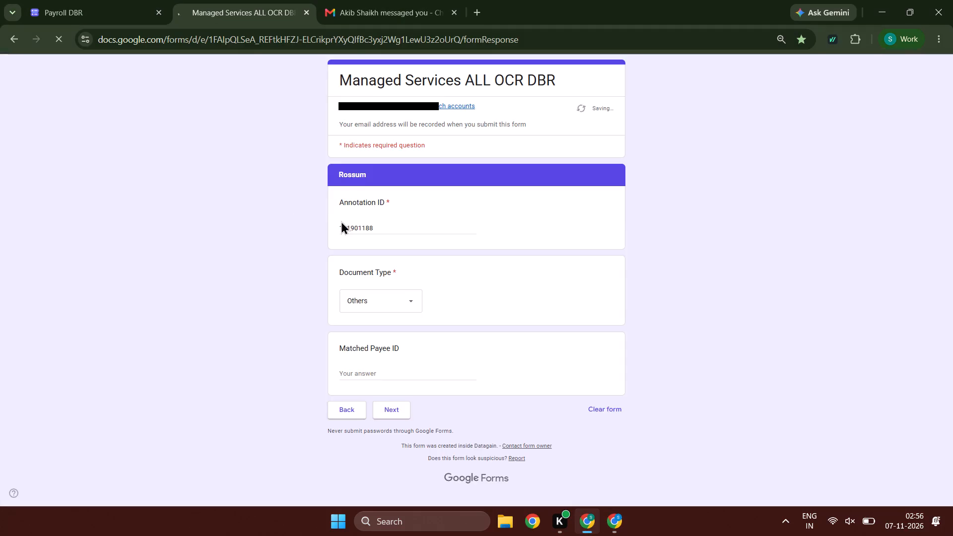
ctrl+click(355, 227)
ctrl+click(370, 232)
key(ctrl+v)
click(372, 303)
click(372, 329)
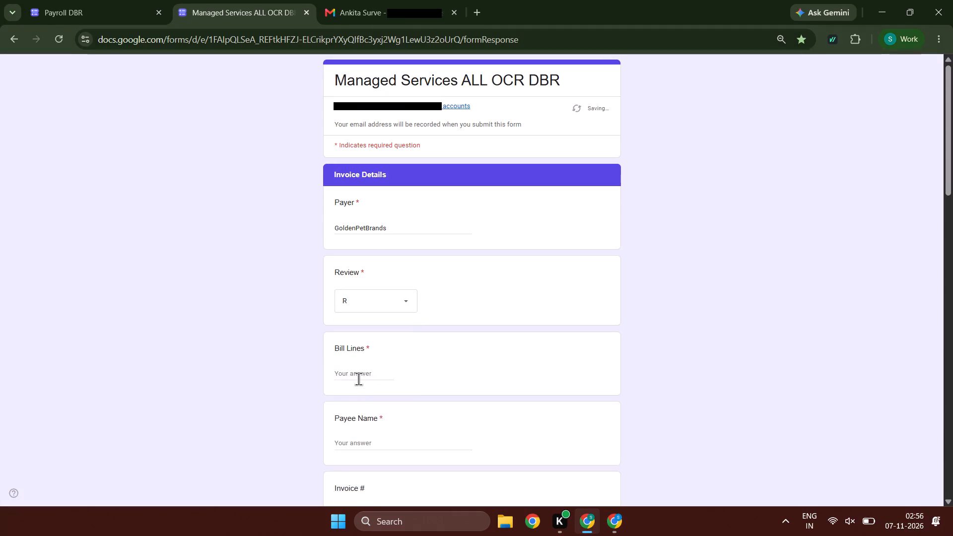
Check the document's line items in Rossum and enter 0 for Bill Lines in the form.
click(358, 379)
key(alt+Tab)
scroll(116, 316, down, 3)
key(alt+Tab)
key(0)
key(Tab)
key(Tab)
scroll(126, 303, down, 3)
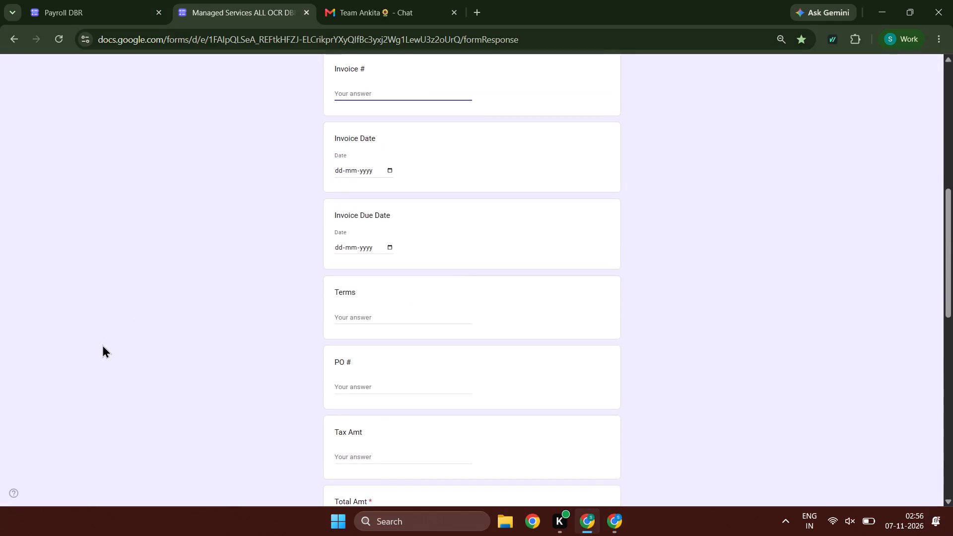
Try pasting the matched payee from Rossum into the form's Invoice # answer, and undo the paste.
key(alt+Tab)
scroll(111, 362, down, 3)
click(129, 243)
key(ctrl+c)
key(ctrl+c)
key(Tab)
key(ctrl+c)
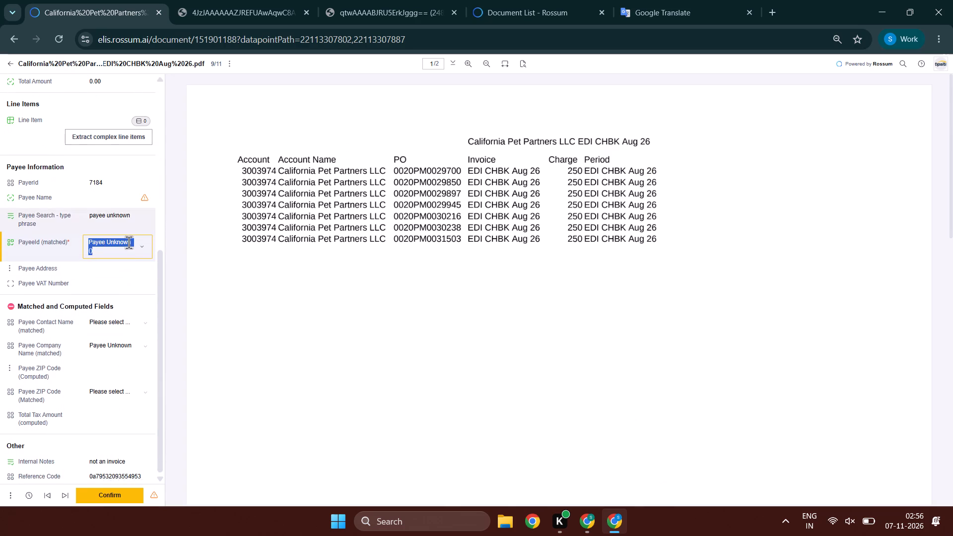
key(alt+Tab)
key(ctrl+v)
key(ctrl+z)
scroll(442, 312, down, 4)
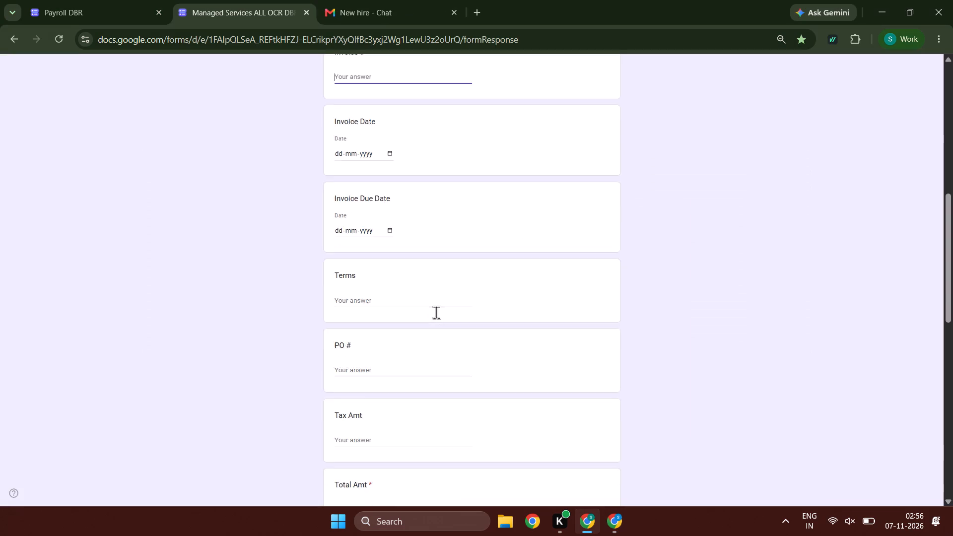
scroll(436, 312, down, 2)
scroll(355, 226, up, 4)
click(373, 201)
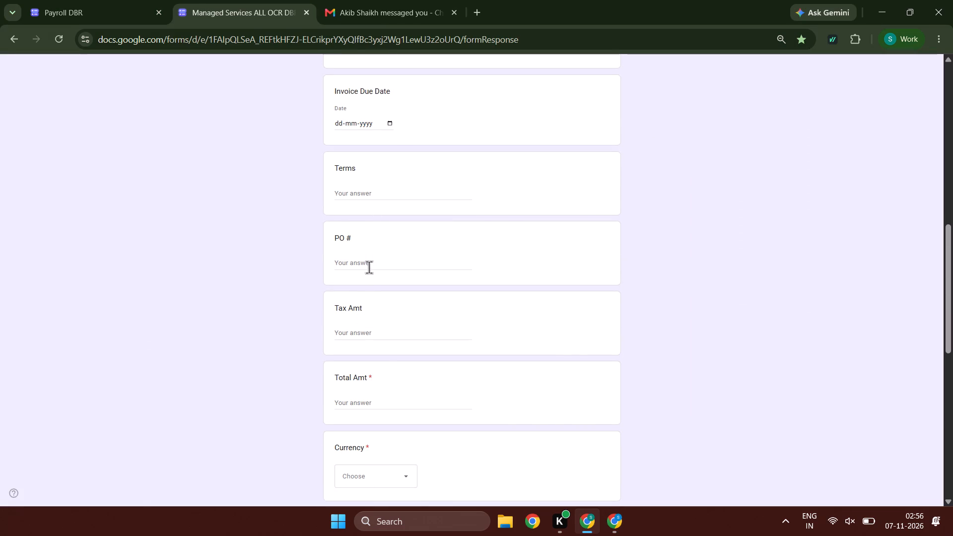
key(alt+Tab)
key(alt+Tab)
Paste the matched payee "Payee Unknown ()" into the form's Payee Name answer.
scroll(369, 285, up, 2)
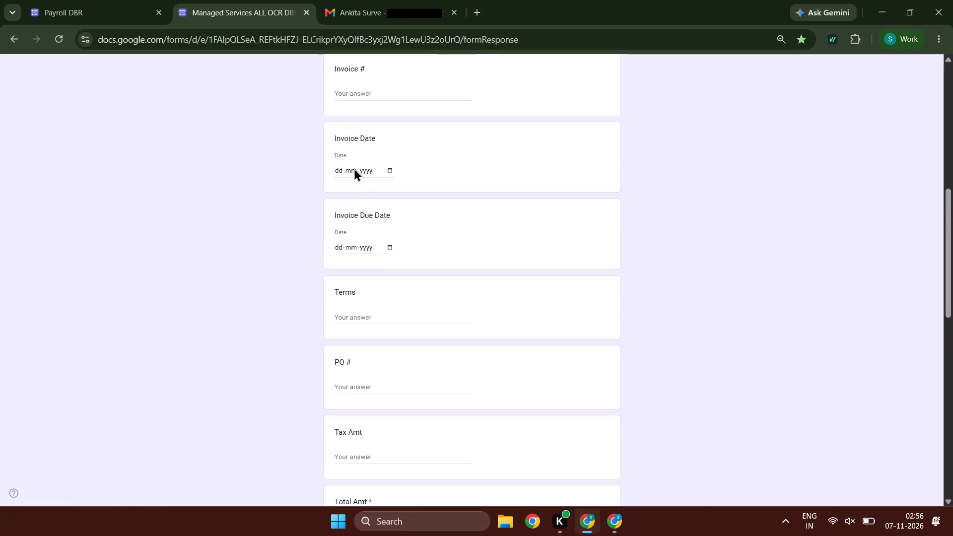
scroll(354, 168, up, 3)
ctrl+click(363, 193)
key(ctrl+v)
key(Tab)
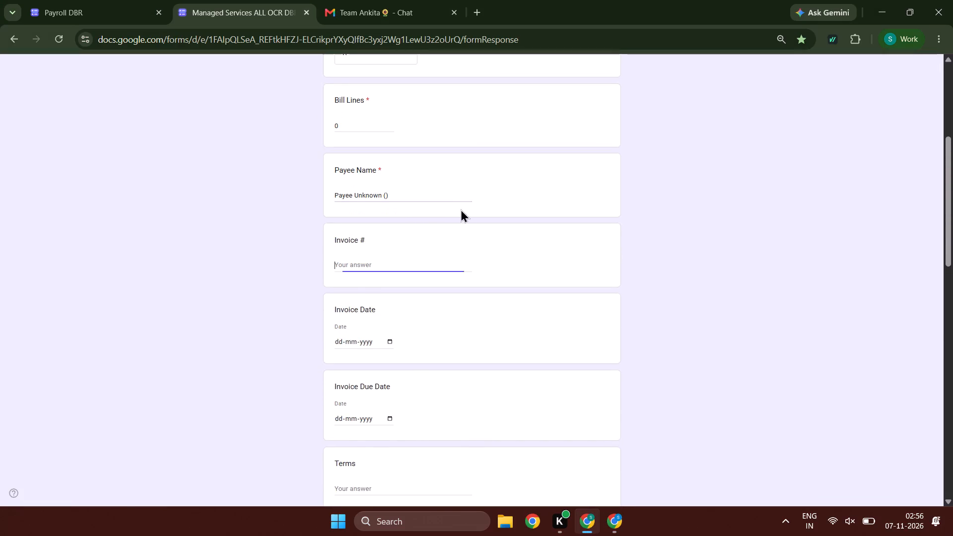
Enter 0.00 as the form's Total Amt.
scroll(461, 209, down, 6)
click(377, 321)
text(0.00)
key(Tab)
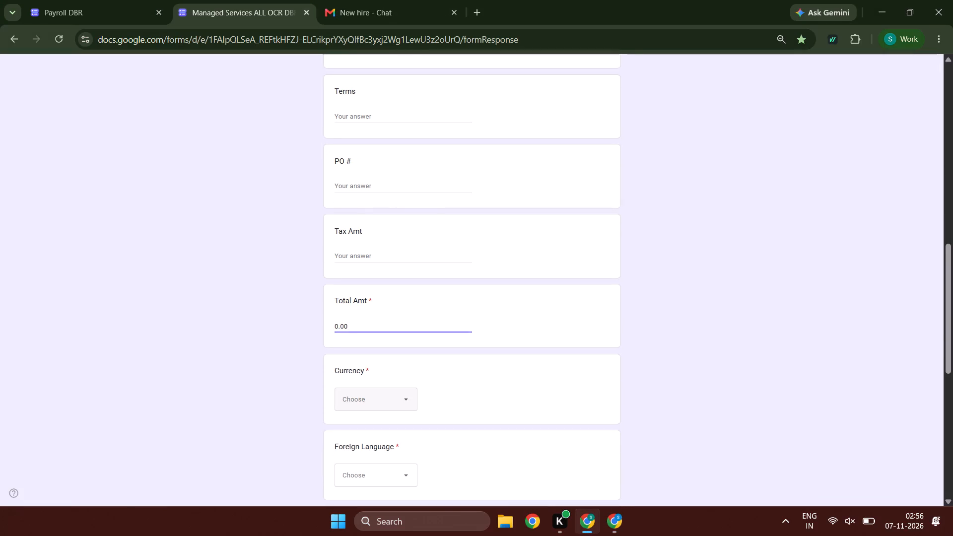
Set currency to USD, foreign language and quality analyst to NA, invoice pages to 1 and multiple payees to No.
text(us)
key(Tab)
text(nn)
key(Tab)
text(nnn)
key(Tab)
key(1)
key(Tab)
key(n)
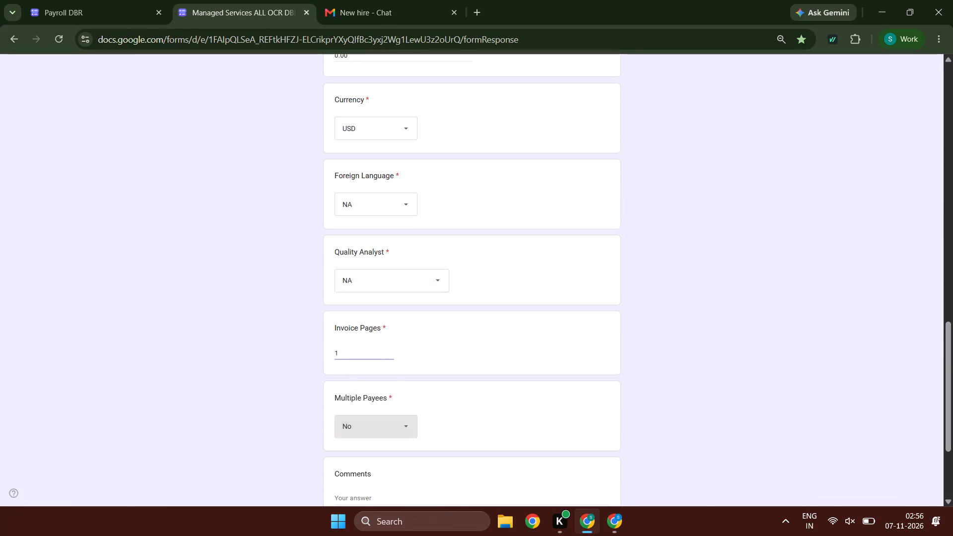
Leave the comments empty and submit the completed DBR form response.
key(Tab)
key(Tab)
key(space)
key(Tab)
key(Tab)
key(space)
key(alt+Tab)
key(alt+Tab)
click(406, 17)
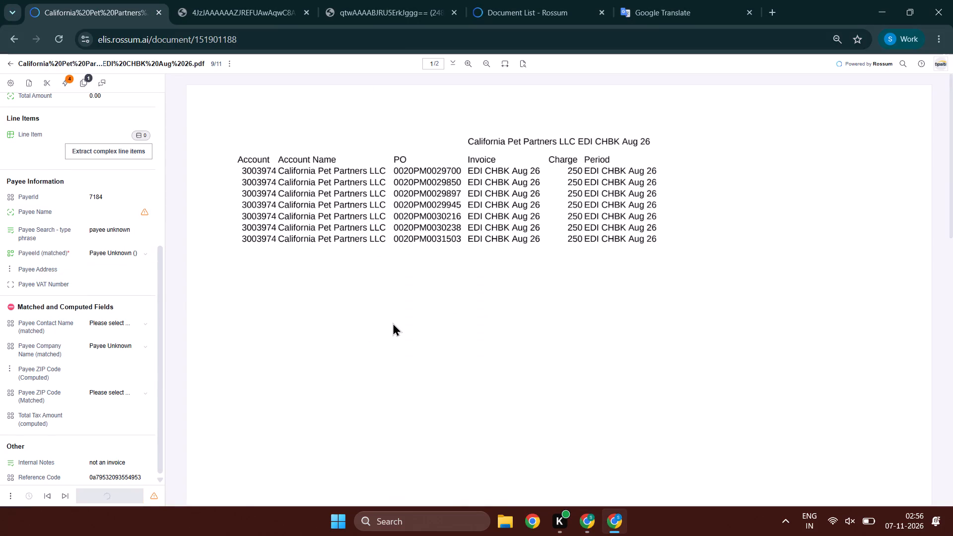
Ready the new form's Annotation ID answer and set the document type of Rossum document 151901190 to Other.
key(alt+Tab)
click(458, 223)
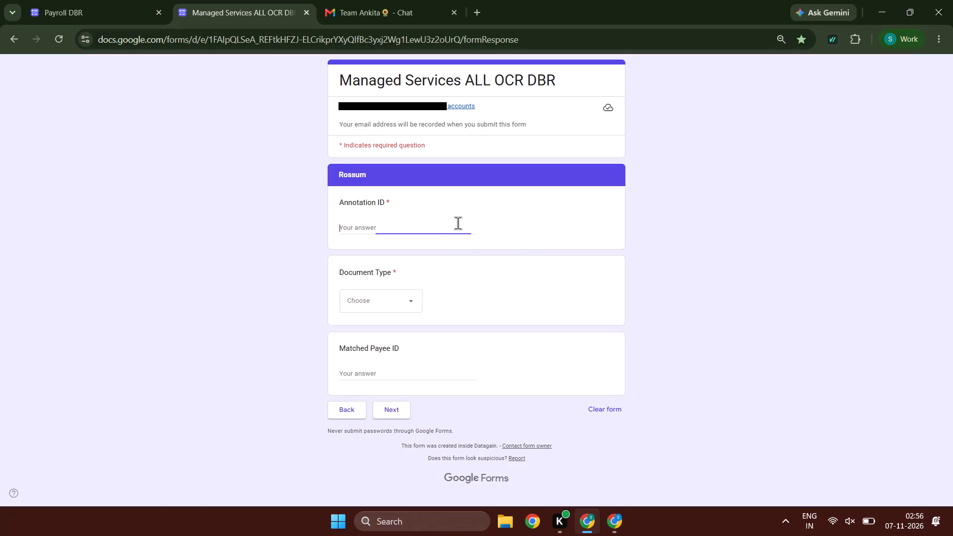
key(alt+Tab)
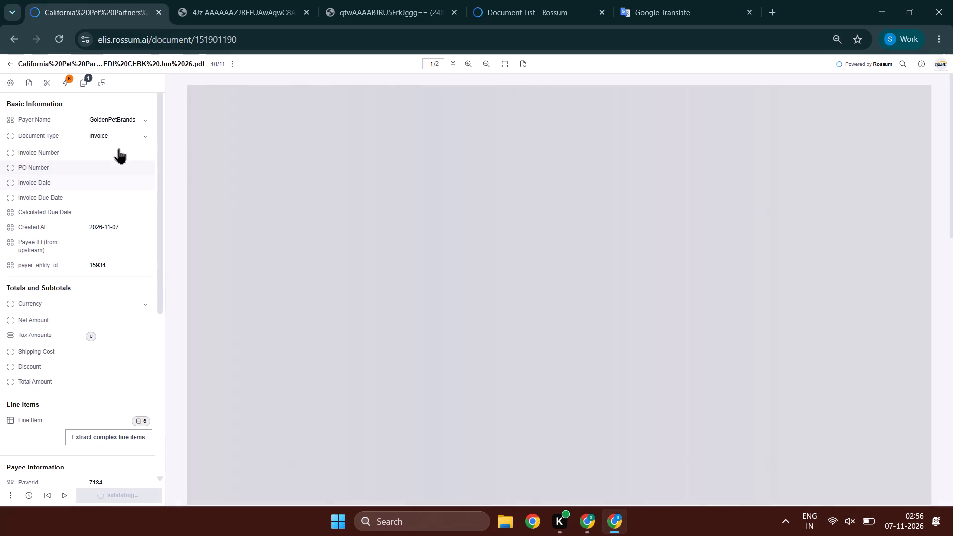
click(121, 132)
click(111, 166)
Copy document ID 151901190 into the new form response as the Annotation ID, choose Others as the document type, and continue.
ctrl+double_click(221, 33)
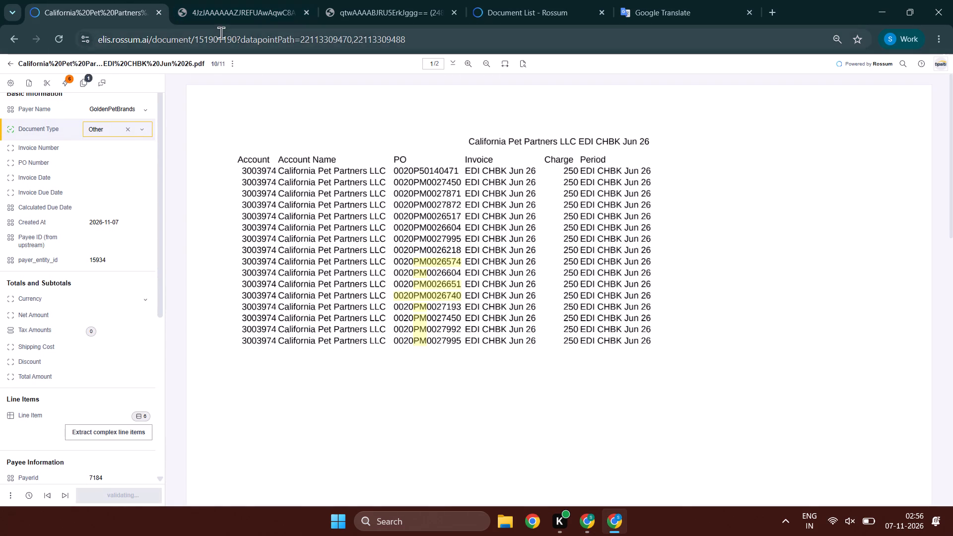
key(ctrl+c)
key(ctrl+c)
key(ctrl+c)
key(alt+Tab)
key(ctrl+v)
click(364, 303)
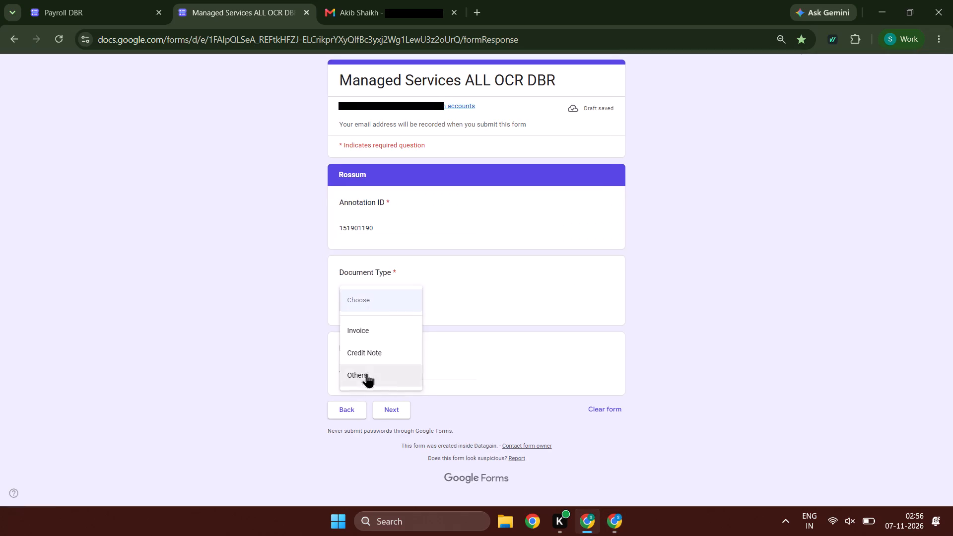
click(367, 373)
double_click(385, 415)
Review both pages of the June document in Rossum and set its currency to USD.
key(alt+Tab)
scroll(134, 285, up, 1)
scroll(442, 209, down, 9)
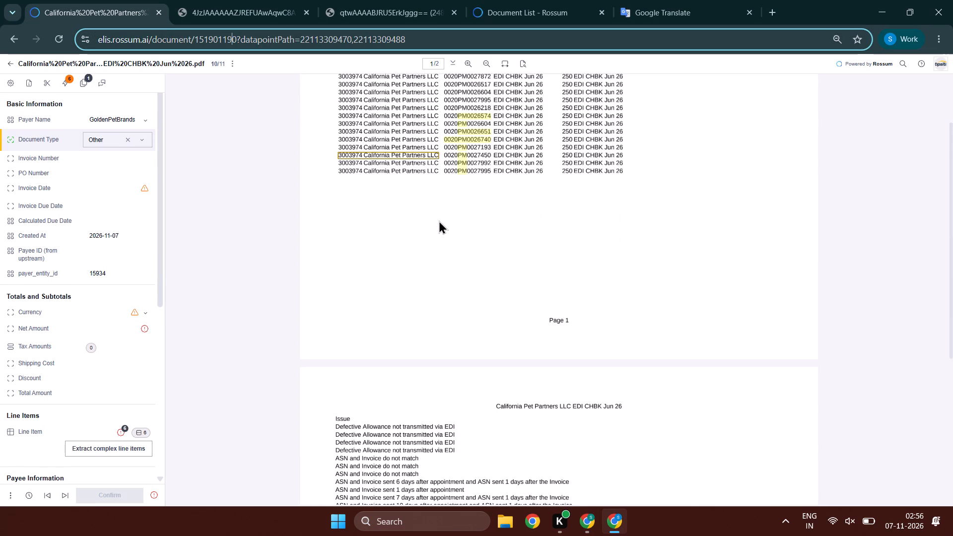
scroll(439, 220, down, 2)
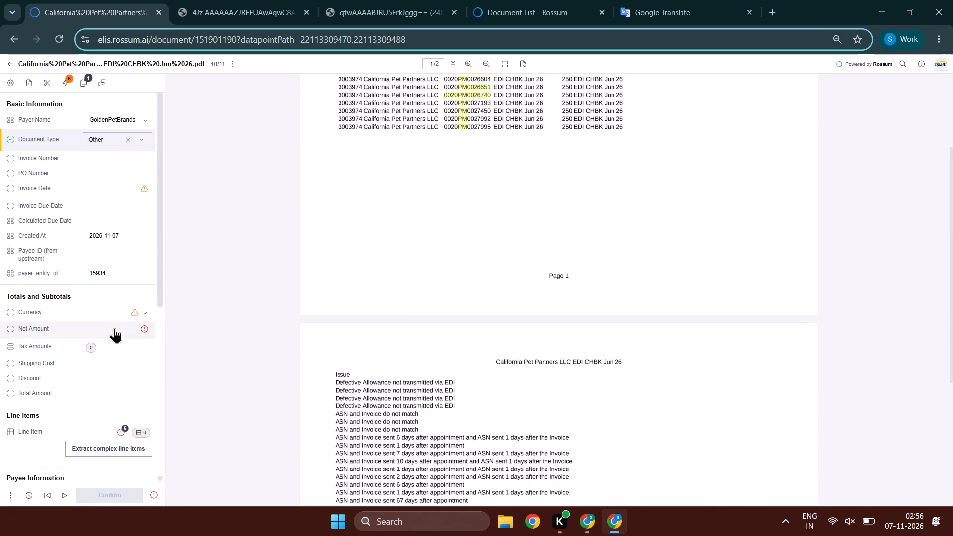
click(116, 317)
click(105, 137)
Set both the Net Amount and the Total Amount of the June document to 0.00.
key(Tab)
text(0.00)
key(Tab)
key(Tab)
key(Tab)
key(Tab)
text(0.0)
key(0)
key(Tab)
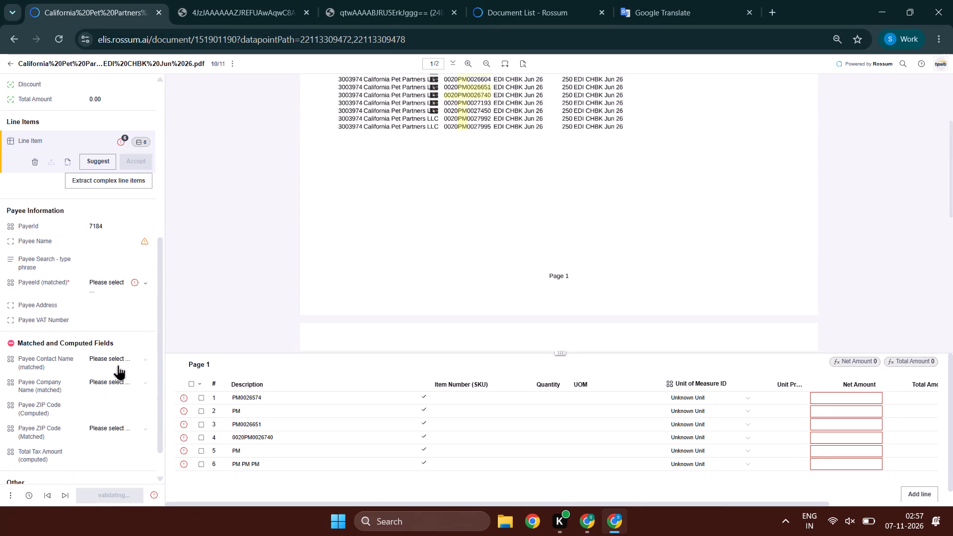
Select all the captured line items of the June document and delete them.
click(188, 384)
scroll(434, 256, up, 6)
ctrl+scroll(441, 249, up, 2)
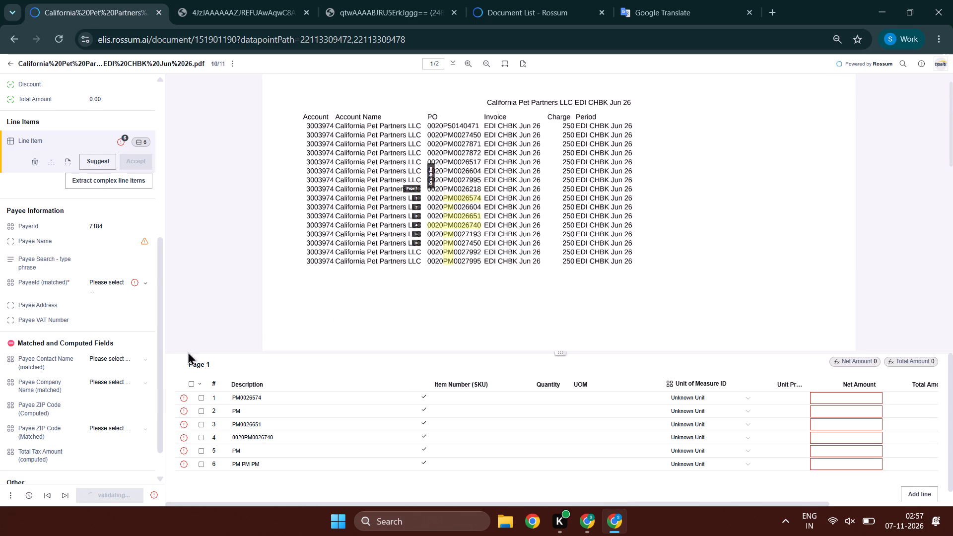
click(193, 380)
click(291, 365)
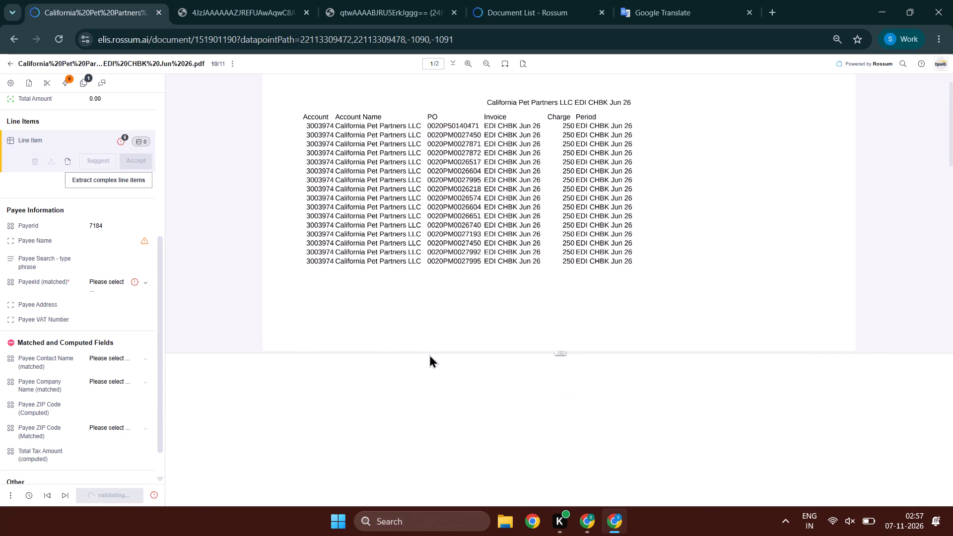
Capture the first table row as a line item with description "3003974 California Pet Partners LLC" and net amount 250.
key(Tab)
click(387, 130)
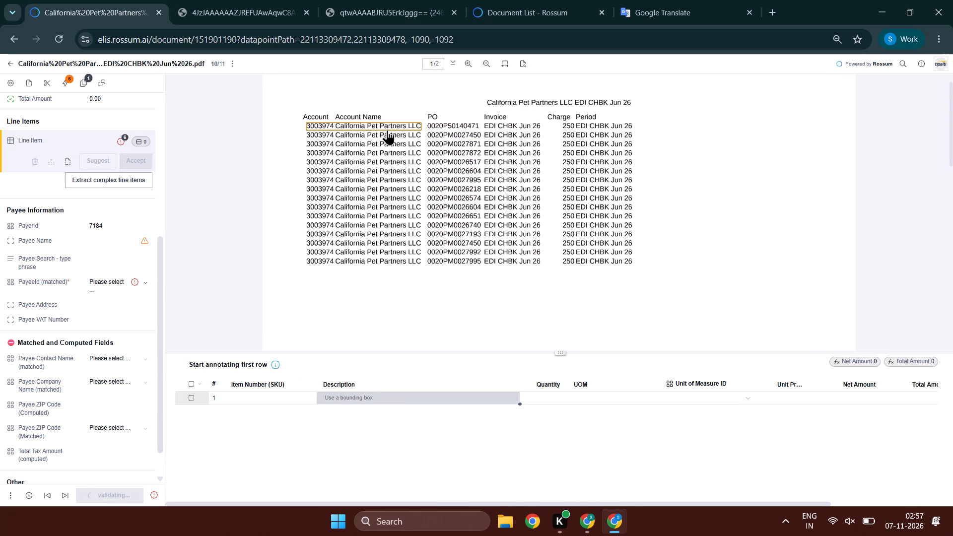
key(Tab)
key(Tab)
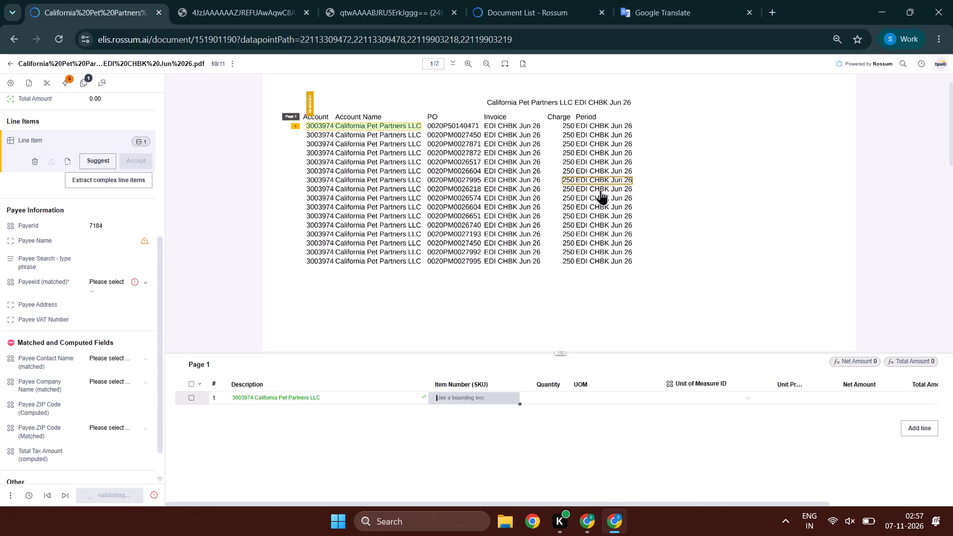
key(Tab)
key(Tab)
key(Tab)
key(Tab)
click(567, 123)
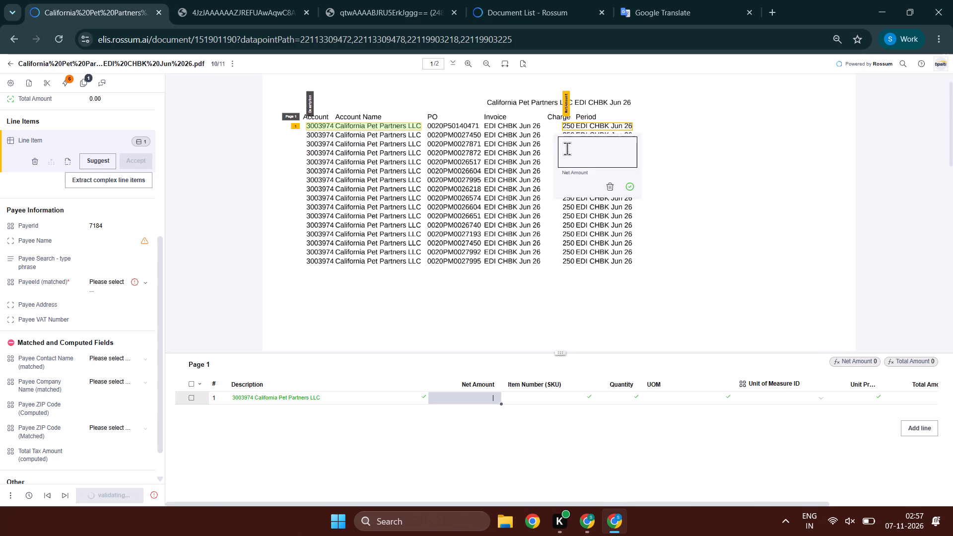
drag(576, 118, 556, 134)
Add a second line item from the PO 0020PM0027450 row, capturing its account and name as description and 250 as net amount.
key(ctrl+shift+a)
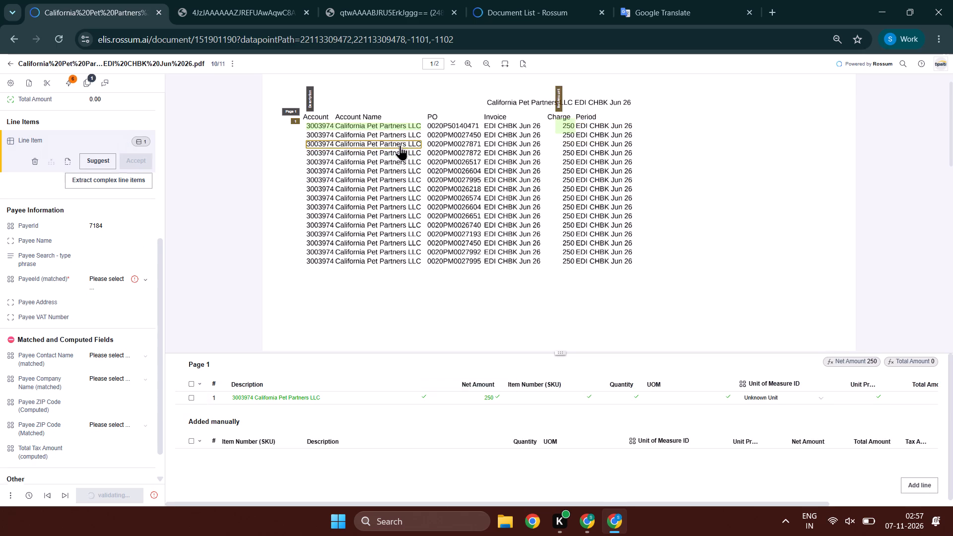
key(Tab)
click(398, 139)
key(Tab)
drag(552, 139, 555, 138)
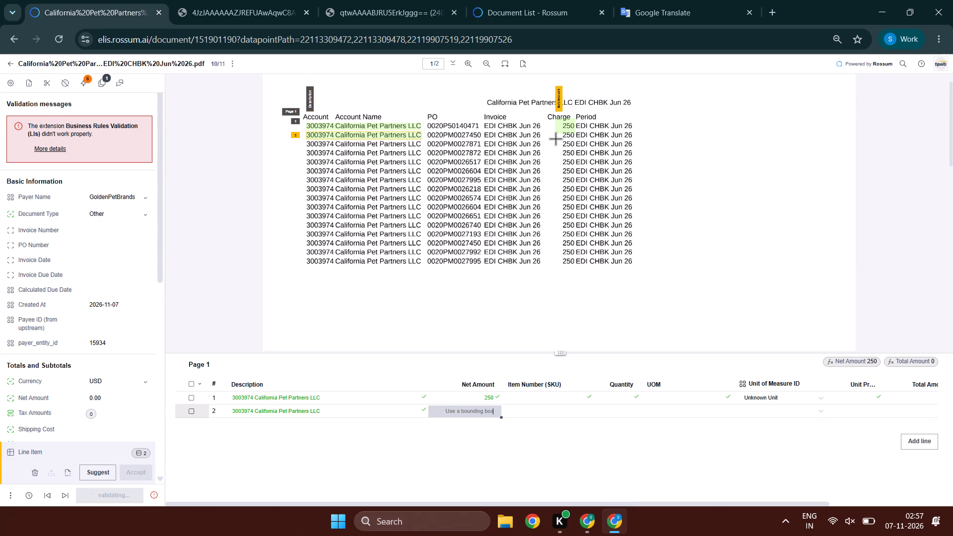
drag(555, 138, 574, 131)
Add a third line item from the PO 0020PM0027871 row, capturing its account and name as description and 250 as net amount.
key(ctrl+shift+a)
key(Tab)
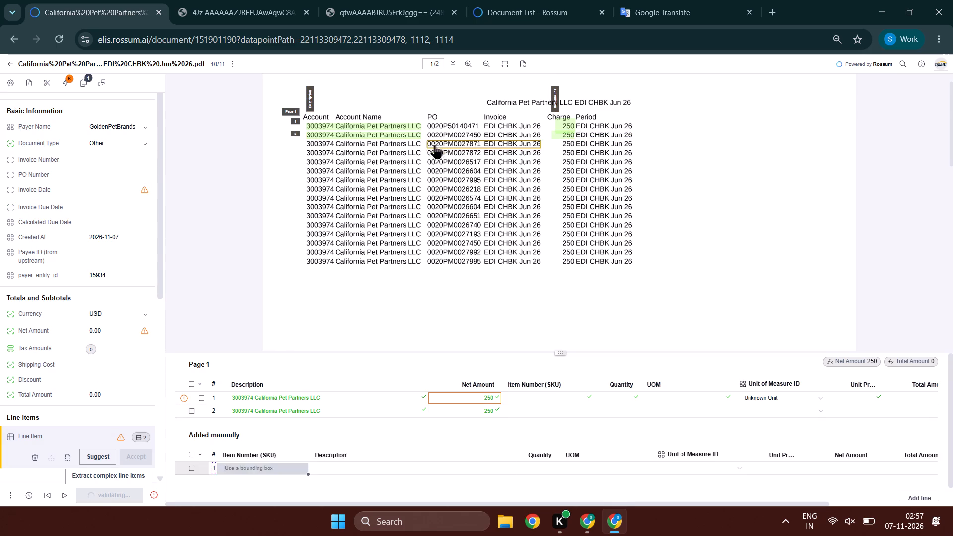
click(421, 144)
key(Tab)
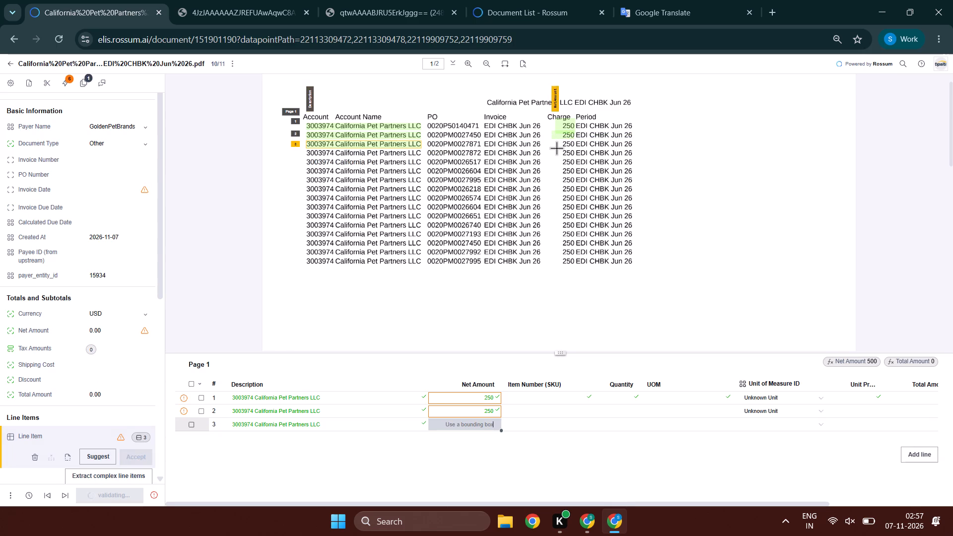
drag(556, 148, 574, 139)
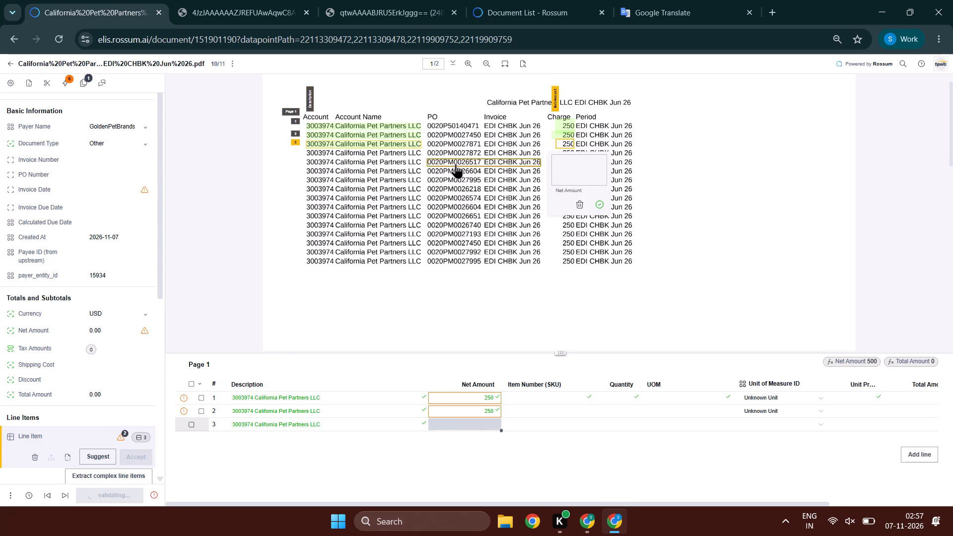
Add a fourth line item from the PO 0020PM0027872 row, capturing its account and name as description and 250 as net amount.
key(ctrl+shift+a)
key(Tab)
click(367, 156)
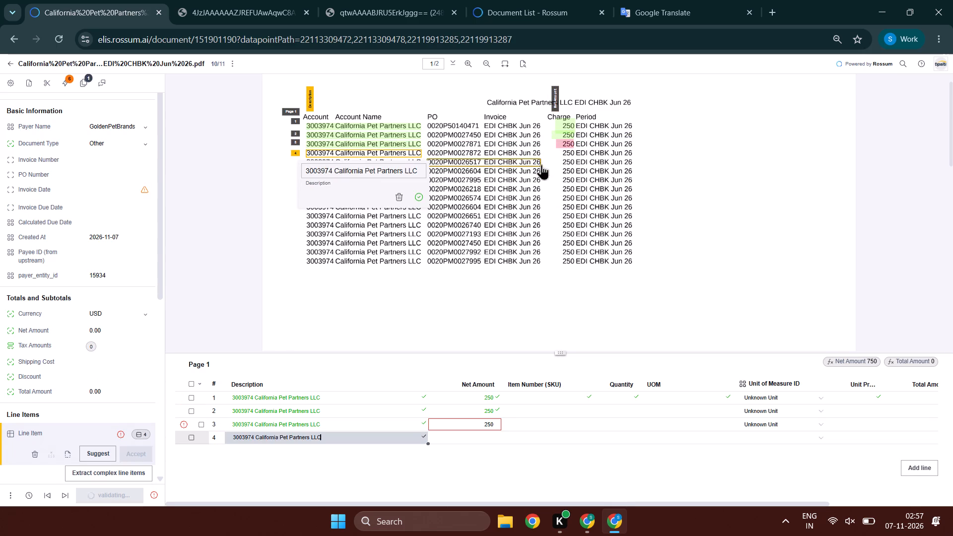
key(Tab)
drag(555, 156, 575, 150)
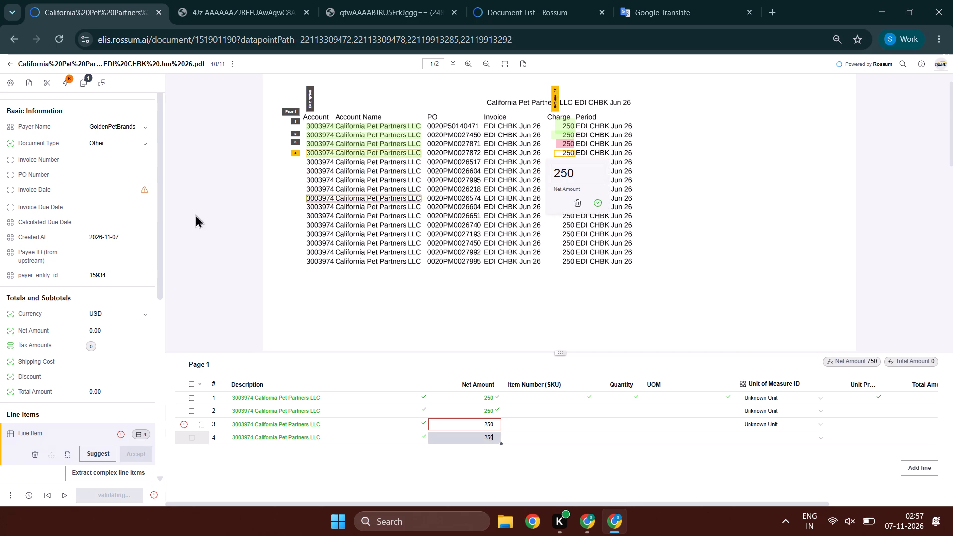
Request suggestions for the remaining line items based on the four captured rows.
click(91, 463)
triple_click(94, 460)
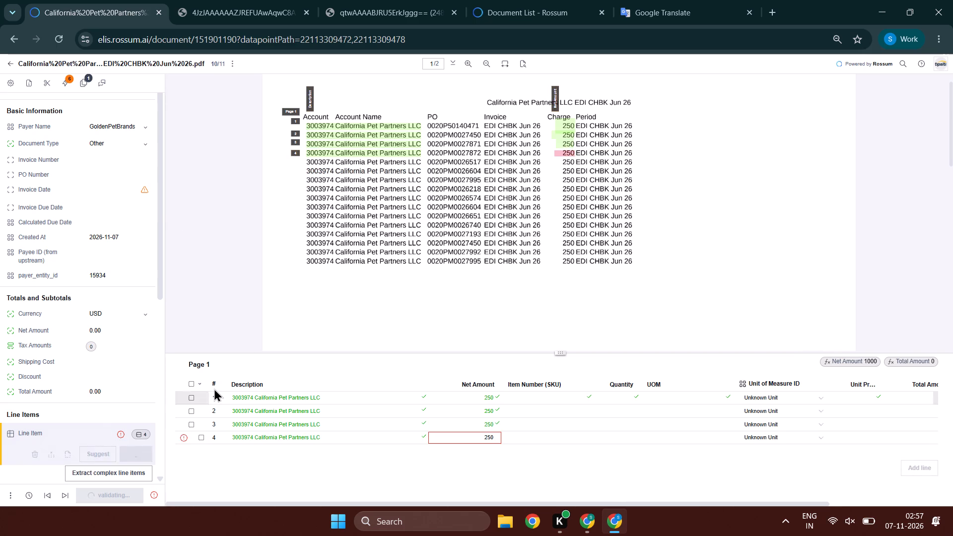
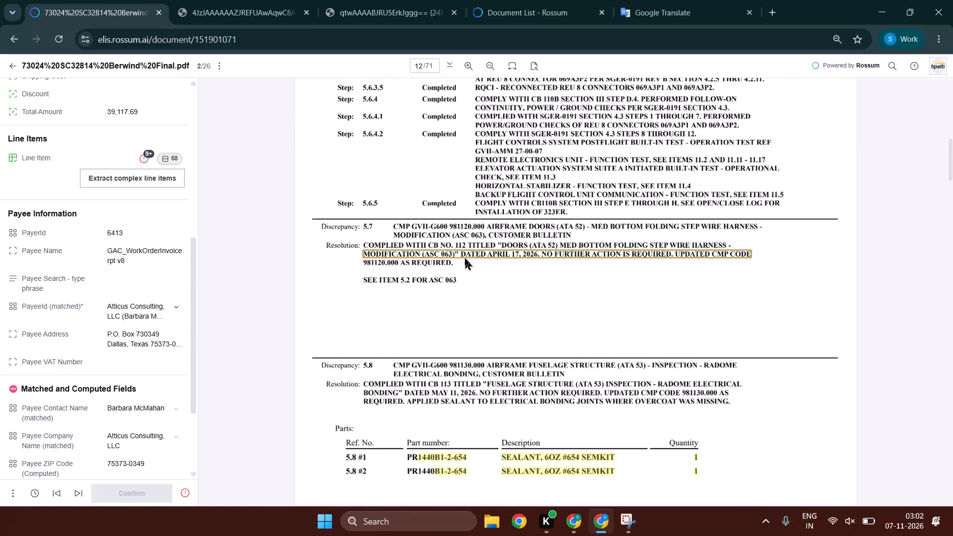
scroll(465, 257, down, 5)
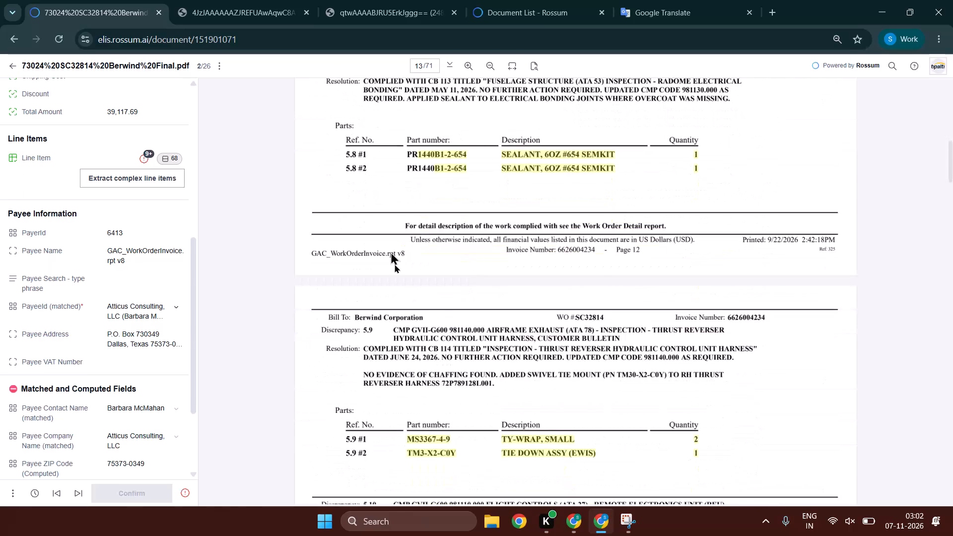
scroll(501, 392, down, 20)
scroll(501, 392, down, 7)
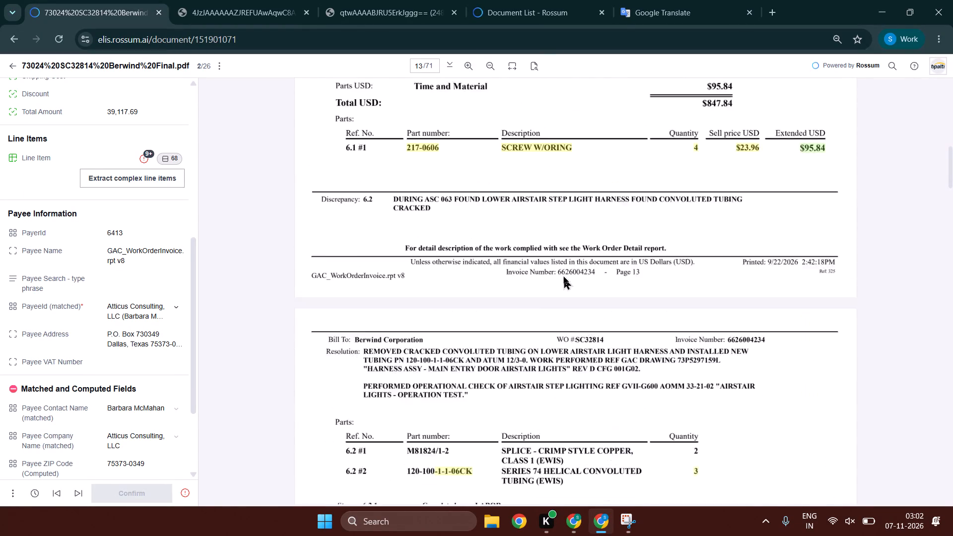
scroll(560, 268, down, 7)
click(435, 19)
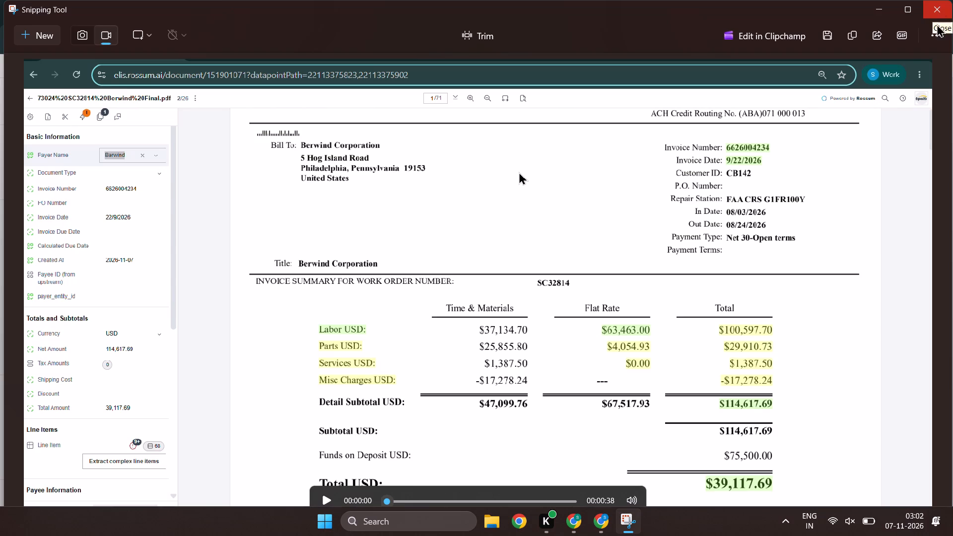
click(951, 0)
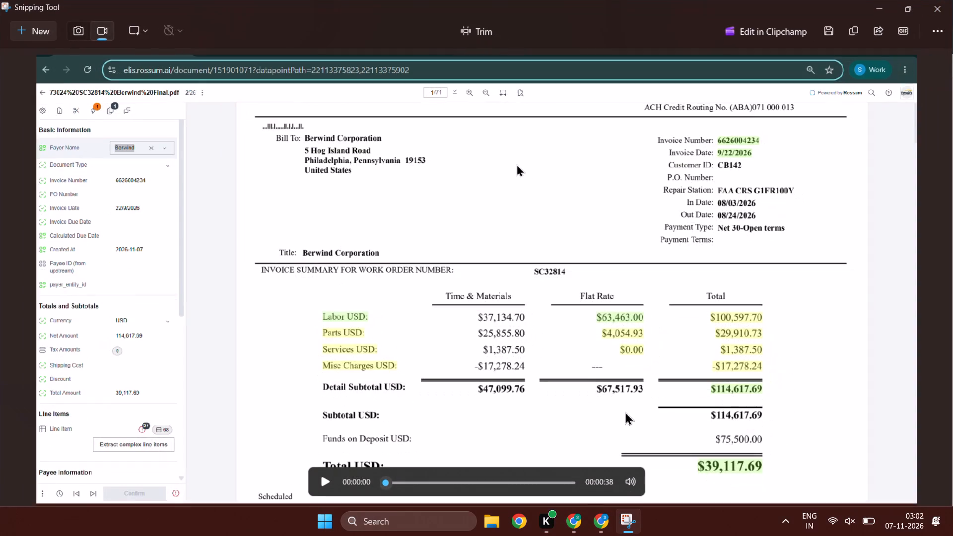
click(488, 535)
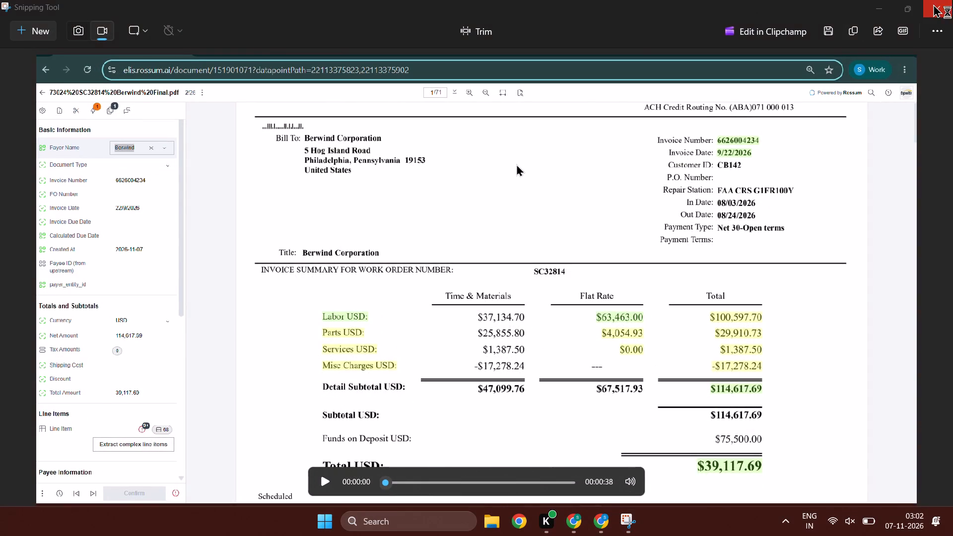
Close the recording preview and copy Screen Recording 2026-11-07 030237.mp4 from the Screen Recordings folder in Videos.
click(933, 4)
click(933, 4)
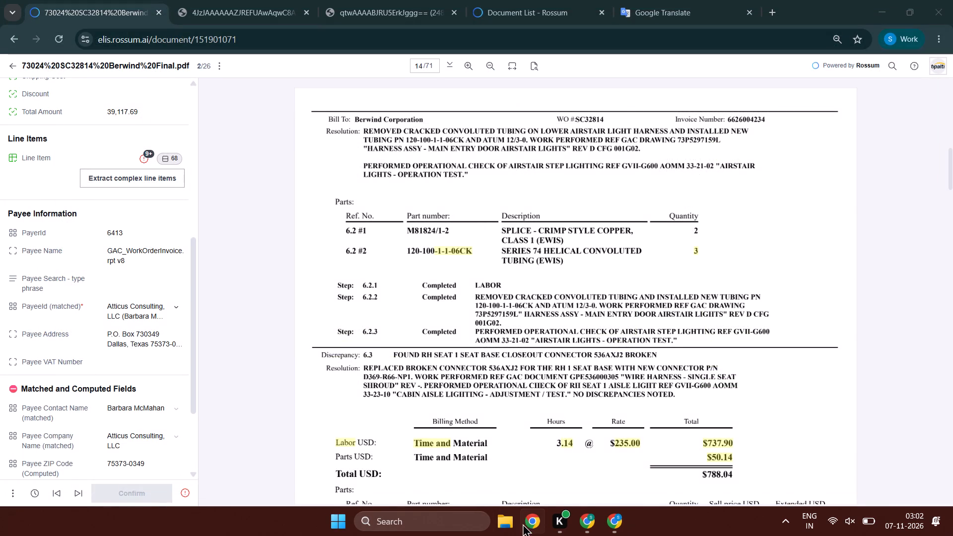
click(514, 525)
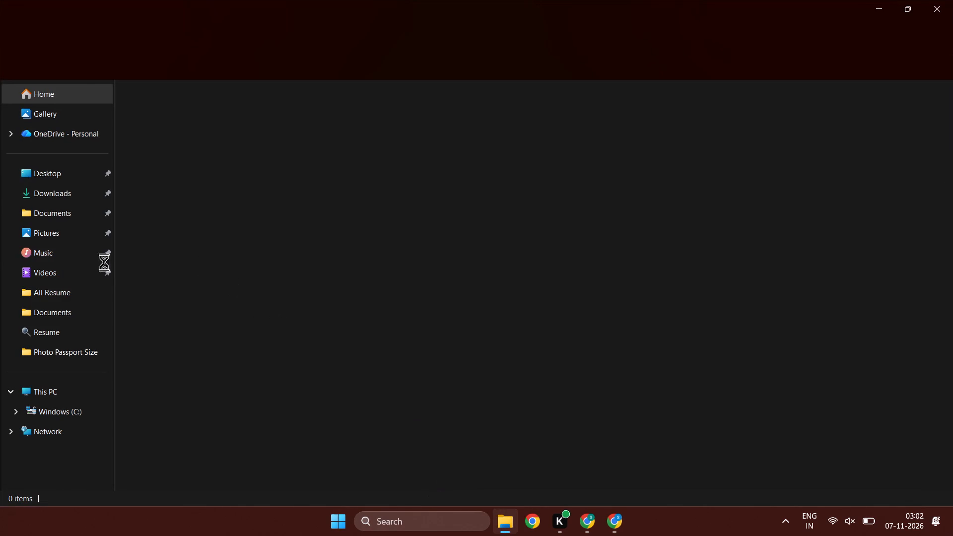
click(70, 235)
click(46, 268)
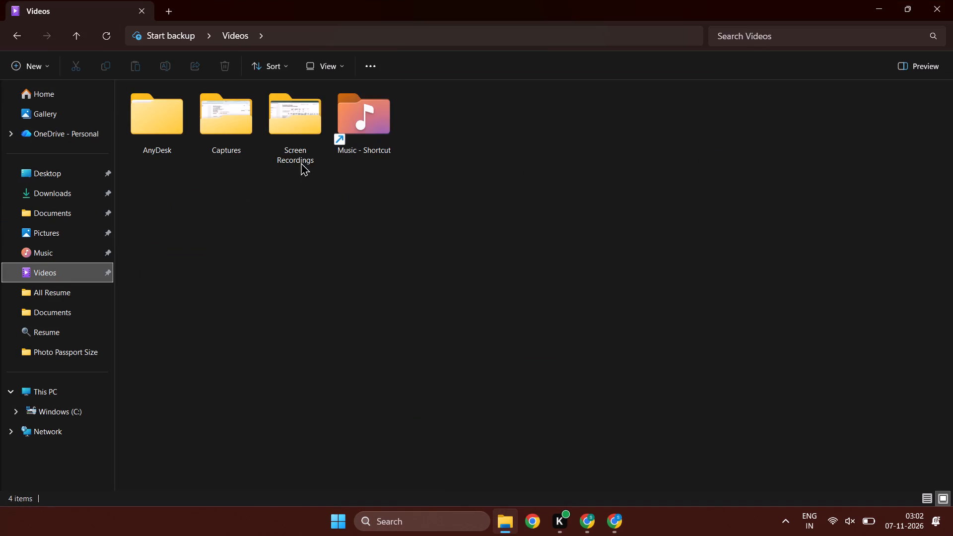
click(340, 146)
double_click(309, 149)
scroll(529, 276, down, 7)
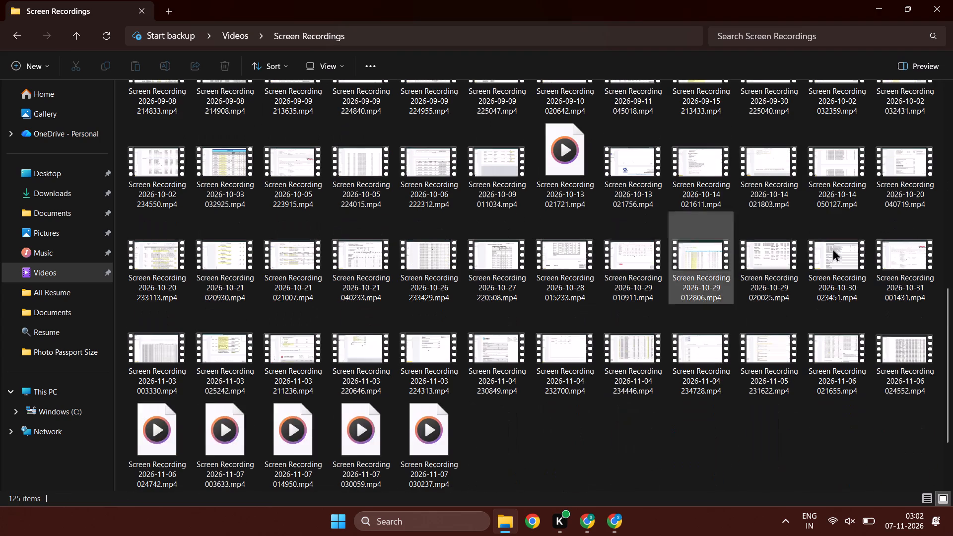
scroll(832, 248, down, 12)
click(443, 438)
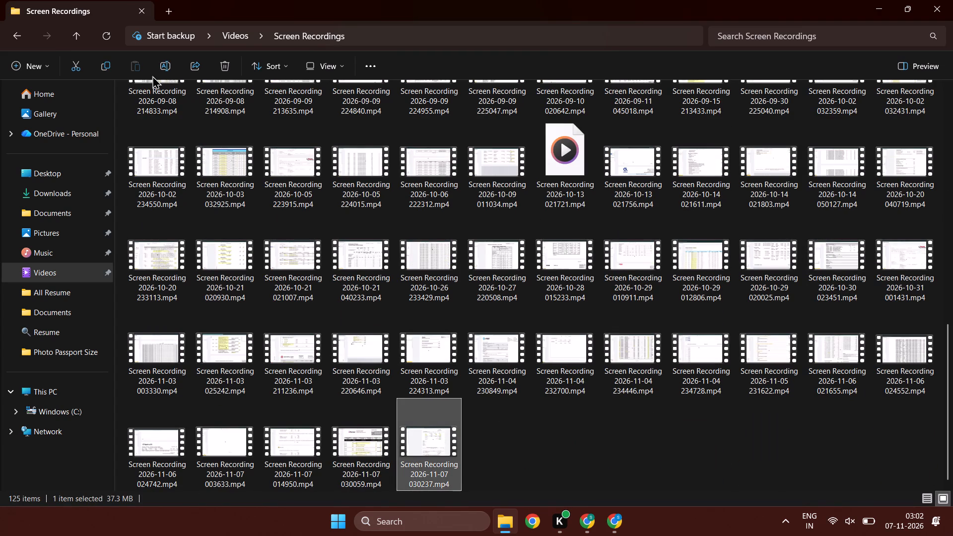
key(ctrl+c)
key(ctrl+c)
key(ctrl+c)
key(ctrl+c)
Attach the copied recording to the ONE LINE APPROVAL draft in Gmail and close the file explorer window.
key(alt+Tab)
key(alt+Tab)
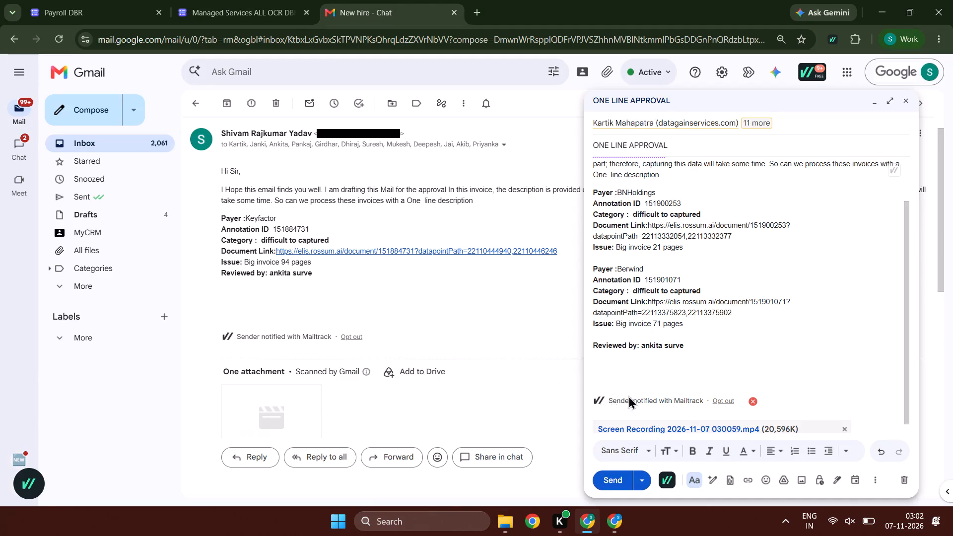
click(633, 369)
key(ctrl+v)
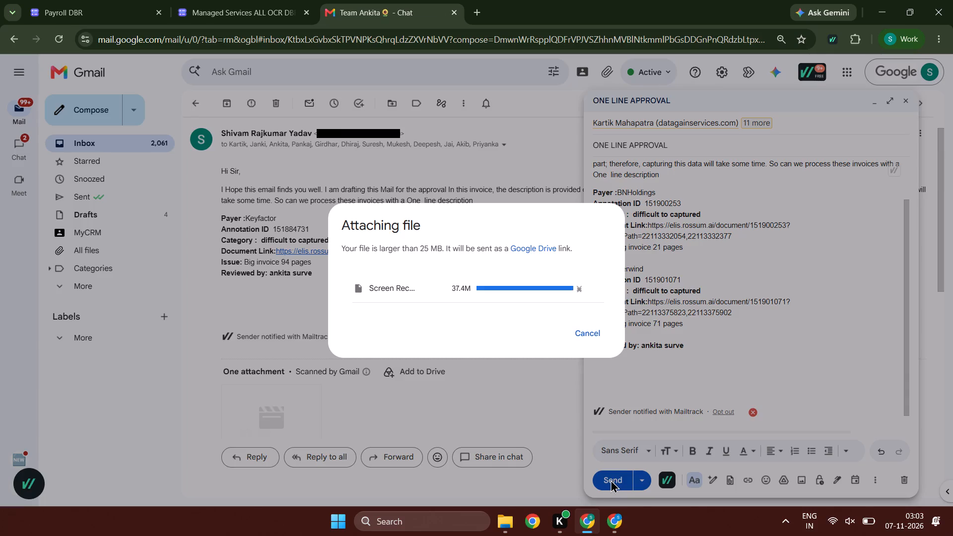
key(alt+Tab)
click(952, 0)
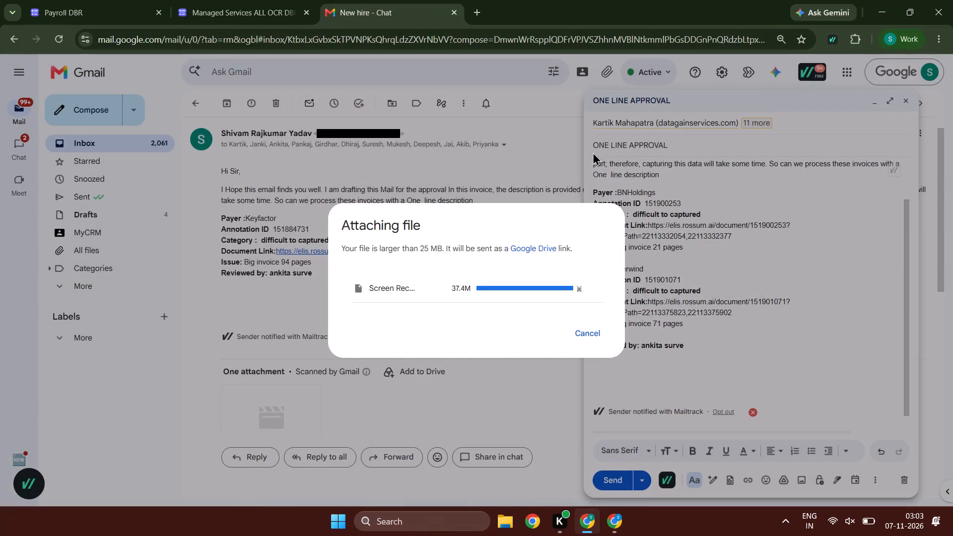
Return to the Berwind invoice in Rossum and delete all of its extracted line items.
key(alt+Tab)
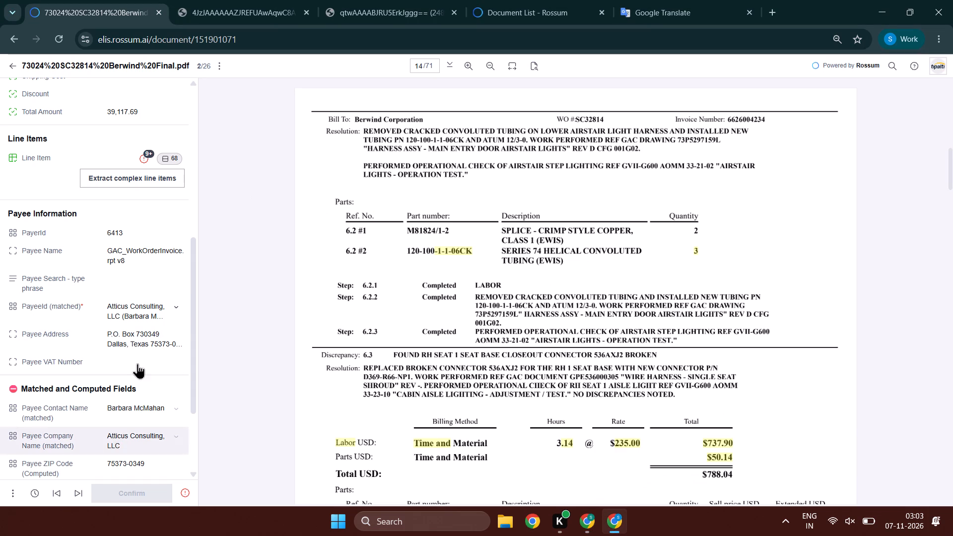
click(151, 164)
click(242, 363)
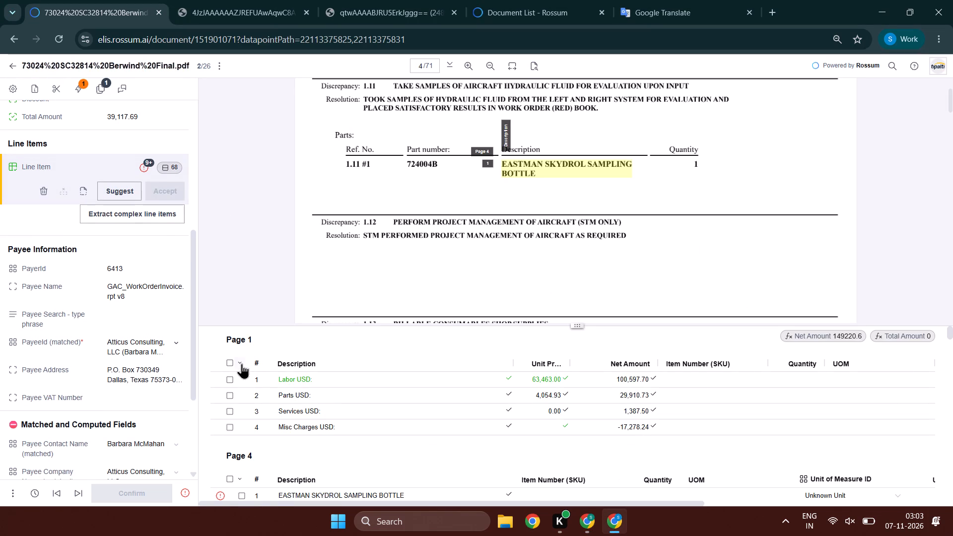
click(256, 378)
click(336, 336)
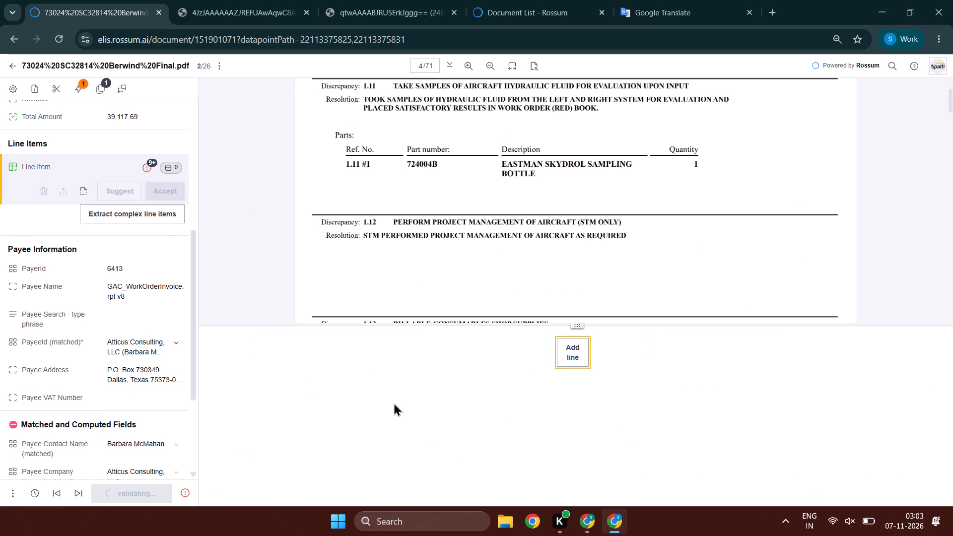
Add a new first line item and go to the invoice summary on page 1 to capture its description.
key(Tab)
click(446, 69)
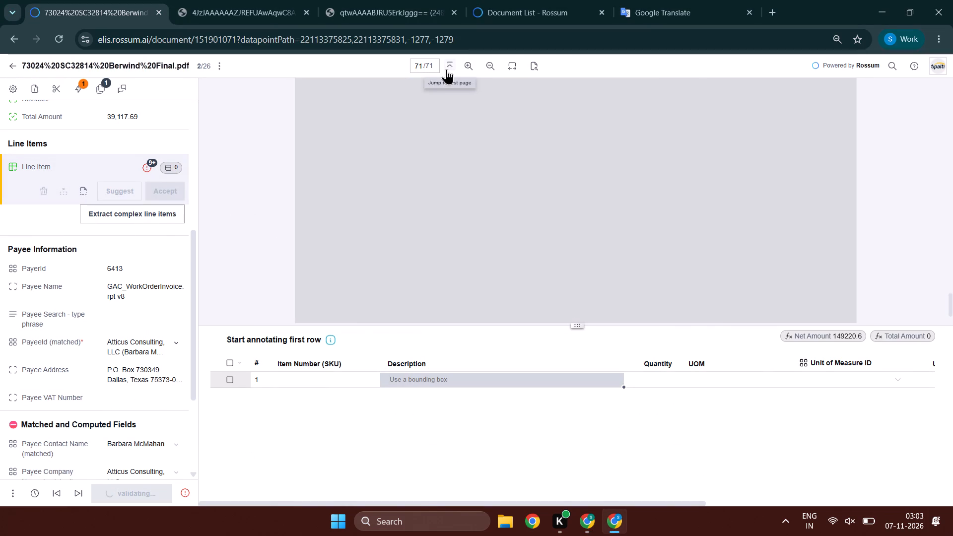
click(449, 67)
scroll(540, 197, up, 3)
scroll(544, 199, down, 9)
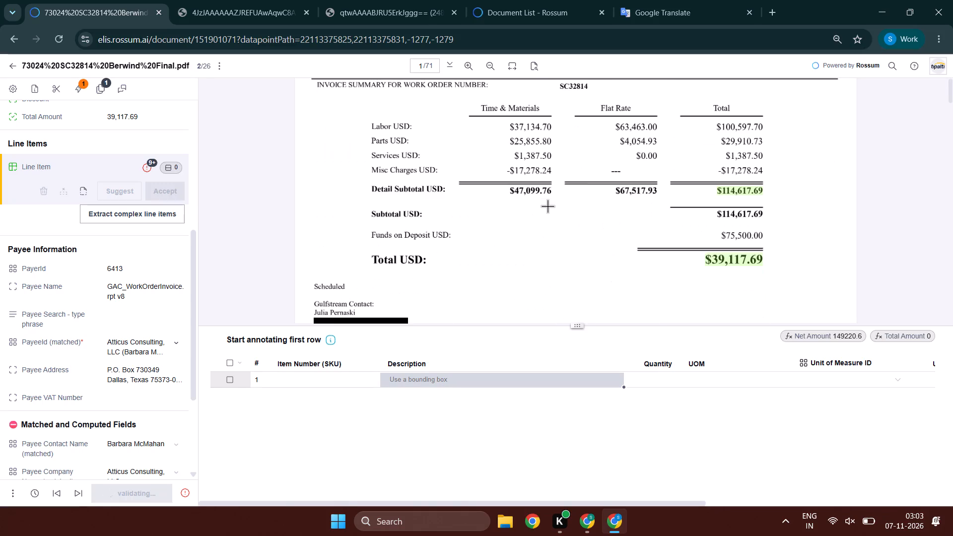
Capture the "Total USD:" label on page 1 as the first line item's description.
click(396, 257)
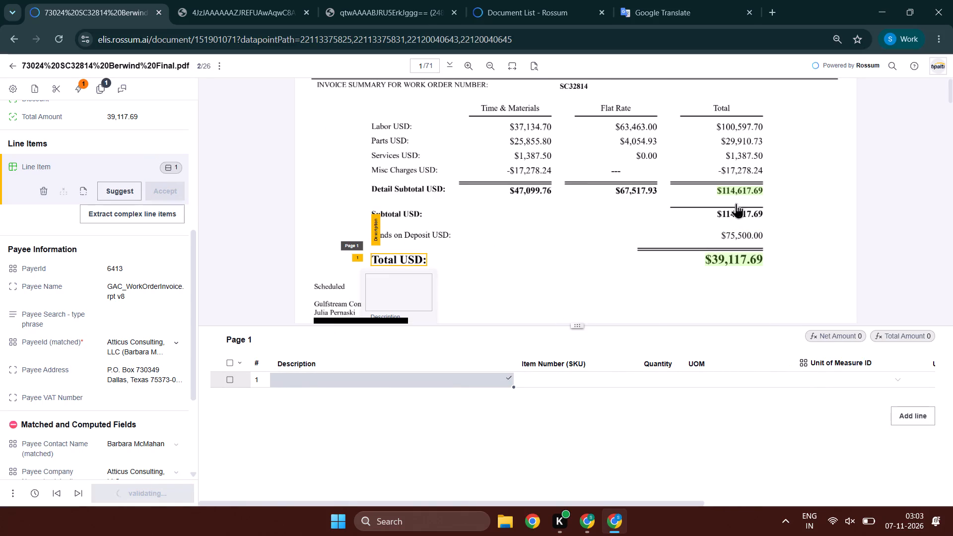
Recapture the Berwind invoice's Net Amount from the Total USD figure, 39,117.69.
scroll(0, 172, up, 2)
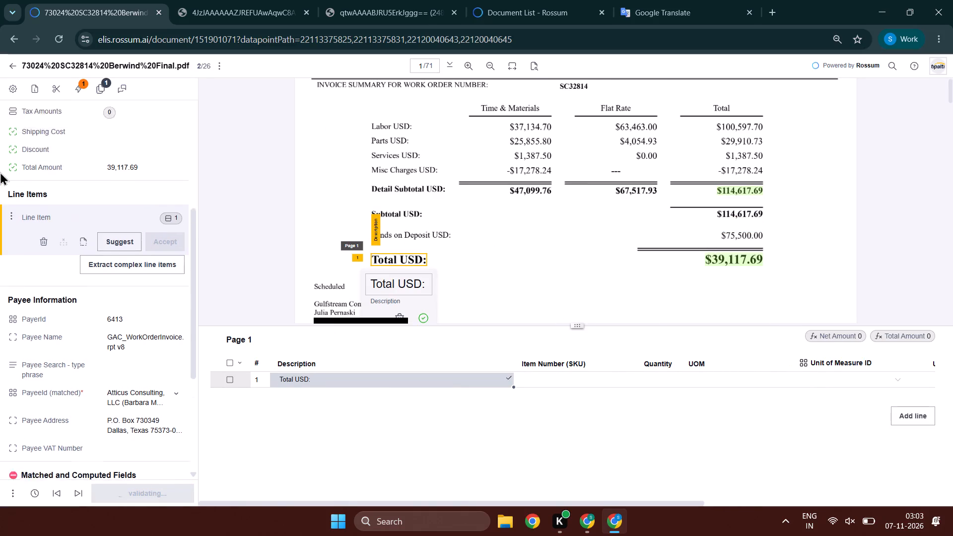
click(143, 168)
drag(647, 250, 729, 269)
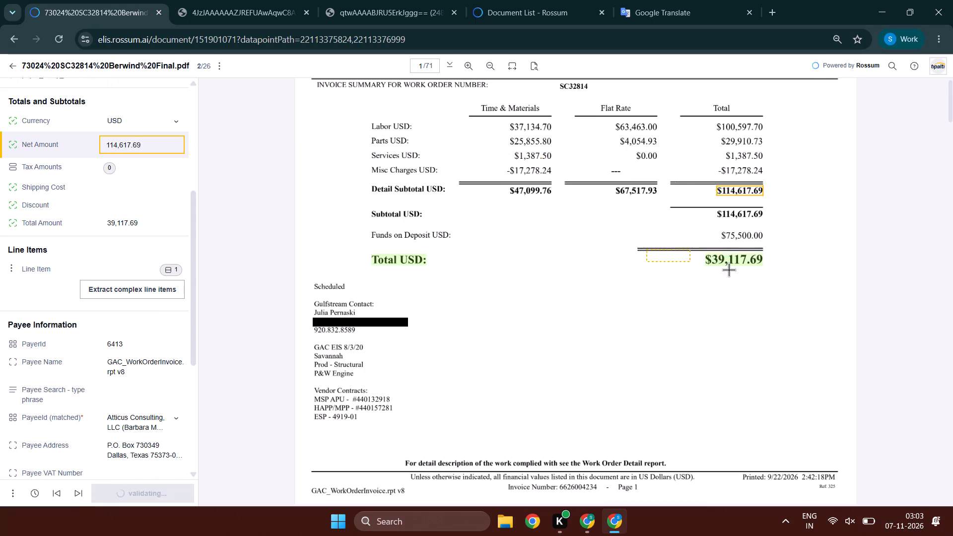
drag(729, 269, 796, 278)
click(142, 266)
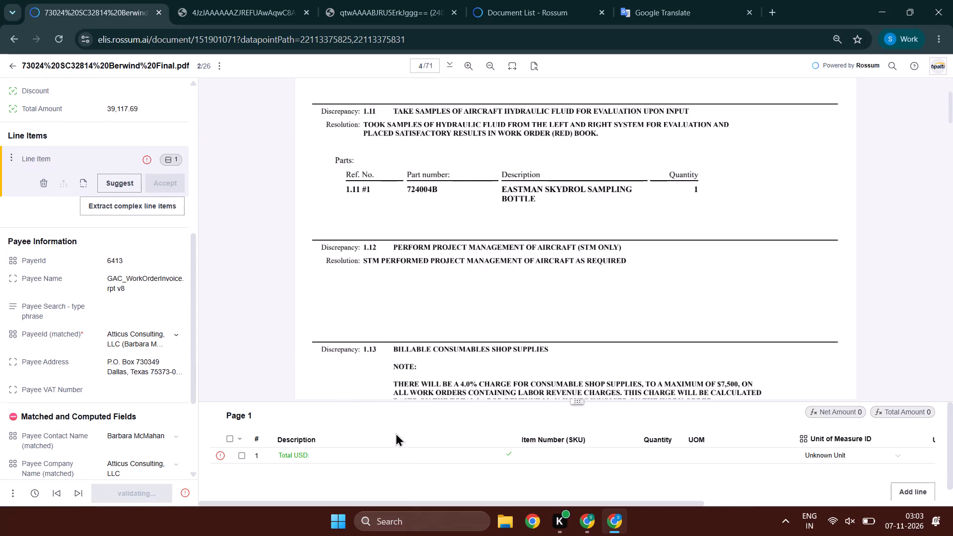
Capture the "Total USD:" line item's net amount, 39,117.69, from the Total USD figure on page 1.
click(400, 455)
key(Tab)
key(Tab)
key(Tab)
key(Tab)
key(Tab)
key(Tab)
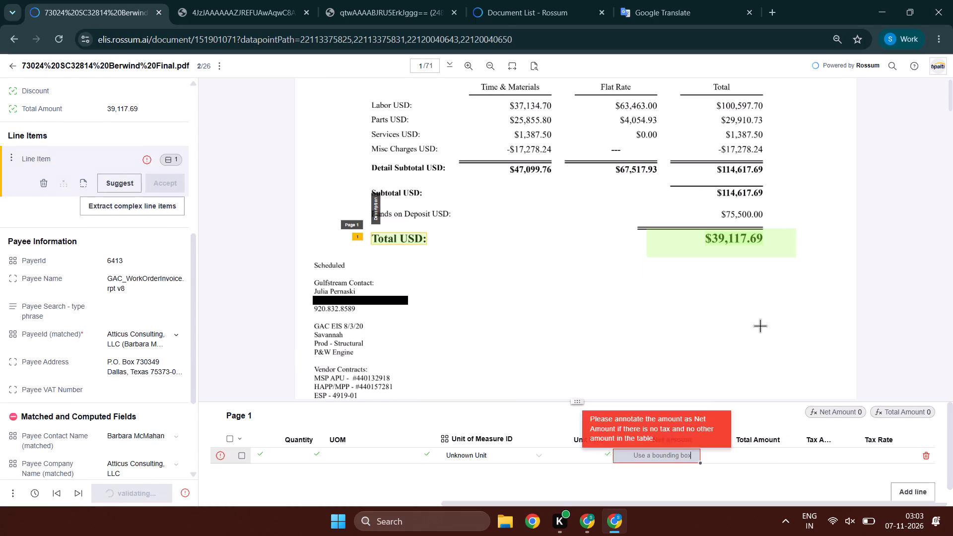
drag(782, 224, 679, 264)
Recapture the Payee Name from "Gulfstream Aerospace Corporation" in the Mail Remittance To block on page 1.
click(164, 295)
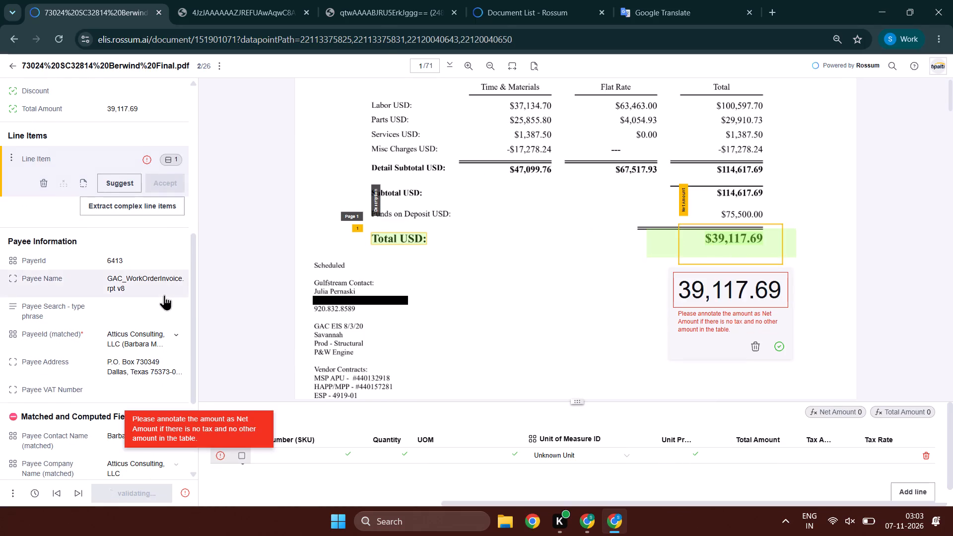
double_click(446, 62)
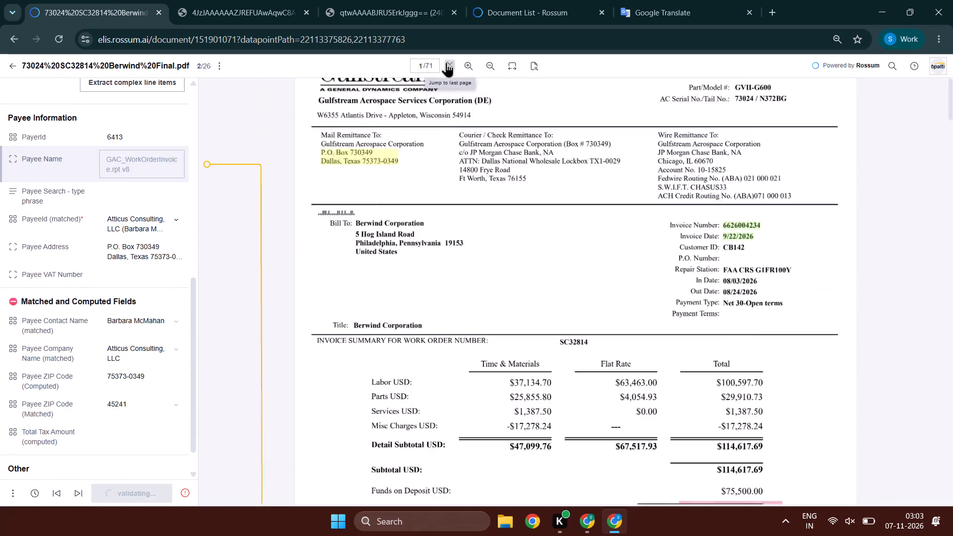
scroll(459, 182, up, 5)
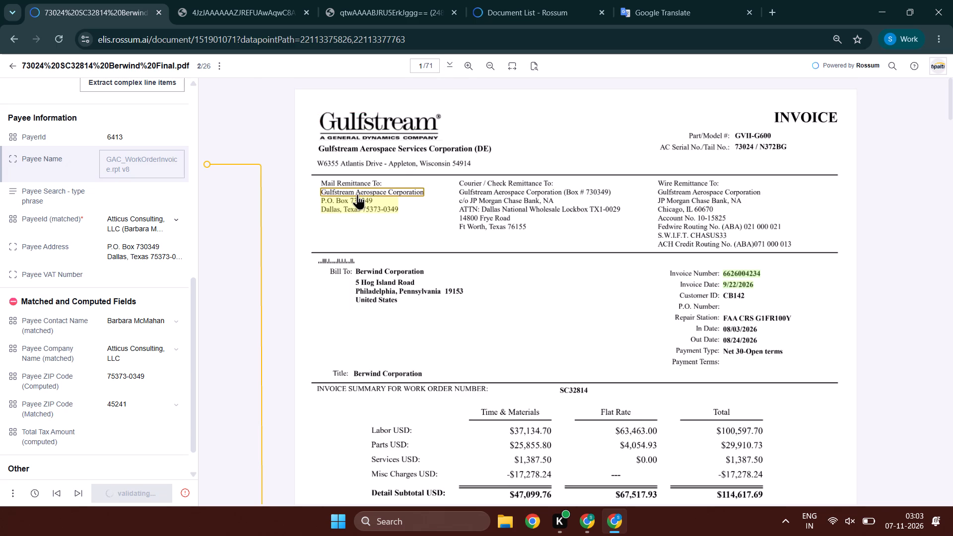
click(357, 194)
Switch to the ONE LINE APPROVAL email draft in Gmail and move the whole message text above the linked screen recording.
key(alt+Tab)
click(616, 487)
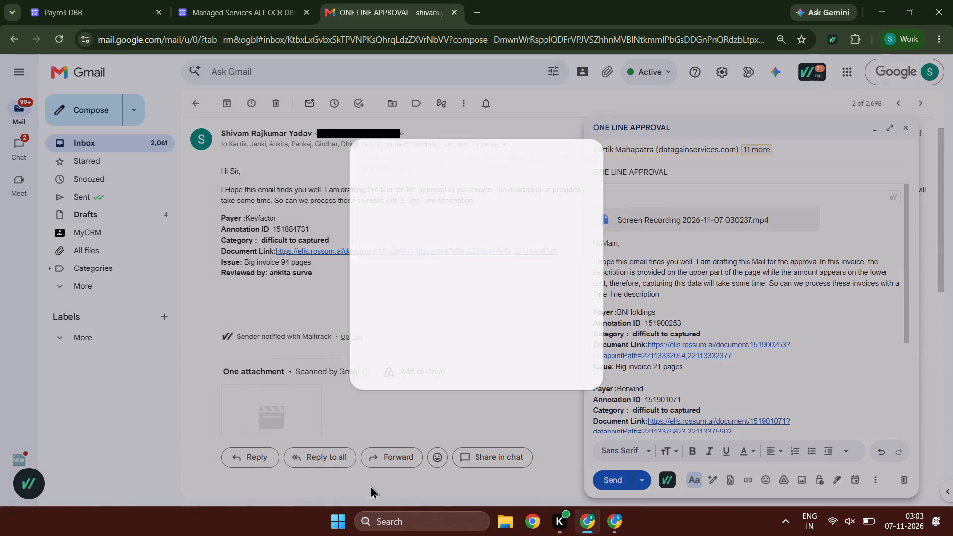
click(547, 422)
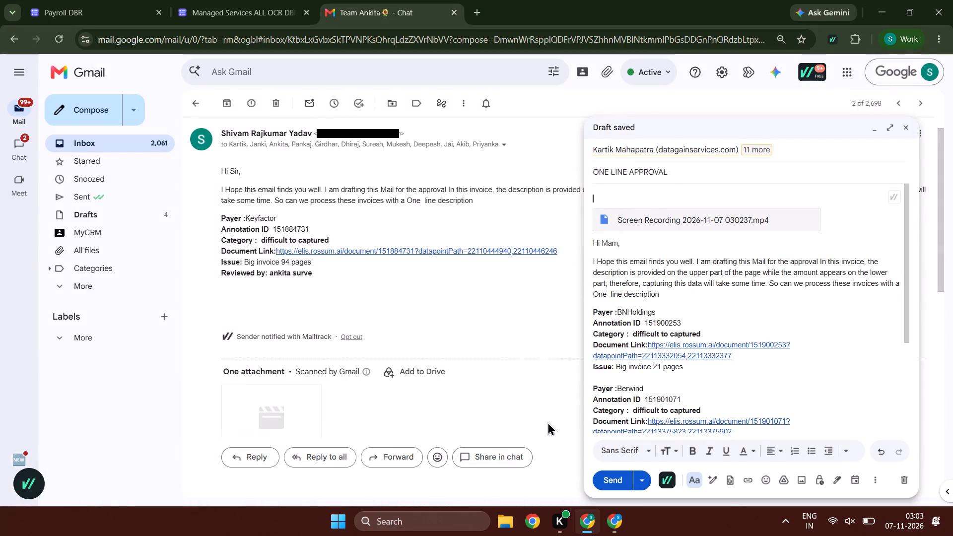
scroll(619, 250, up, 2)
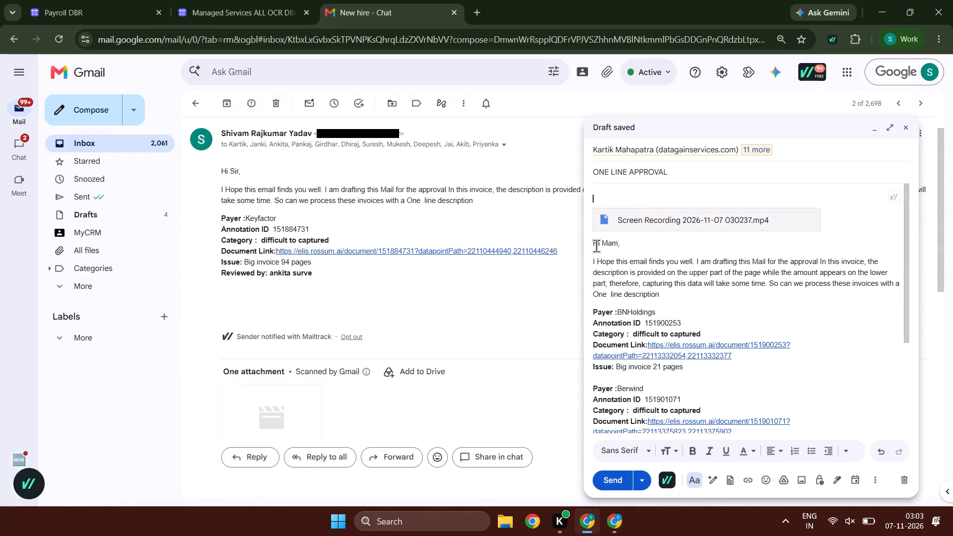
click(596, 246)
drag(596, 246, 683, 331)
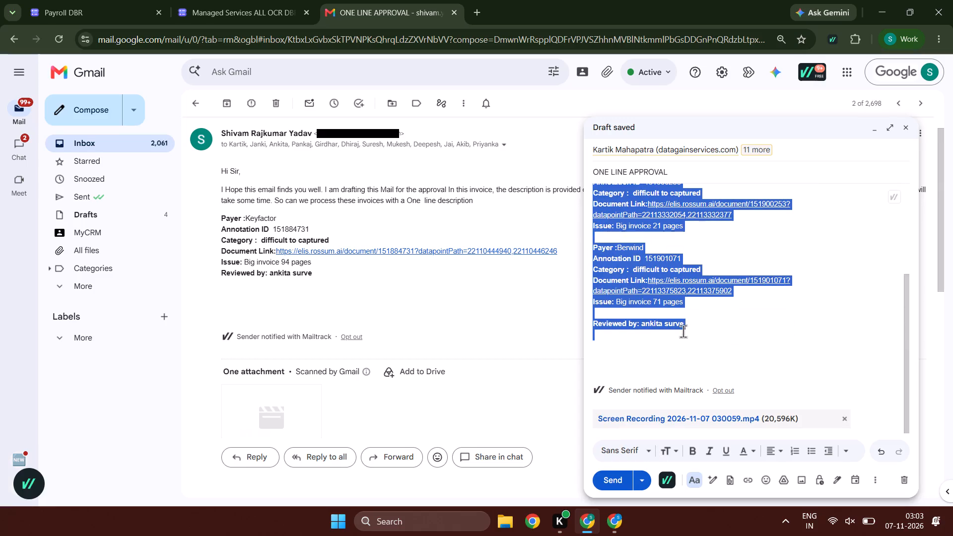
drag(683, 331, 688, 330)
key(ctrl+c)
key(ctrl+c)
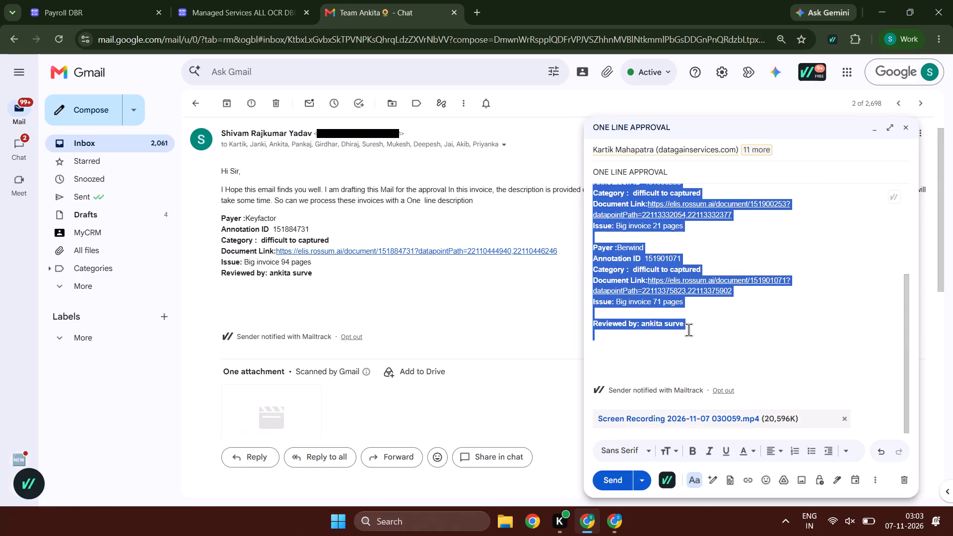
key(BackSpace)
click(653, 247)
key(ctrl+v)
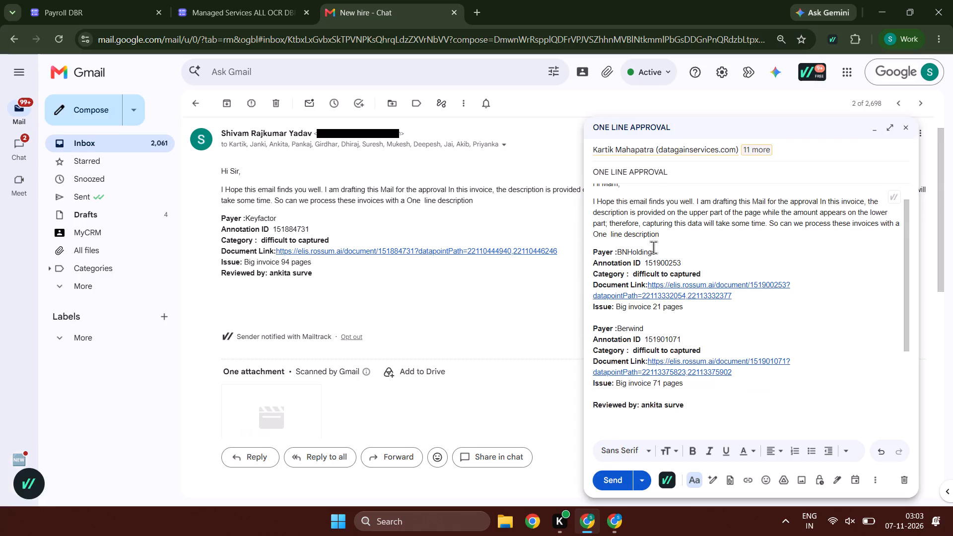
Review the draft's text and add two blank lines between the "Reviewed by" line and the linked recording.
scroll(663, 276, up, 2)
scroll(663, 276, down, 2)
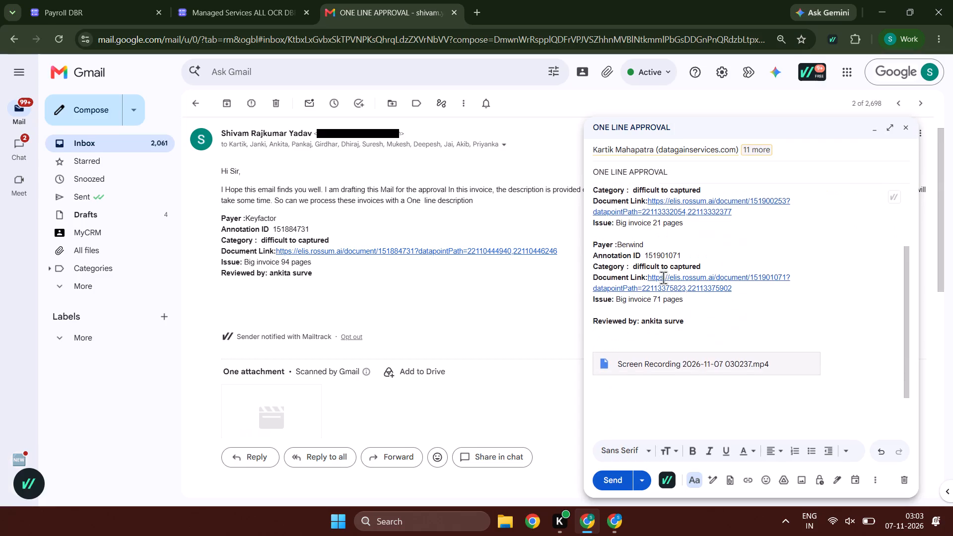
scroll(663, 277, up, 1)
scroll(613, 448, down, 4)
key(Return)
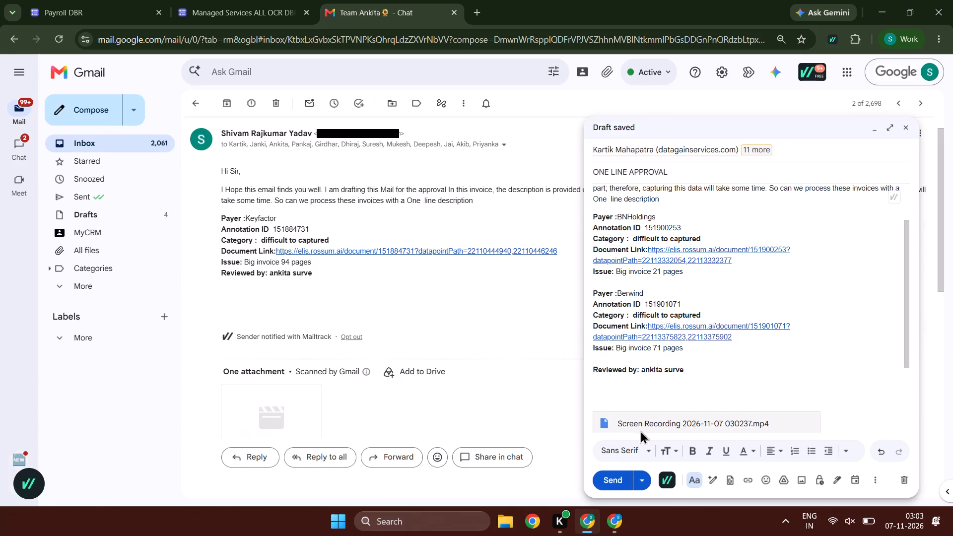
scroll(700, 392, down, 3)
key(Return)
scroll(714, 356, down, 2)
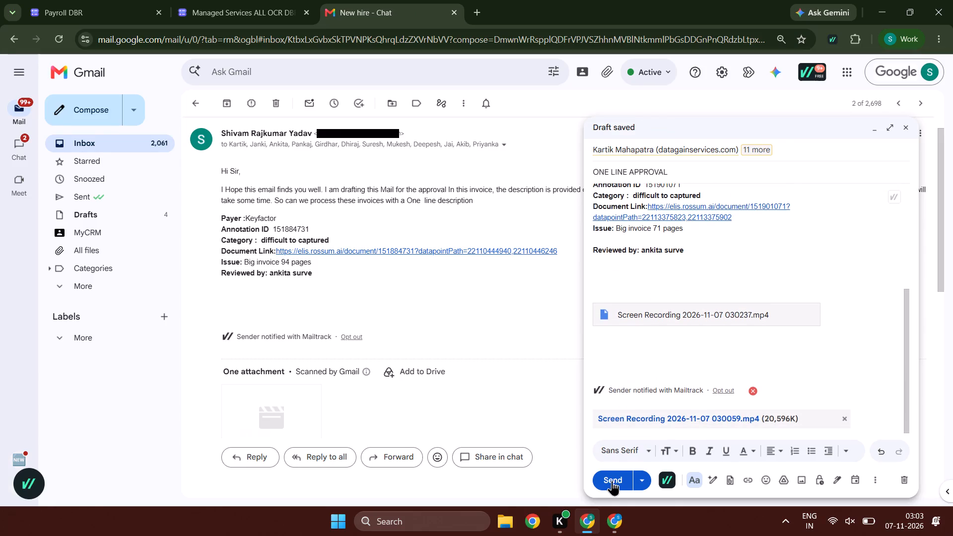
Send the ONE LINE APPROVAL email, allowing anyone with the link to access the recording as Viewer.
click(611, 482)
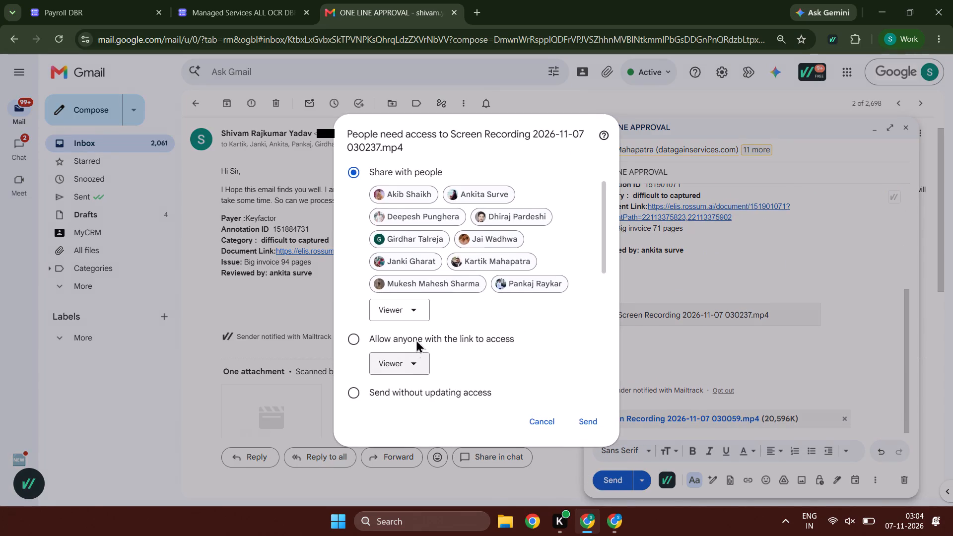
click(418, 336)
click(574, 416)
Return to the Berwind invoice in Rossum and set the matched PayeeId to Gulfstream Aerospace Corporation.
key(alt+Tab)
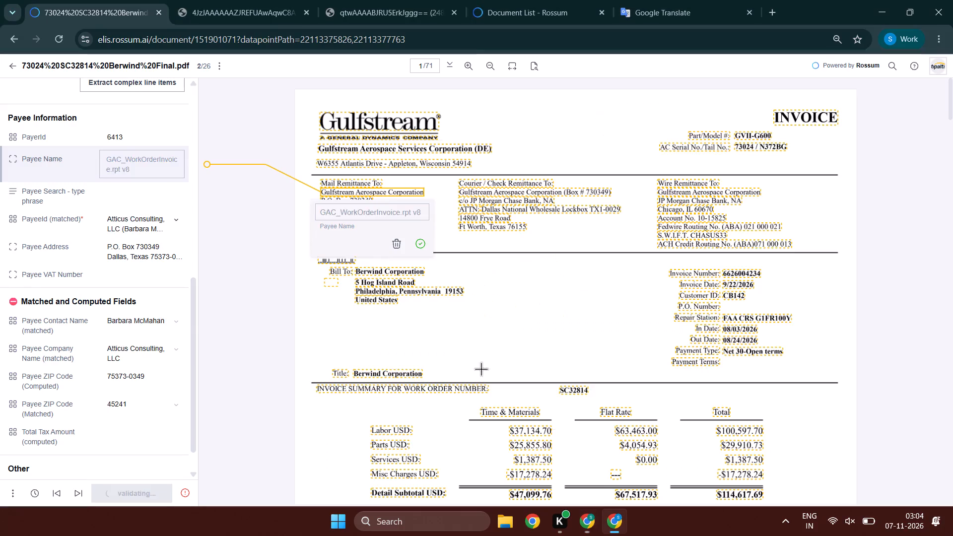
click(164, 224)
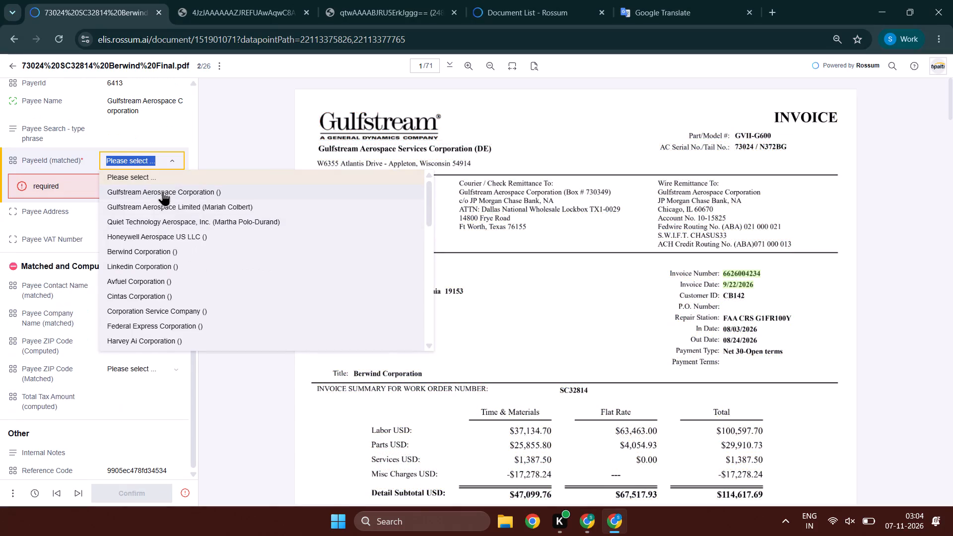
click(163, 191)
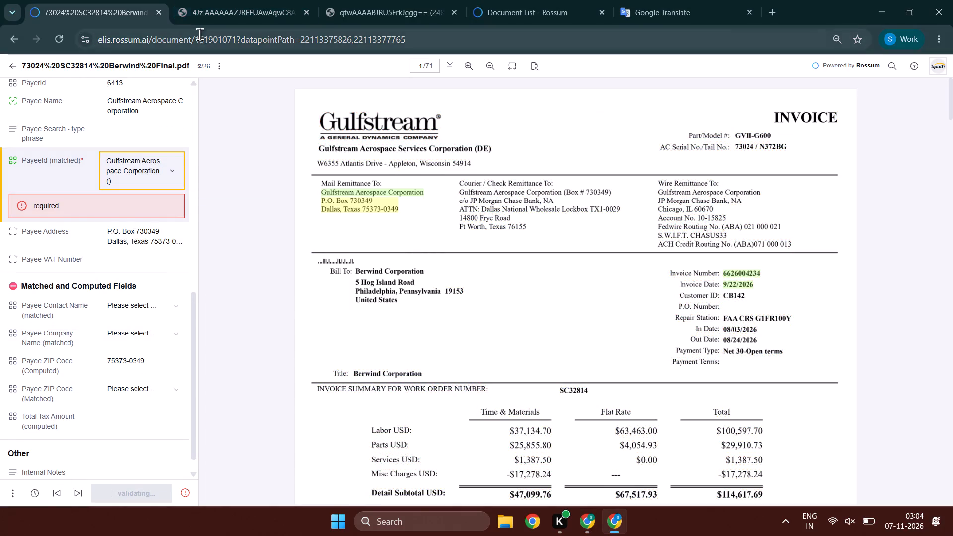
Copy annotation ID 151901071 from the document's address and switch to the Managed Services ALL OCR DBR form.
double_click(200, 34)
key(ctrl+c)
key(ctrl+c)
key(alt+Tab)
click(224, 1)
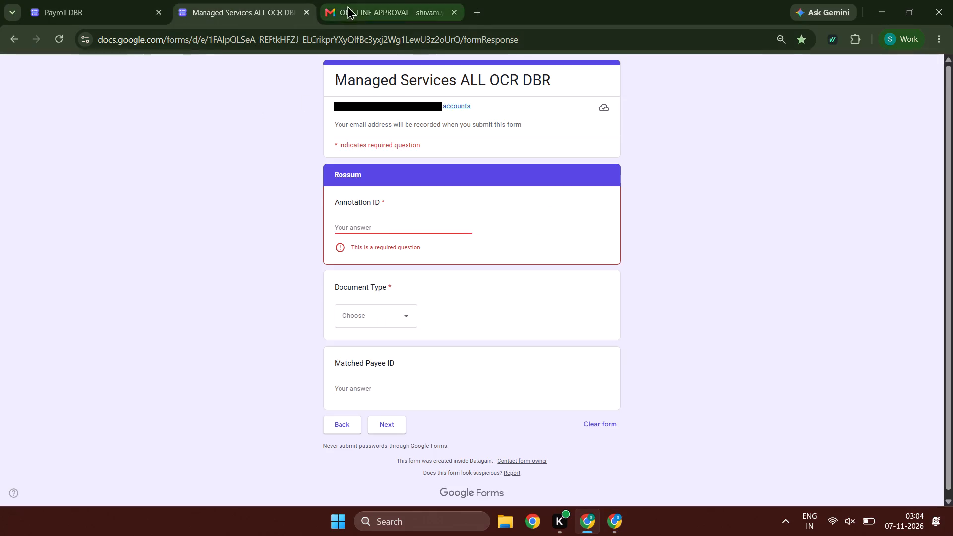
In the DBR form, enter annotation ID 151901071, choose Invoice as the document type, and continue to the invoice details.
click(347, 6)
click(241, 0)
key(ctrl+v)
click(380, 293)
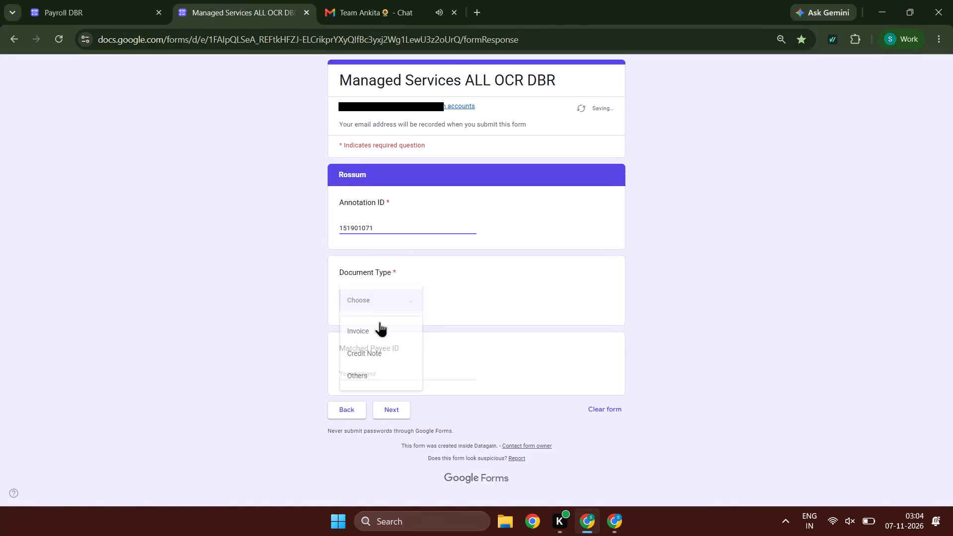
click(378, 324)
click(394, 399)
double_click(391, 407)
Back in Rossum, set the Berwind invoice's document type to Other.
key(alt+Tab)
scroll(44, 244, up, 8)
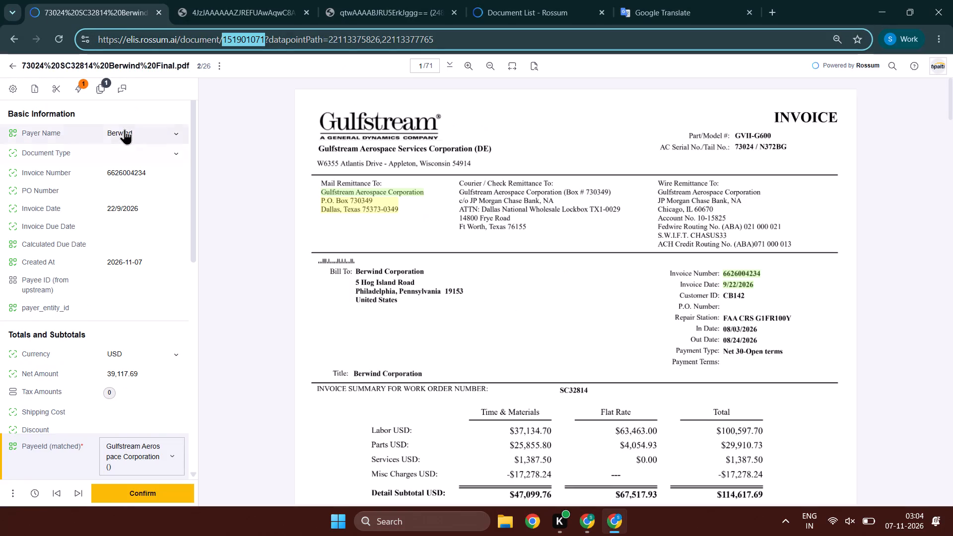
click(125, 129)
key(ctrl+c)
key(ctrl+c)
click(85, 162)
click(133, 137)
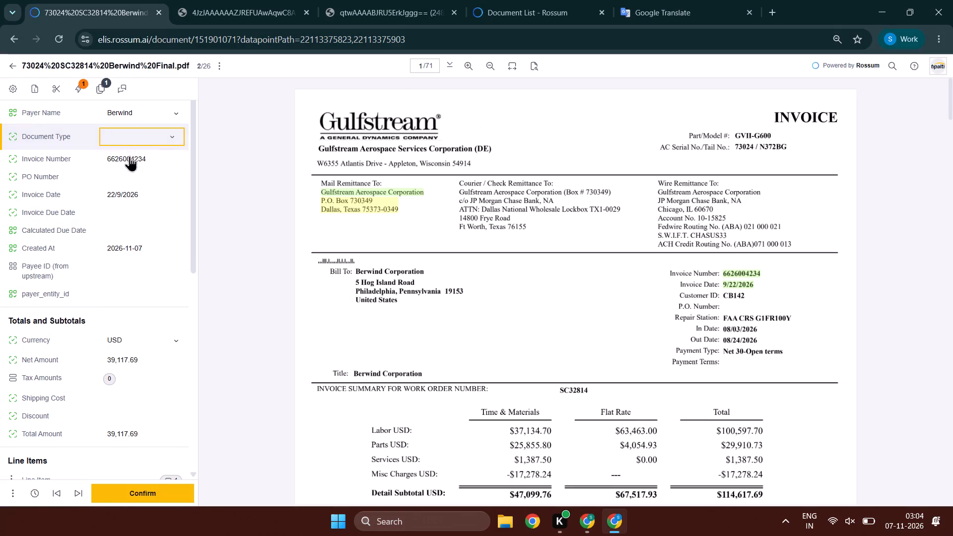
click(121, 181)
Copy the payer name Berwind from Rossum into the DBR form and set Review to P.
double_click(133, 113)
key(ctrl+c)
key(ctrl+c)
key(alt+Tab)
key(ctrl+v)
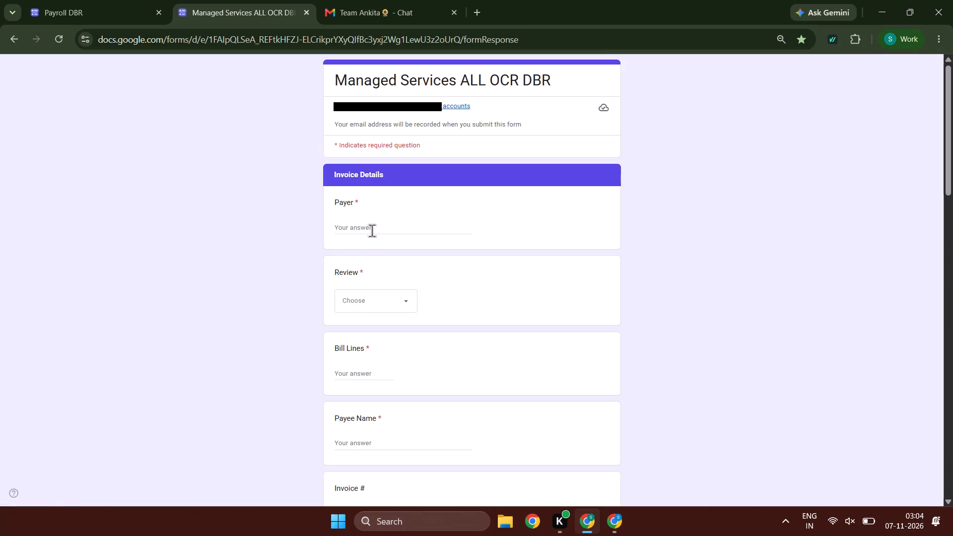
ctrl+click(376, 222)
key(ctrl+v)
click(359, 293)
click(360, 355)
Check the line item section in Rossum and enter 1 as Bill Lines in the DBR form.
click(354, 376)
key(alt+Tab)
scroll(61, 301, down, 3)
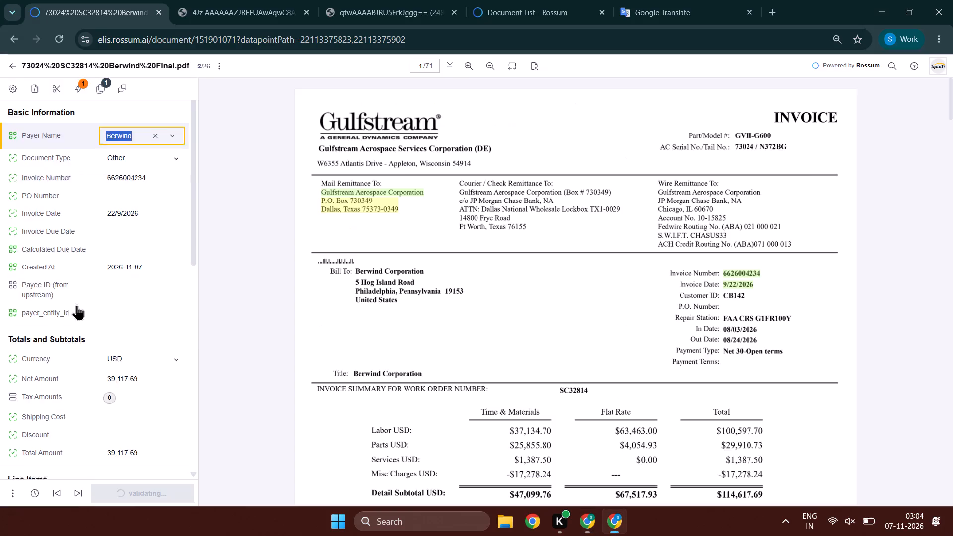
key(alt+Tab)
key(1)
key(Tab)
Copy the matched payee, Gulfstream Aerospace Corporation (), from Rossum into the DBR form's Payee Name.
key(alt+Tab)
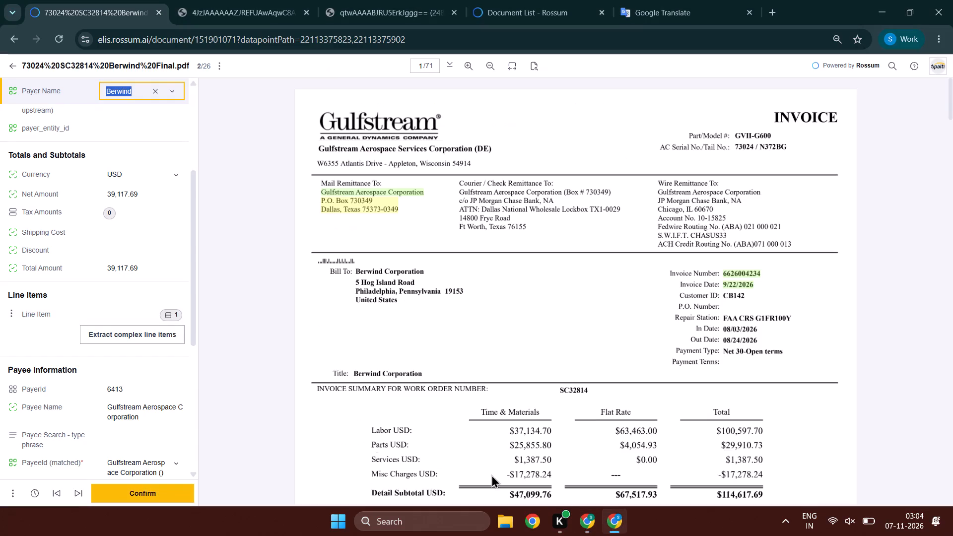
click(132, 459)
key(ctrl+c)
key(ctrl+c)
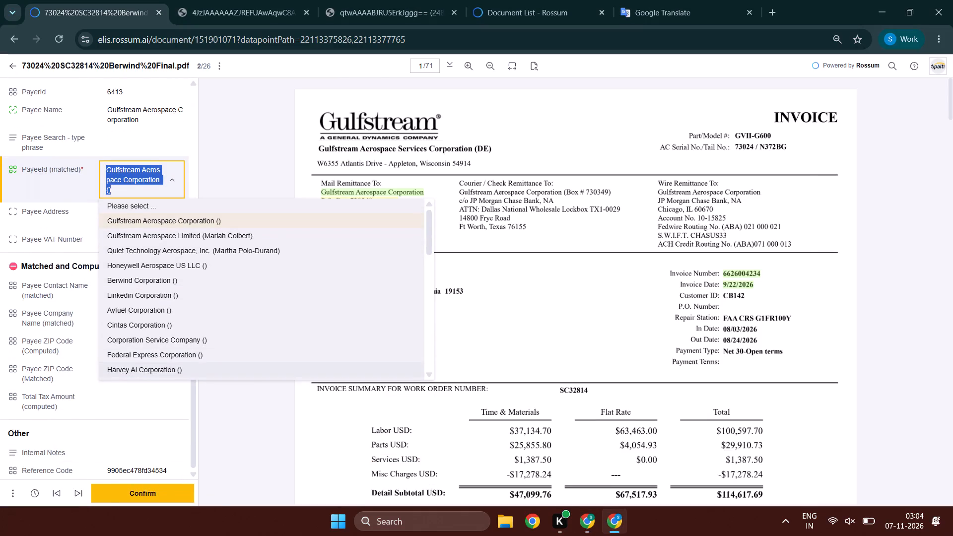
key(alt+Tab)
key(ctrl+v)
key(Tab)
key(alt+Tab)
scroll(12, 343, up, 9)
drag(149, 165, 121, 166)
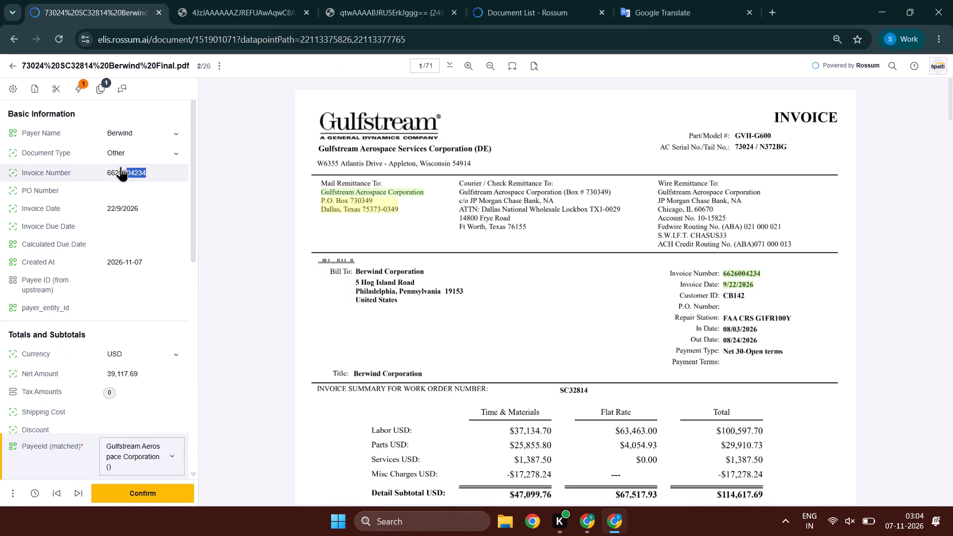
drag(121, 166, 97, 166)
key(ctrl+c)
key(ctrl+c)
key(alt+Tab)
key(ctrl+v)
key(Tab)
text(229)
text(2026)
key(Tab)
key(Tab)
Copy the total amount 39,117.69 from Rossum into the DBR form's Total Amt.
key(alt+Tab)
drag(145, 359, 102, 358)
drag(139, 228, 101, 228)
key(ctrl+c)
key(ctrl+c)
key(alt+Tab)
scroll(658, 289, down, 5)
key(Tab)
key(Tab)
key(Tab)
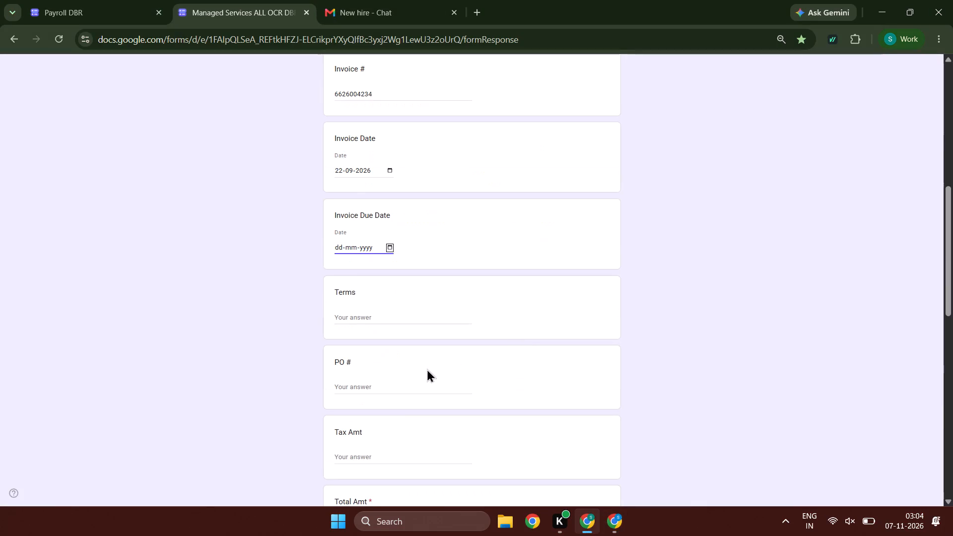
click(383, 452)
key(Tab)
key(ctrl+v)
key(Tab)
Set currency USD, foreign language NA, quality analyst NA, invoice pages 1 and multiple payees No, and submit the DBR response.
key(alt+Tab)
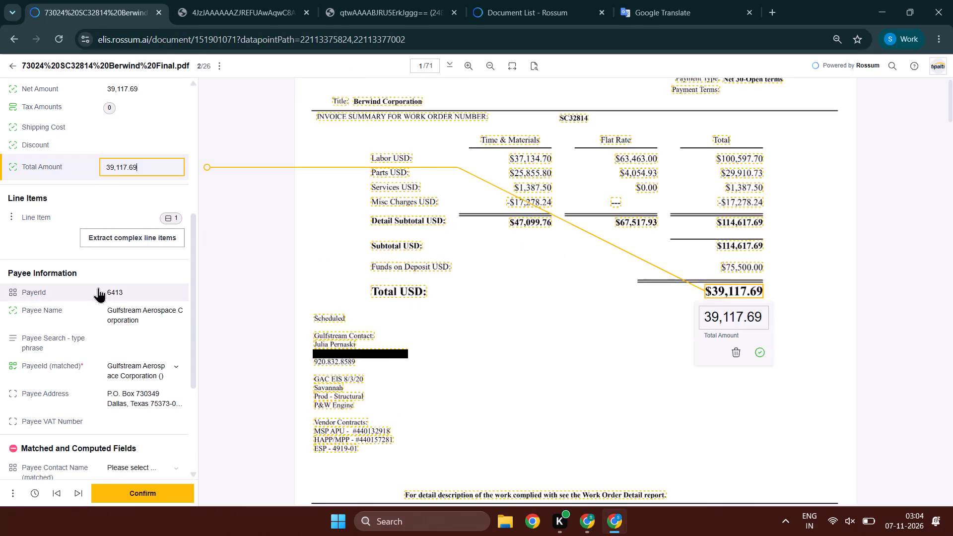
key(alt+Tab)
text(us)
key(Tab)
text(nn)
key(Tab)
text(nnn)
key(Tab)
key(1)
key(Tab)
key(n)
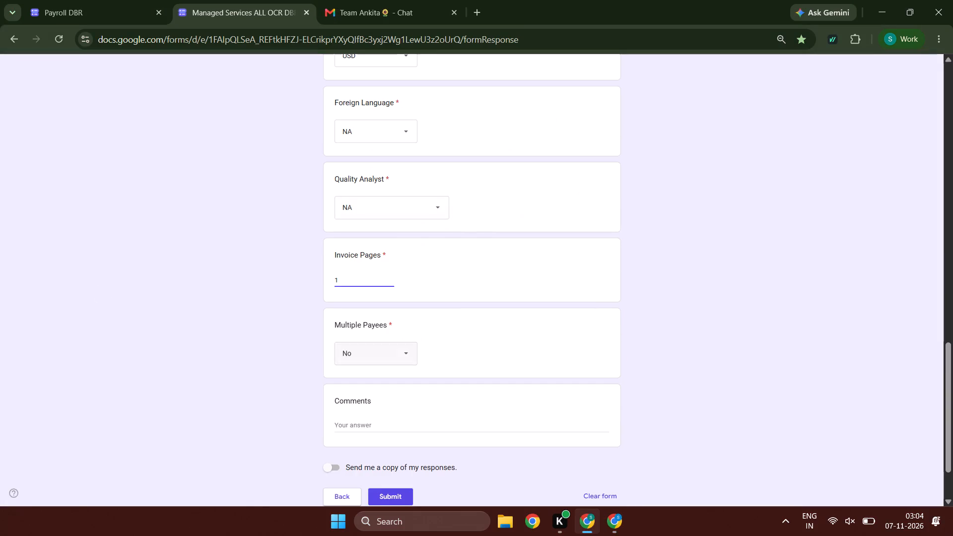
key(Tab)
key(Tab)
key(Tab)
key(Tab)
key(space)
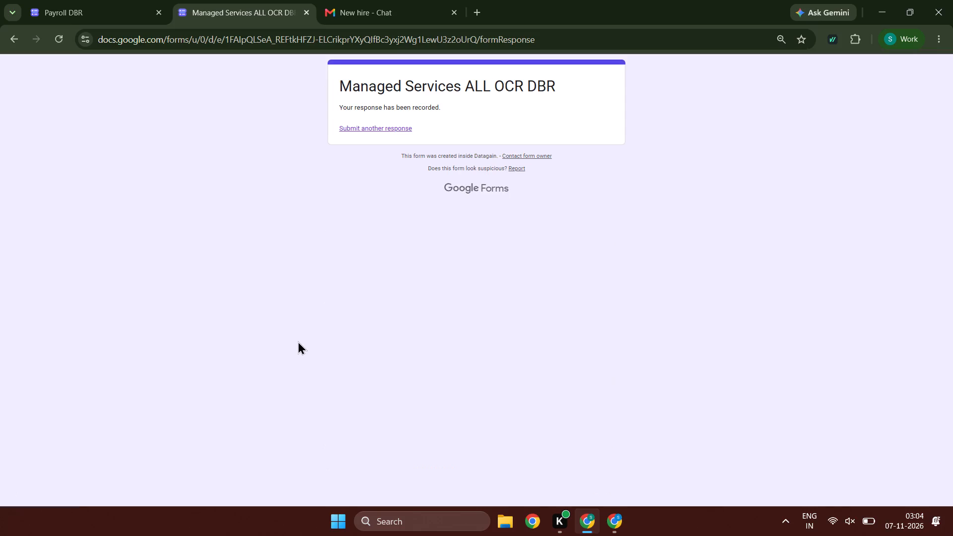
Start another DBR response with the email recorded and Rossum as the OCR, and continue to the Rossum section.
click(369, 134)
double_click(370, 131)
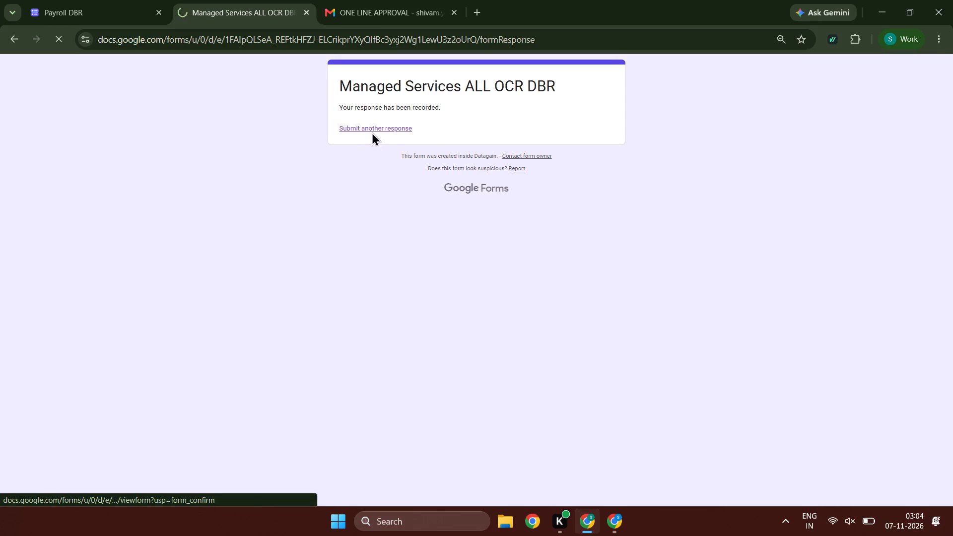
click(360, 214)
click(386, 424)
click(371, 468)
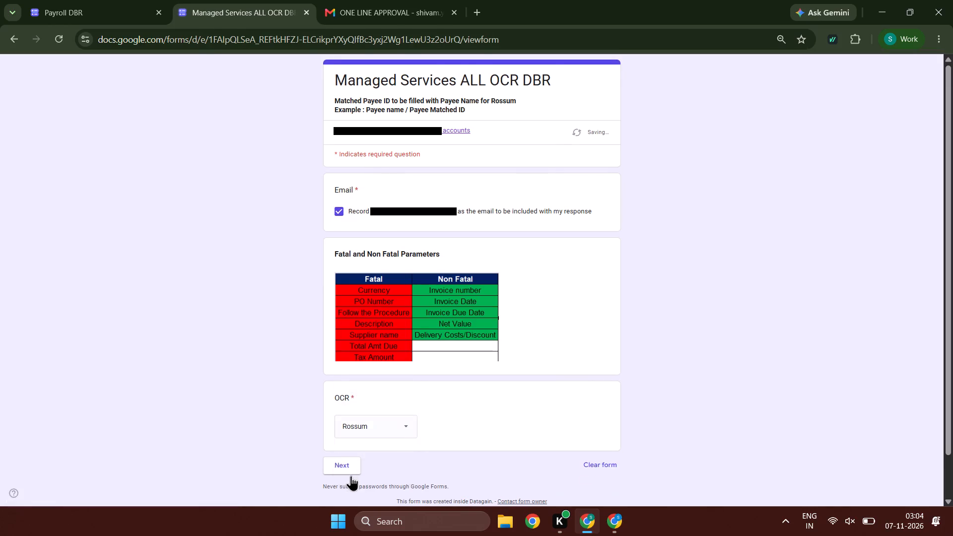
double_click(346, 472)
Confirm the Berwind invoice in Rossum.
key(alt+Tab)
click(167, 488)
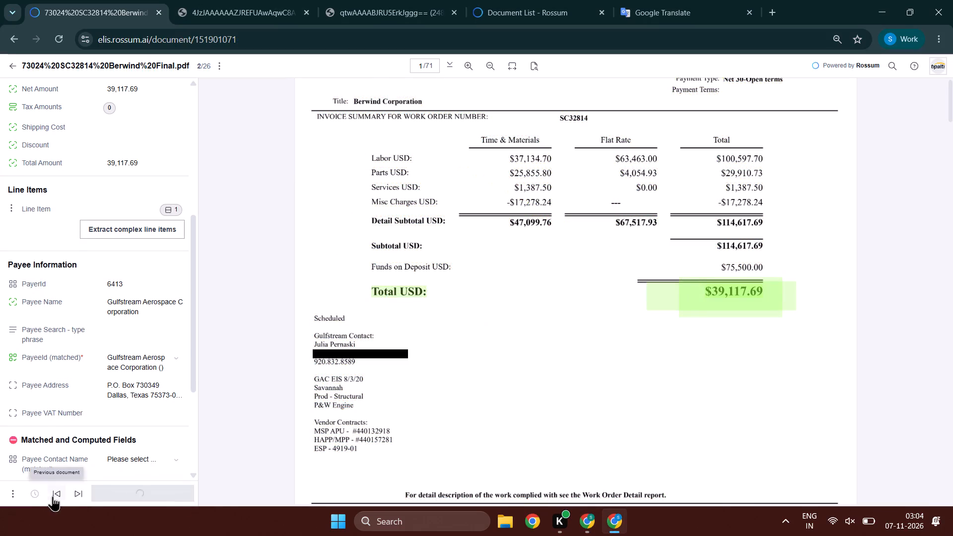
Return to Rossum's document list and open the first queued document, the ResMed sales invoice.
click(53, 496)
key(alt+Tab)
click(363, 228)
key(alt+Tab)
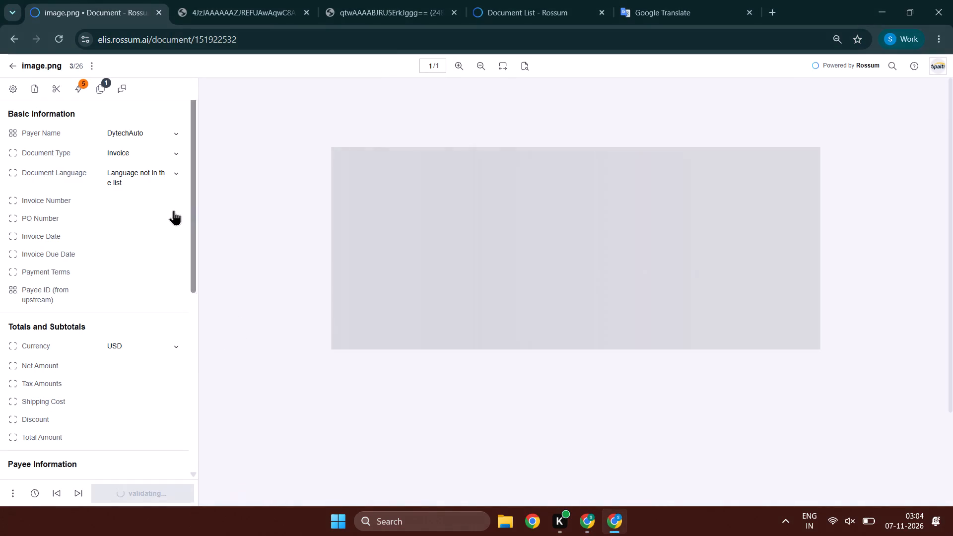
click(18, 64)
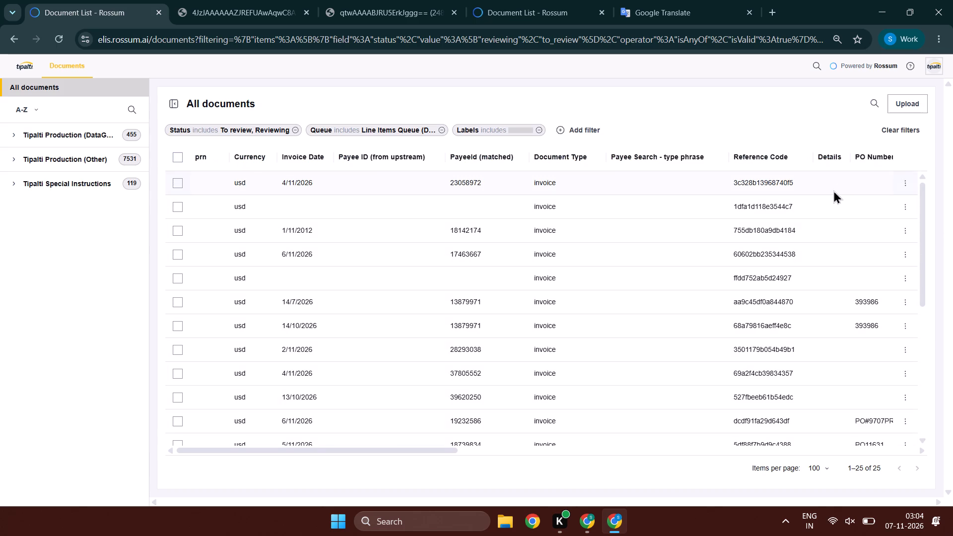
ctrl+scroll(834, 188, down, 1)
ctrl+scroll(874, 177, down, 2)
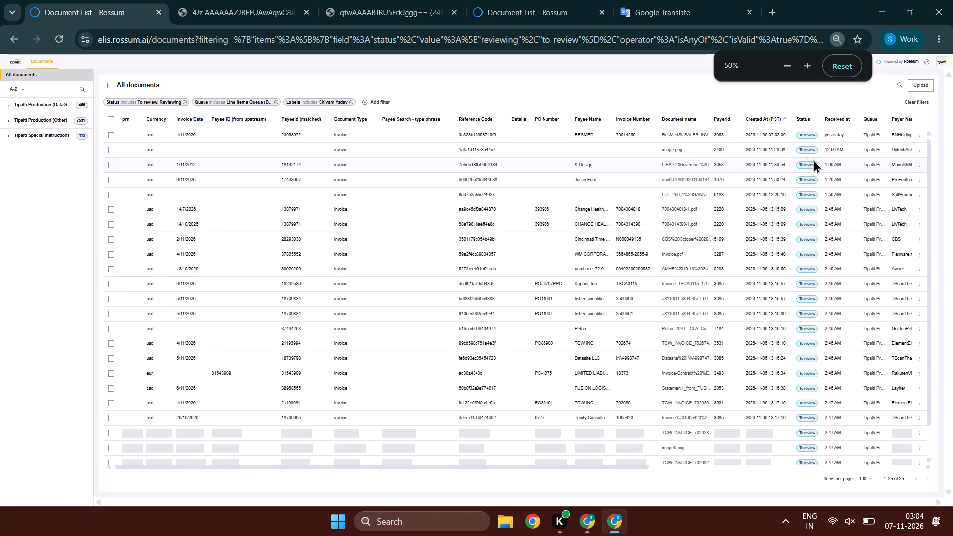
click(687, 129)
ctrl+scroll(262, 229, up, 1)
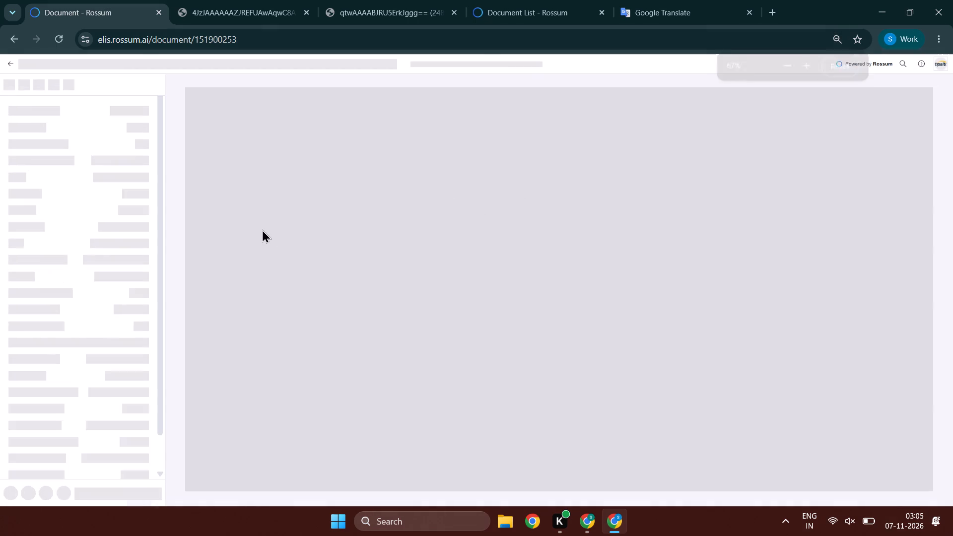
ctrl+scroll(135, 229, up, 1)
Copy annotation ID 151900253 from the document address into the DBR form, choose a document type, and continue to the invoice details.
key(alt+Tab)
key(alt+Tab)
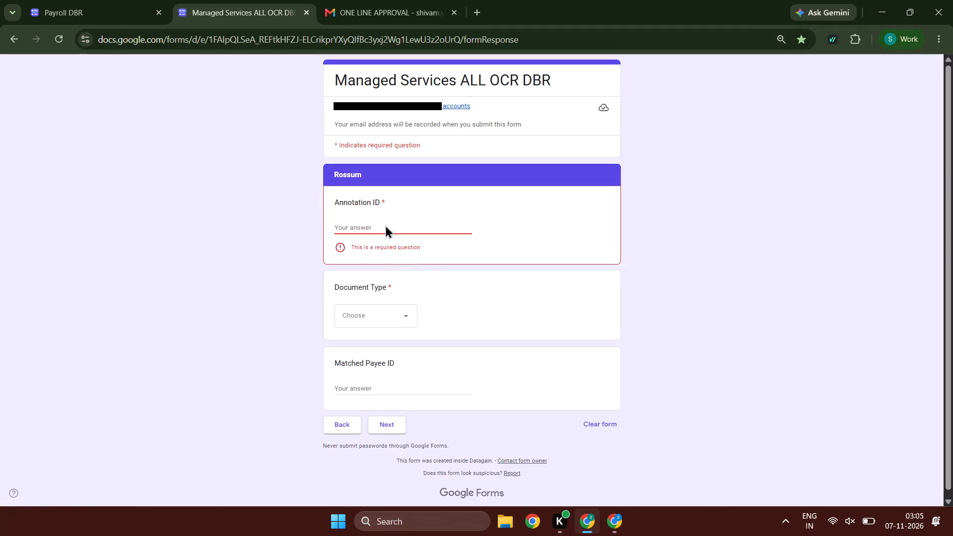
ctrl+double_click(225, 32)
key(ctrl+c)
key(ctrl+c)
key(alt+Tab)
key(ctrl+v)
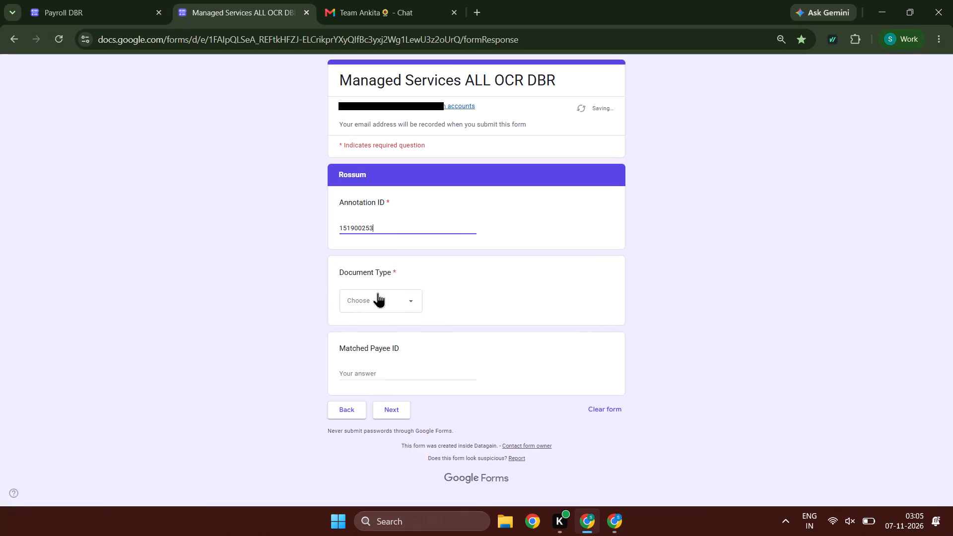
click(373, 298)
drag(372, 364, 372, 377)
double_click(384, 408)
Copy the payer name BNHoldings from Rossum into the DBR form and set Review to R.
key(alt+Tab)
scroll(87, 245, up, 6)
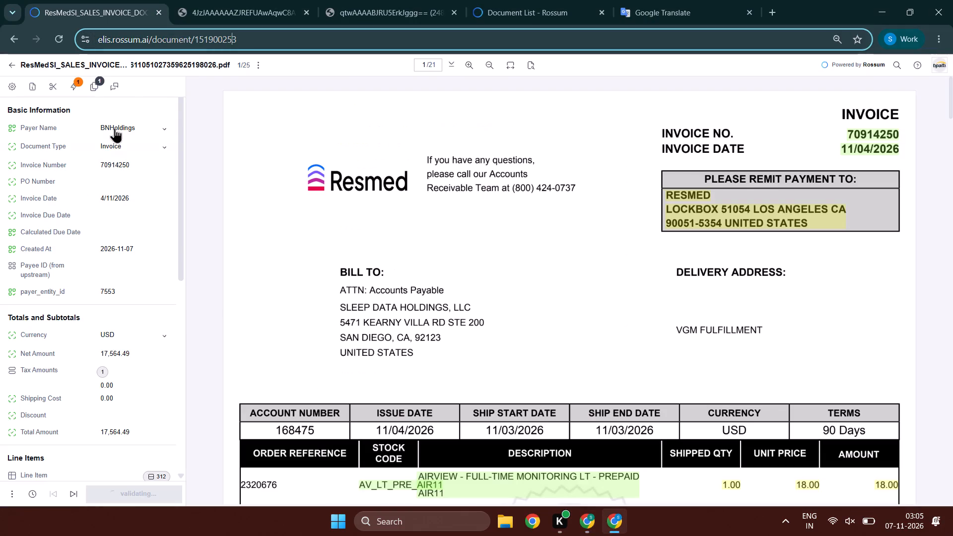
click(115, 128)
key(ctrl+c)
key(ctrl+c)
key(alt+Tab)
ctrl+click(370, 227)
key(ctrl+v)
click(361, 292)
click(362, 335)
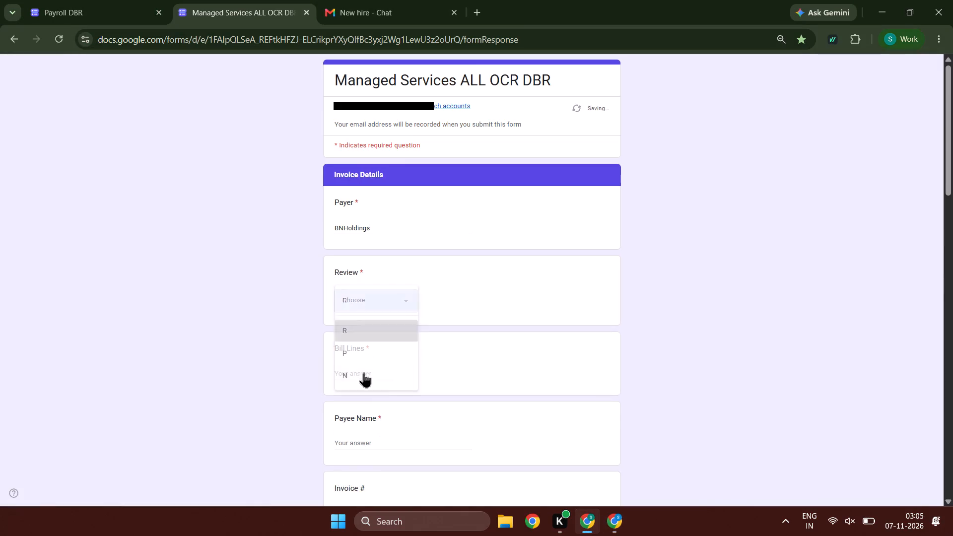
Check the ResMed invoice's line item section in Rossum and enter 1 as Bill Lines in the DBR form.
click(361, 377)
key(alt+Tab)
scroll(11, 294, down, 3)
key(alt+Tab)
key(0)
key(Tab)
key(alt+Tab)
key(alt+Tab)
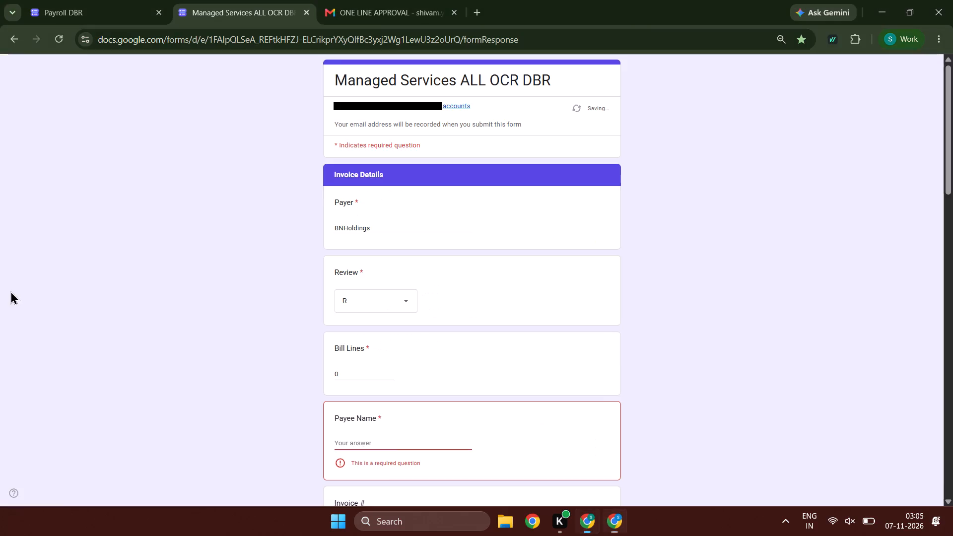
key(shift+Tab)
key(1)
key(Tab)
Copy the matched payee, ResMed Corp (), from Rossum into the DBR form's Payee Name.
key(alt+Tab)
click(109, 396)
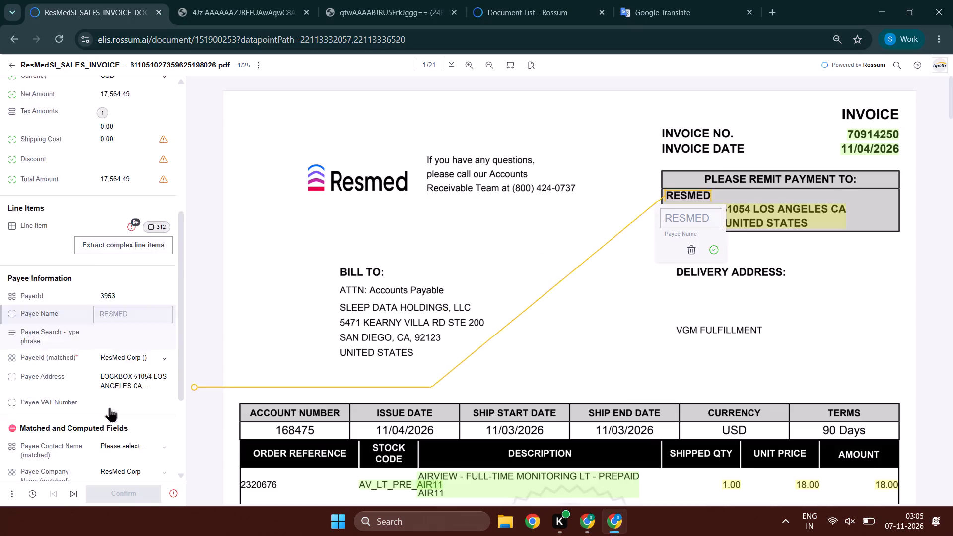
key(Tab)
key(Tab)
key(ctrl+c)
key(ctrl+c)
key(ctrl+c)
key(ctrl+c)
key(alt+Tab)
key(ctrl+v)
key(Tab)
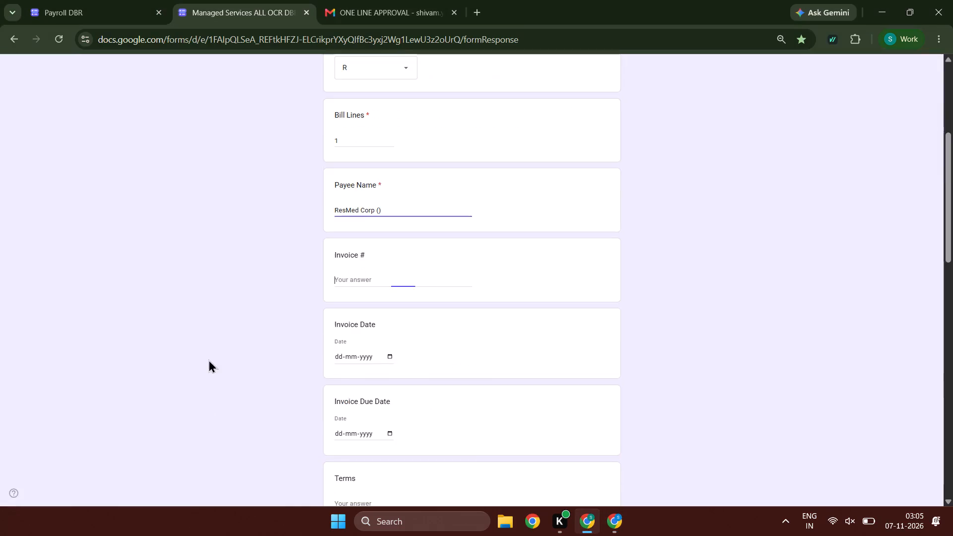
Copy invoice number 70914250 from the ResMed document in Rossum into the DBR form's Invoice # field.
key(alt+Tab)
scroll(57, 199, up, 9)
drag(134, 165, 91, 163)
key(ctrl+c)
key(ctrl+c)
key(alt+Tab)
key(ctrl+v)
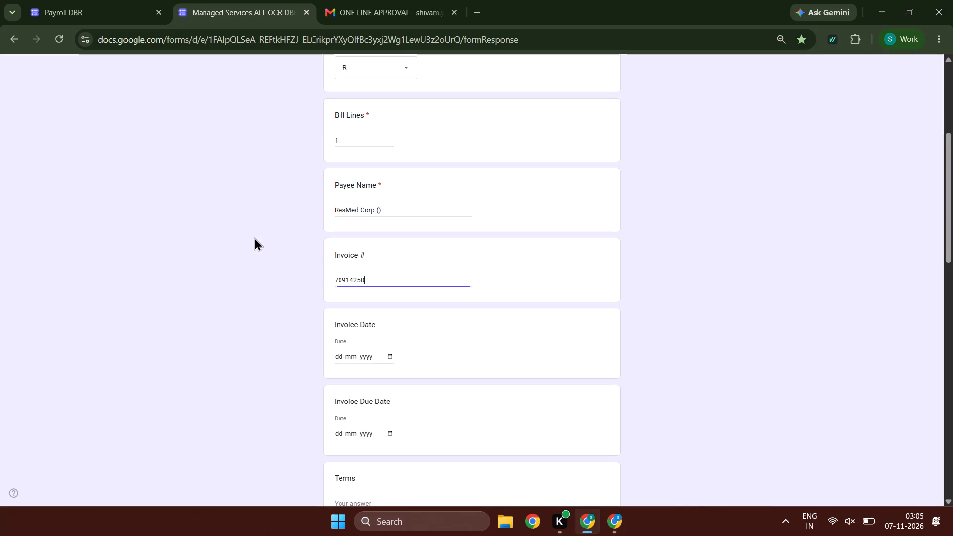
Set the Invoice Date in the DBR form to 04-11-2026.
key(Tab)
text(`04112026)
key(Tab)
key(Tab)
Check the ResMed invoice's totals page and copy the net amount 17,564.49 from Rossum into the DBR form's Total Amt.
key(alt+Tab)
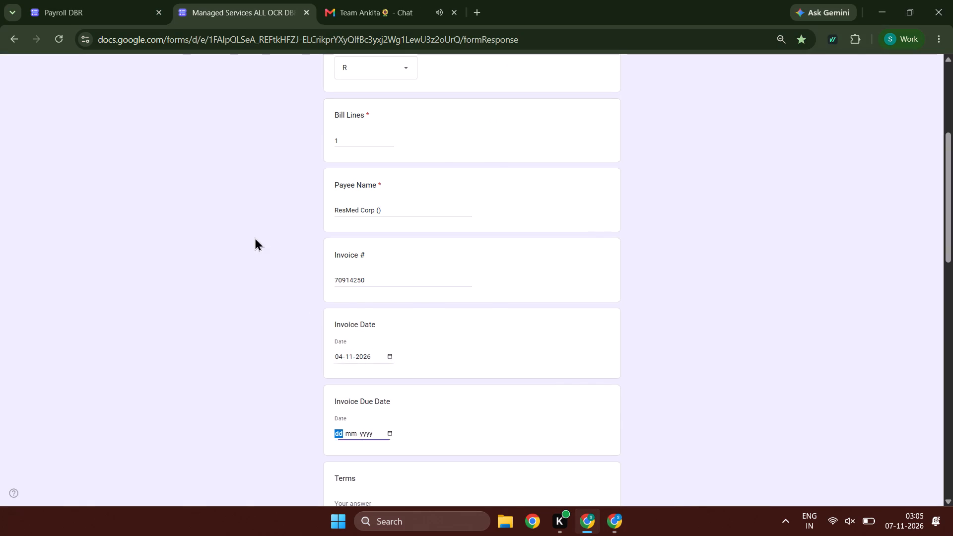
drag(141, 334, 90, 334)
key(ctrl+c)
key(ctrl+c)
key(alt+Tab)
key(Tab)
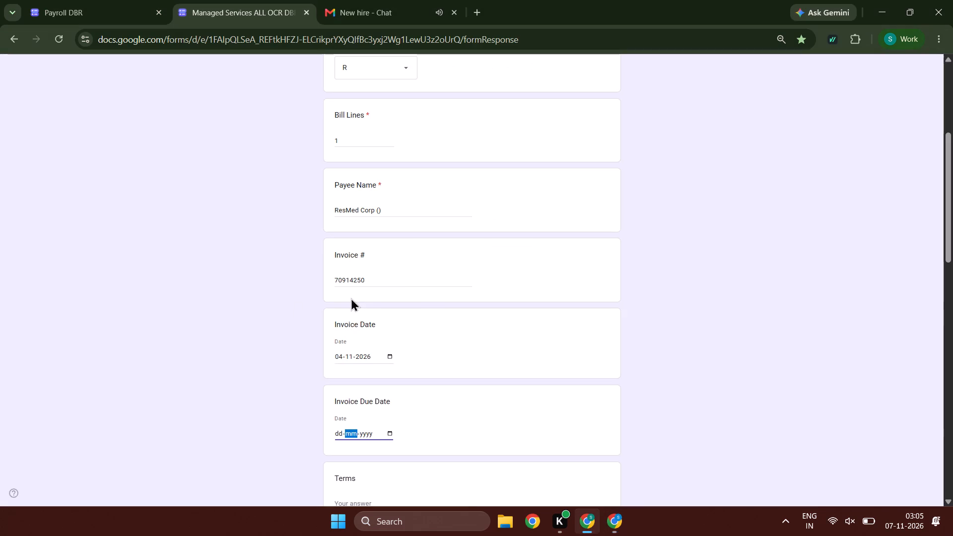
key(alt+Tab)
click(452, 73)
click(452, 68)
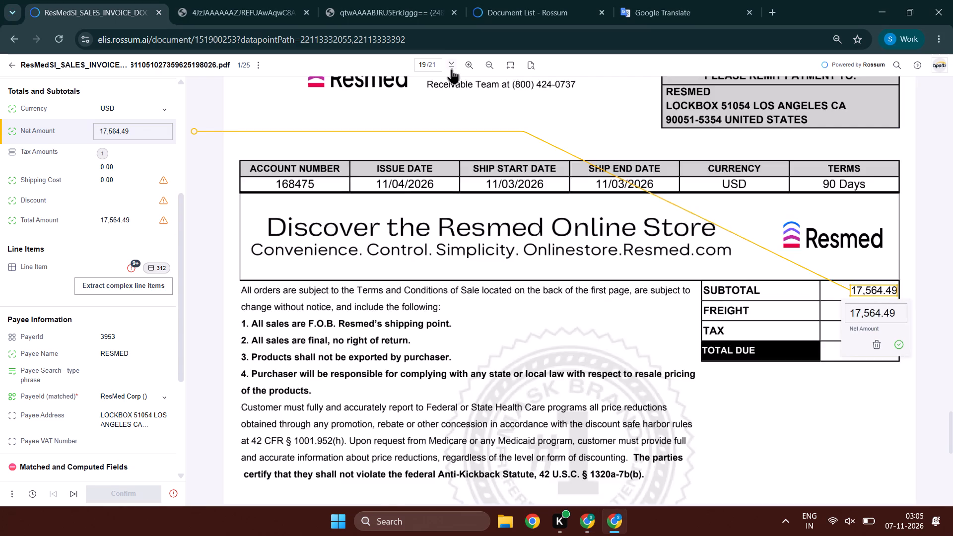
click(452, 68)
drag(137, 136, 58, 133)
key(ctrl+c)
key(ctrl+c)
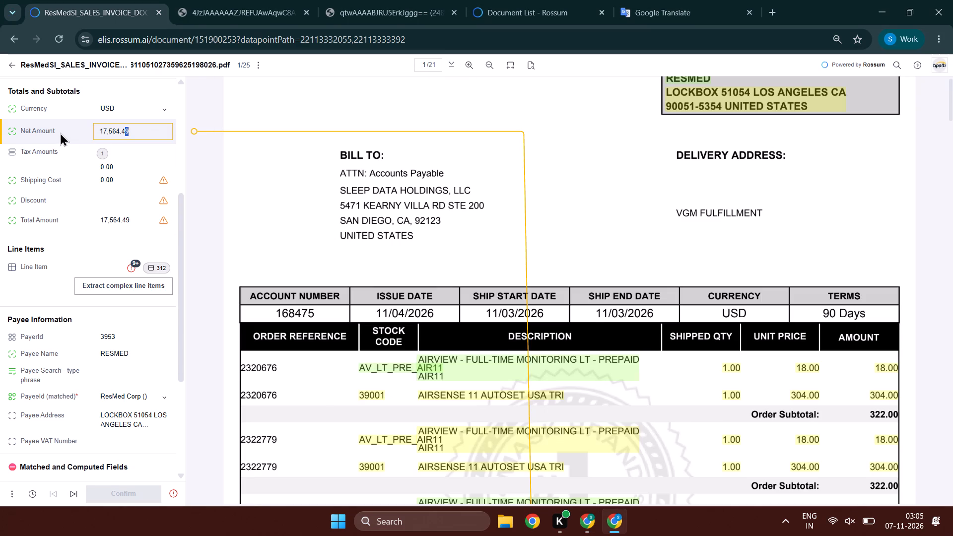
key(alt+Tab)
scroll(646, 339, down, 5)
click(399, 406)
key(ctrl+v)
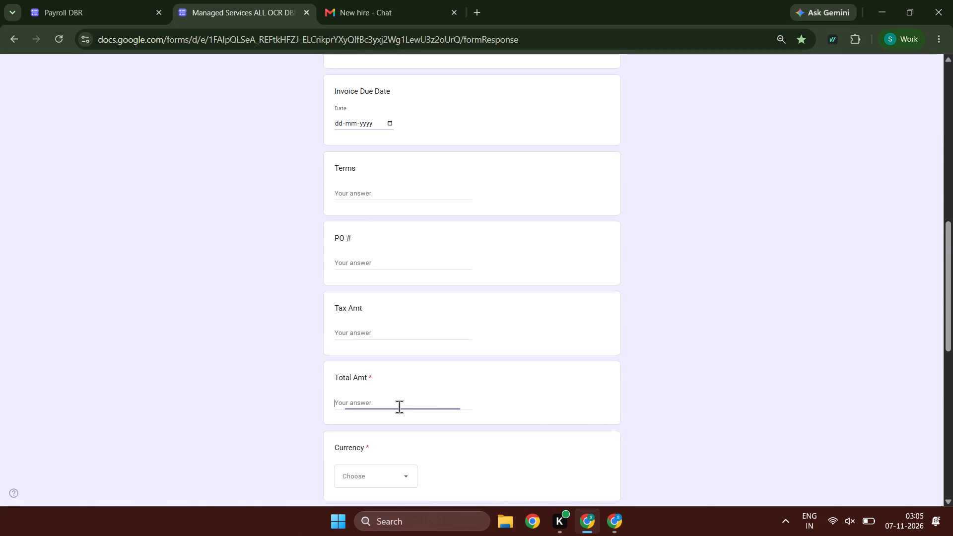
key(Tab)
Set currency USD, foreign language NA, quality analyst NA, 1 invoice page and multiple payees No, request a response copy, and submit the form.
key(alt+Tab)
key(alt+Tab)
text(us)
key(Tab)
text(nn)
key(Tab)
text(nnn)
key(Tab)
key(1)
key(Tab)
key(n)
key(Tab)
key(Tab)
key(space)
key(Tab)
key(Tab)
key(space)
Select all extracted line items of the ResMed invoice in Rossum and delete them.
key(alt+Tab)
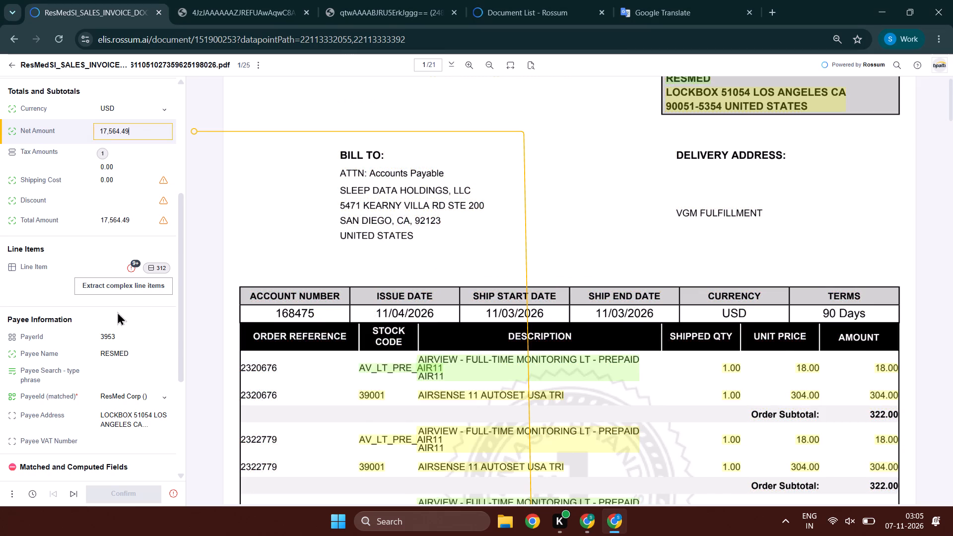
click(149, 262)
click(222, 362)
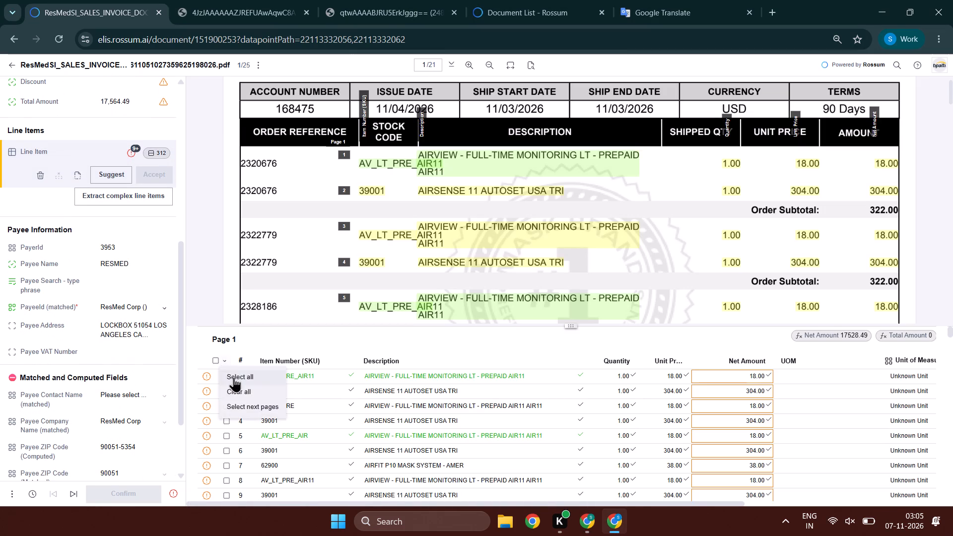
click(234, 377)
click(313, 348)
Add a single manual line item with the description "total amount due", leaving its Item Number blank.
text(total amount due)
key(Tab)
key(Tab)
key(shift+Tab)
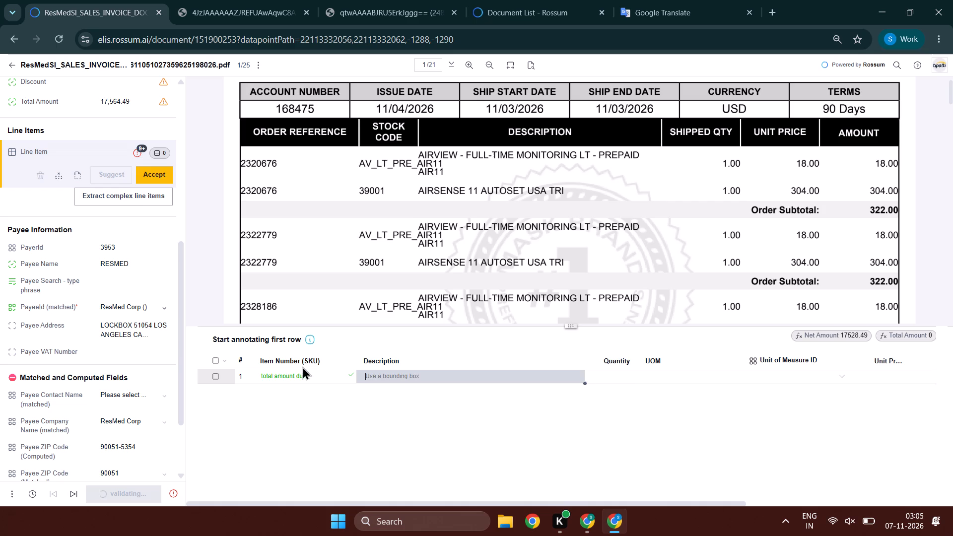
key(shift+Tab)
scroll(406, 222, up, 2)
click(314, 372)
triple_click(312, 375)
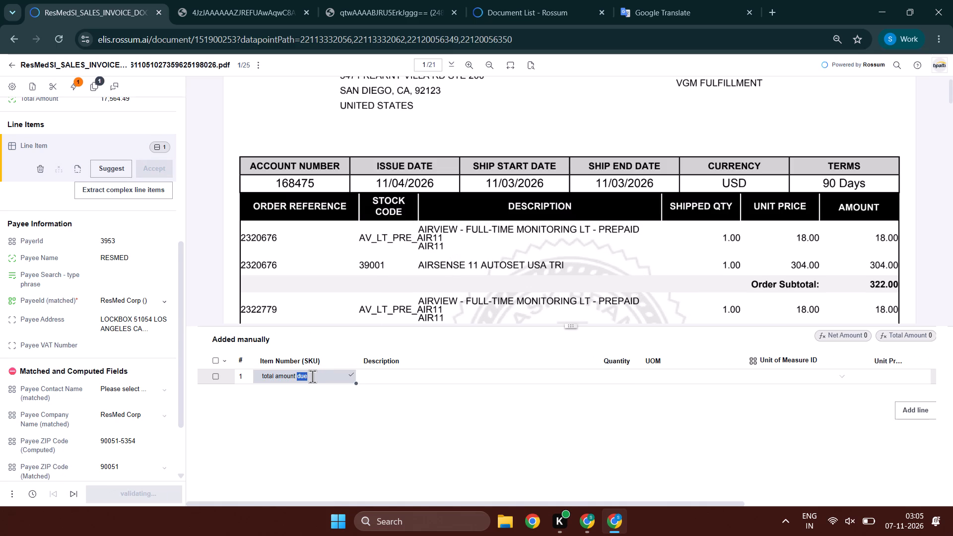
triple_click(314, 377)
key(ctrl+c)
key(ctrl+c)
key(BackSpace)
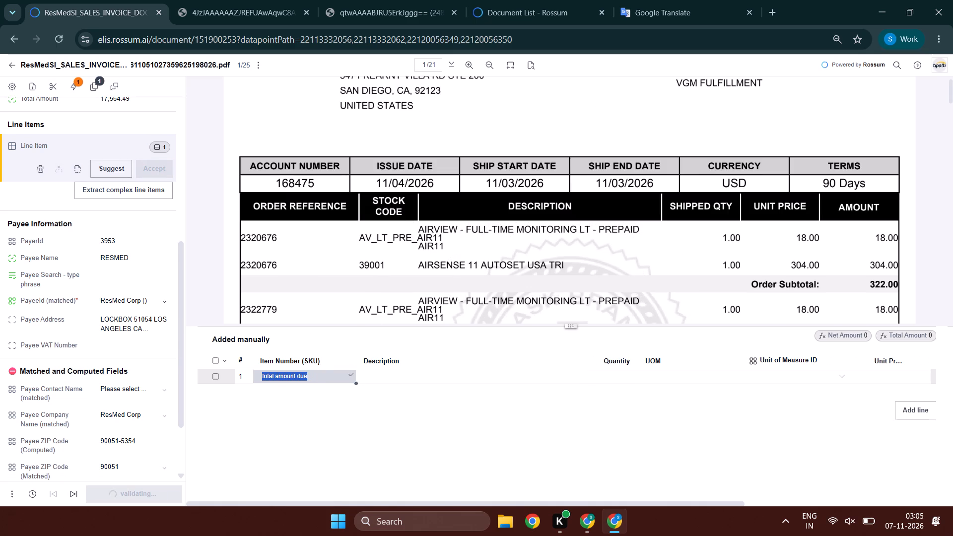
key(Tab)
key(ctrl+v)
Capture 17,564.49 from the totals box on page 19 as the new line item's Net Amount.
key(Tab)
key(Tab)
key(Tab)
key(Tab)
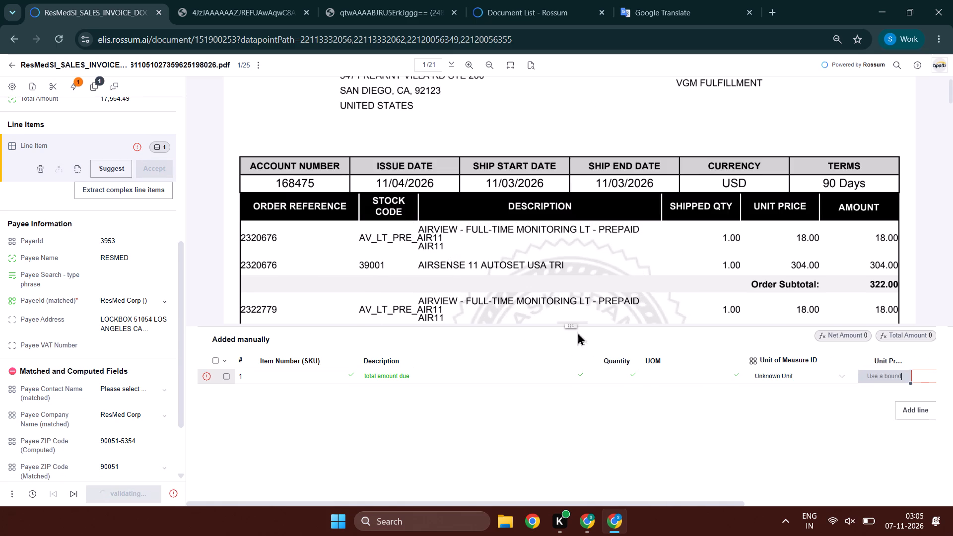
key(Tab)
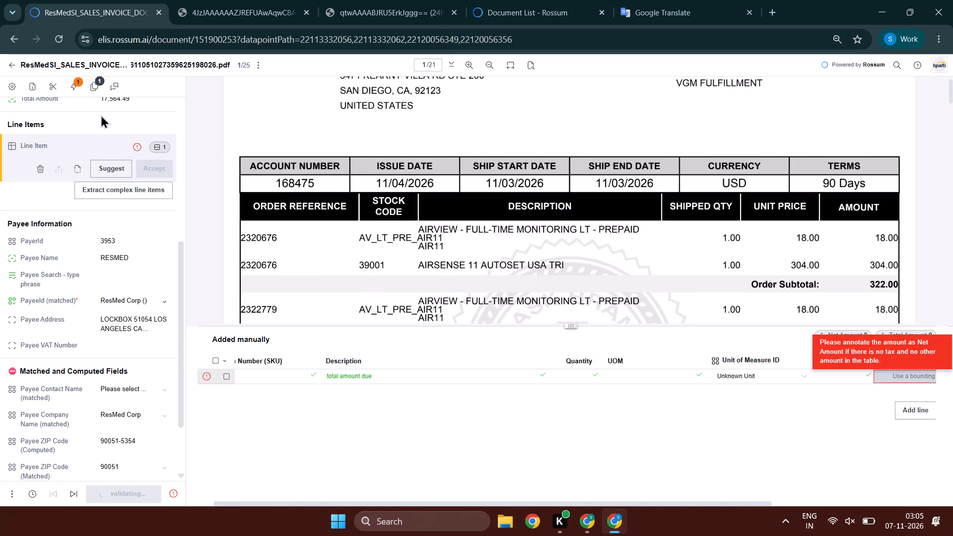
click(454, 60)
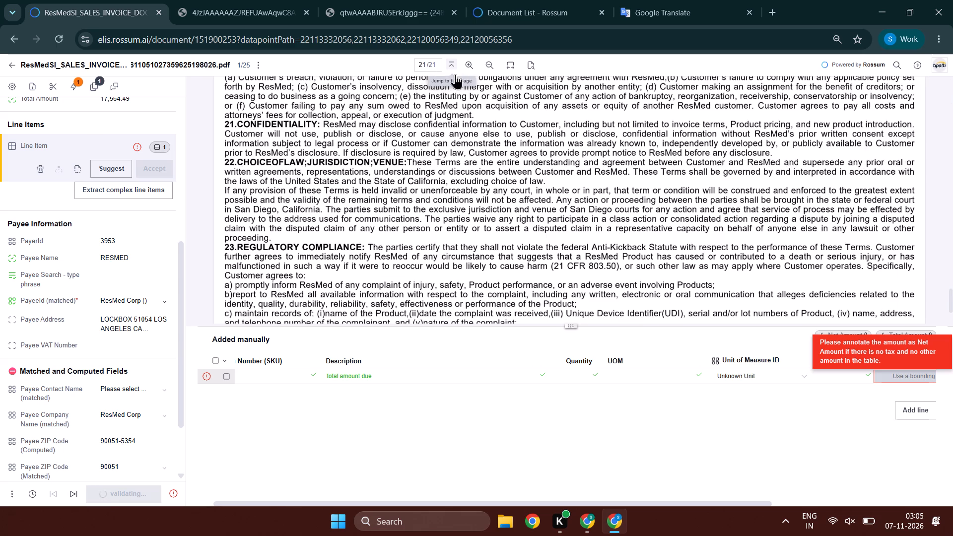
scroll(563, 140, up, 20)
scroll(563, 140, up, 20)
scroll(563, 140, up, 6)
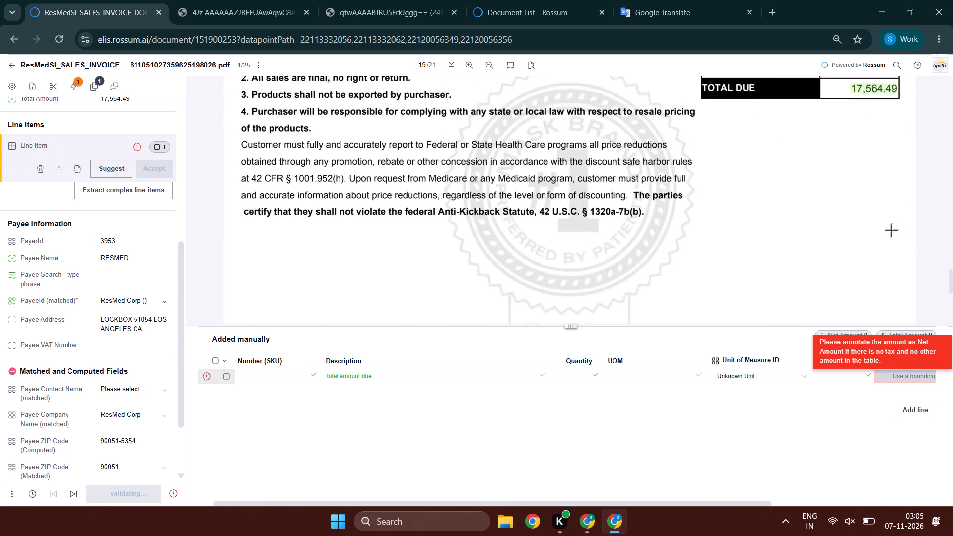
scroll(891, 230, up, 5)
scroll(891, 231, down, 2)
drag(907, 131, 838, 146)
Start another DBR form response with the email recorded and OCR set to Rossum, and continue to the Rossum section.
key(alt+Tab)
double_click(381, 128)
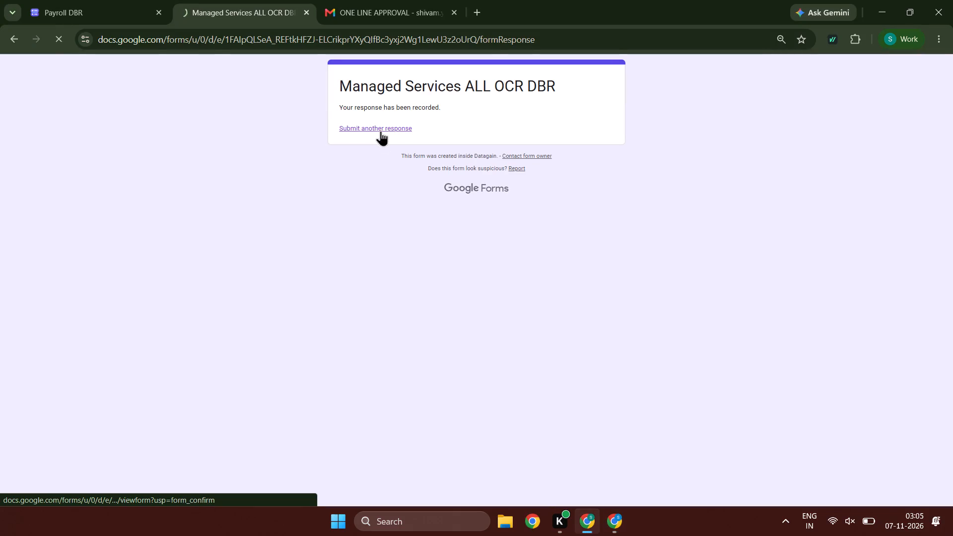
click(349, 210)
click(368, 431)
click(373, 472)
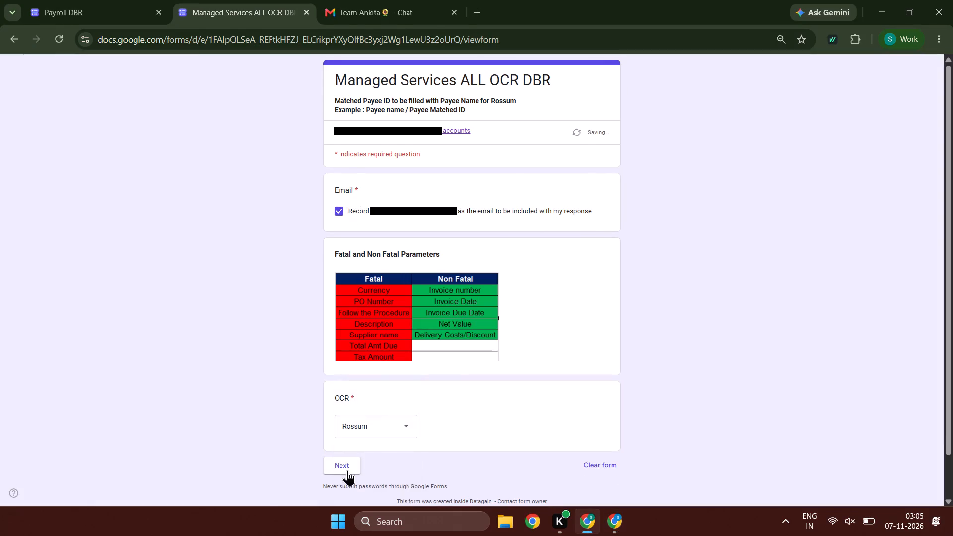
double_click(347, 469)
Confirm the ResMed document in Rossum and ready the form's Annotation ID field for the next document.
key(alt+Tab)
click(145, 499)
key(alt+Tab)
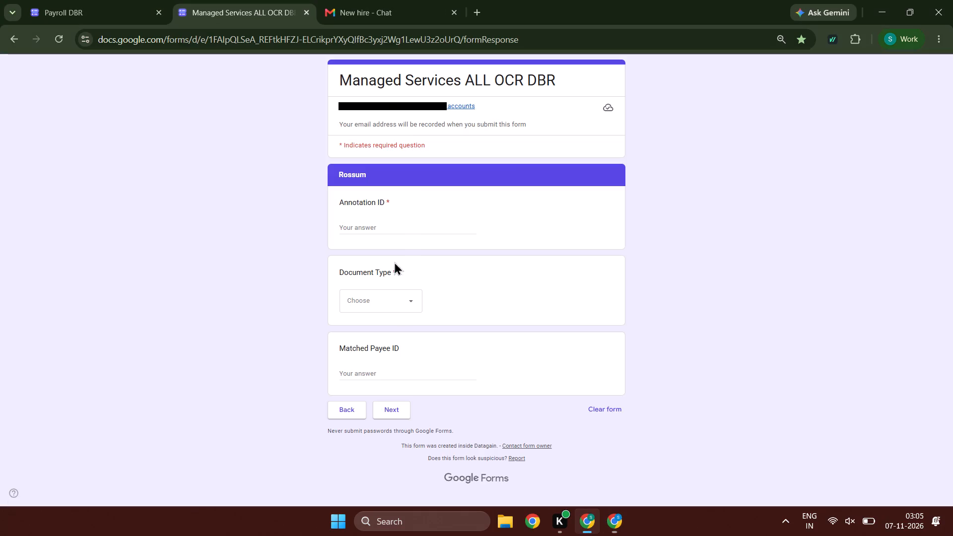
double_click(380, 223)
key(alt+Tab)
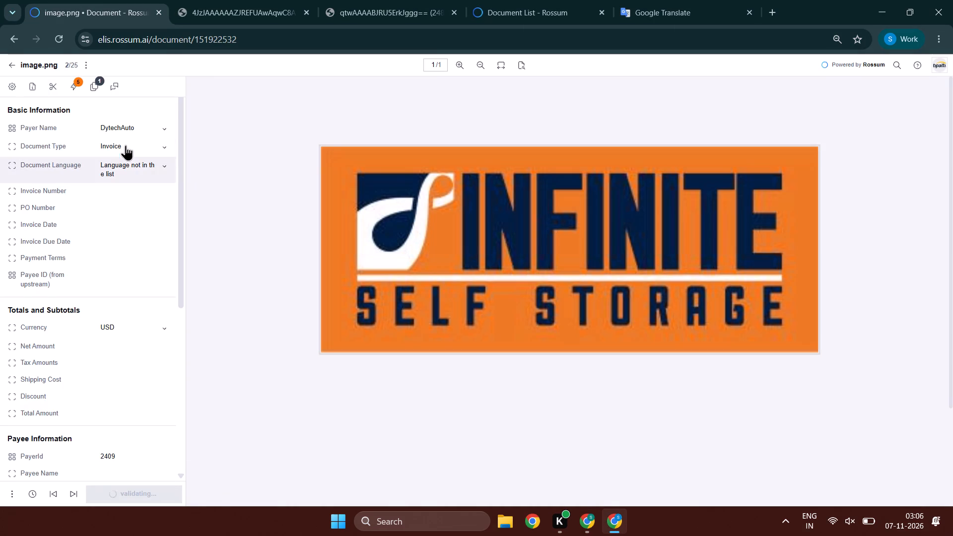
Change the document type of the Infinite Self Storage image and enter 0.00 as its Net Amount and Total Amount.
click(126, 145)
click(115, 176)
click(116, 332)
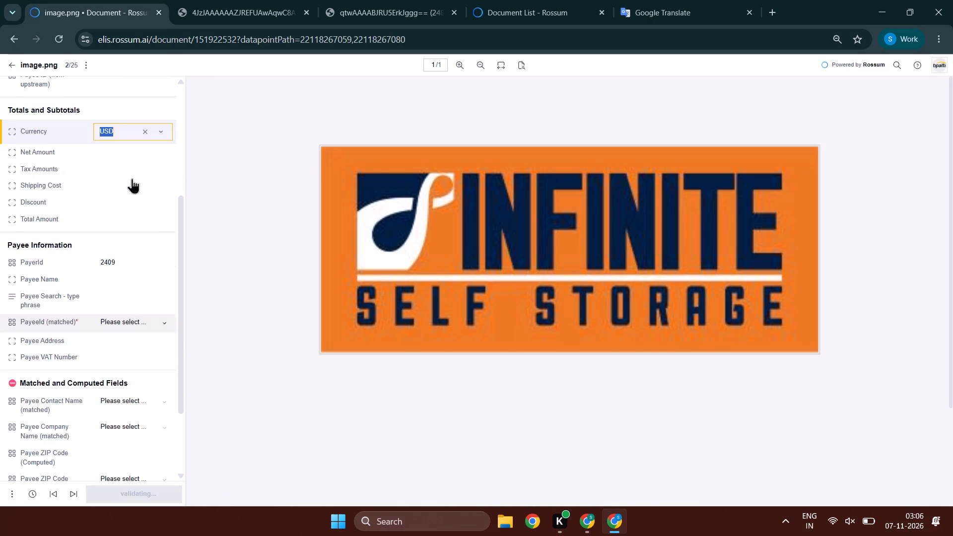
click(128, 149)
text(0.00)
key(Tab)
key(Tab)
key(Tab)
key(Tab)
text(0.00)
Enter "payee unknown" as the payee search phrase for image.png.
click(108, 254)
text(payee unknown)
key(Tab)
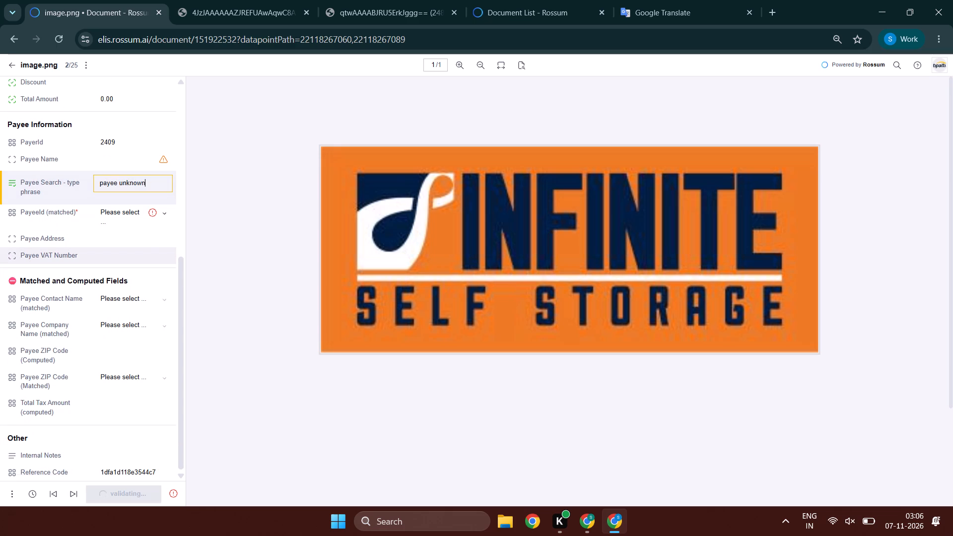
key(Tab)
key(Tab)
key(Tab)
Add the internal note "not an invoice" to the image.png document.
click(119, 455)
text(not)
key(space)
text(an invoice)
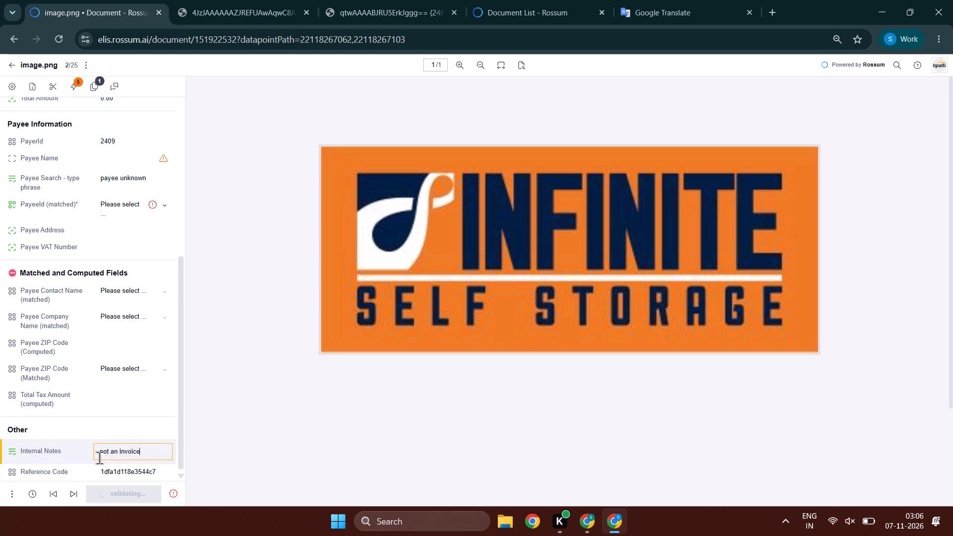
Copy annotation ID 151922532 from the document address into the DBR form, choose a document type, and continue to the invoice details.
double_click(226, 34)
key(ctrl+c)
key(ctrl+c)
key(alt+Tab)
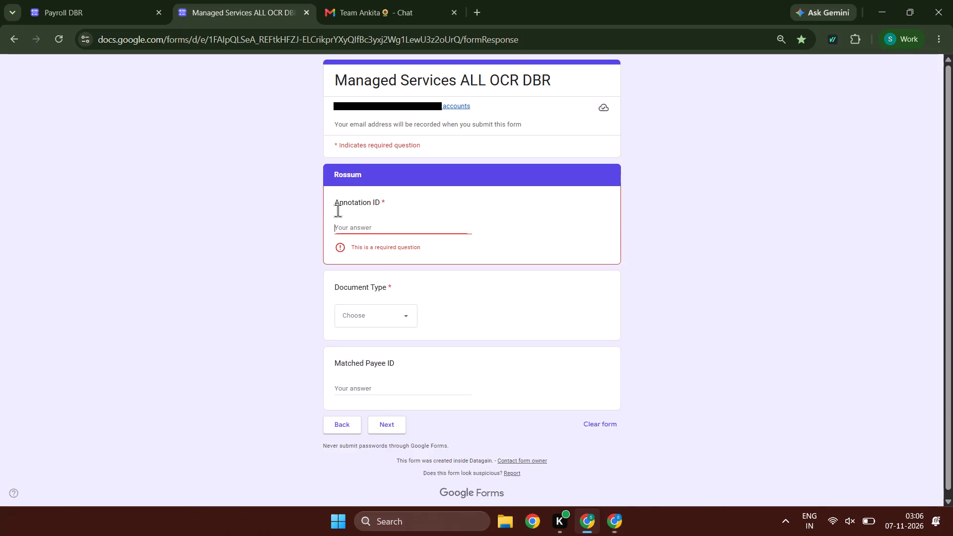
key(ctrl+v)
click(370, 294)
click(369, 375)
double_click(377, 410)
Copy the payer name DytechAuto from Rossum into the DBR form and set Review to R.
key(alt+Tab)
scroll(105, 244, up, 8)
click(119, 129)
key(ctrl+c)
key(ctrl+c)
key(alt+Tab)
ctrl+click(392, 231)
key(ctrl+v)
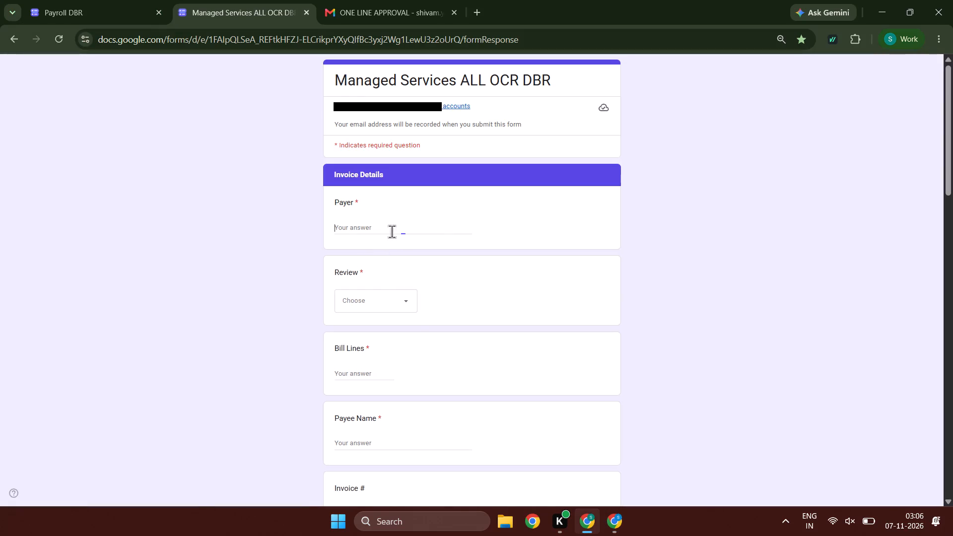
click(363, 307)
click(367, 340)
Check the image.png document in Rossum and enter 0 as Bill Lines in the DBR form.
click(364, 374)
key(alt+Tab)
scroll(0, 155, down, 3)
key(alt+Tab)
key(0)
key(Tab)
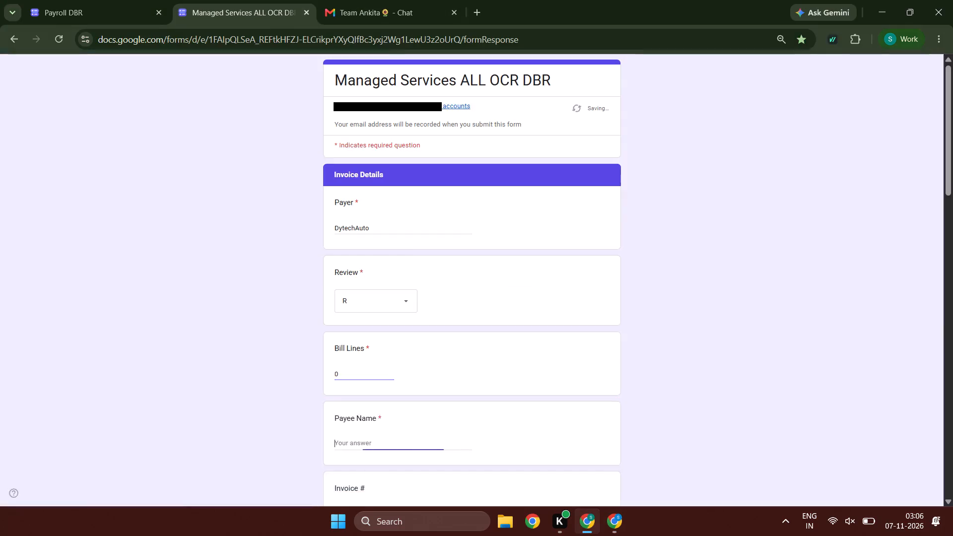
Choose Payee Unknown () as the matched payee in Rossum and copy it into the DBR form's Payee Name.
key(alt+Tab)
click(128, 353)
click(131, 221)
ctrl+double_click(141, 193)
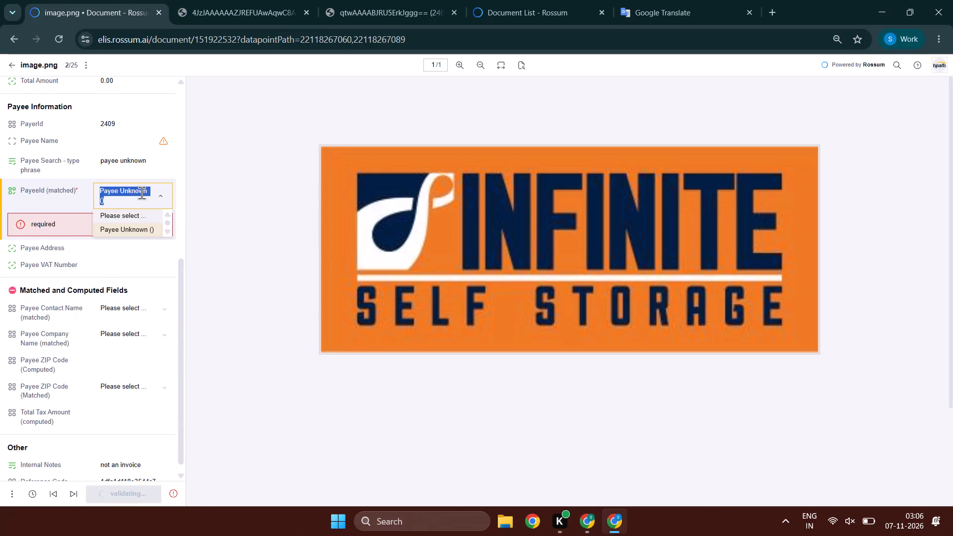
key(ctrl+c)
key(ctrl+c)
key(alt+Tab)
key(ctrl+v)
Enter 0.00 as the Total Amt in the DBR form, leaving the invoice number, dates, terms, PO and tax blank.
scroll(446, 299, down, 6)
click(383, 432)
key(Tab)
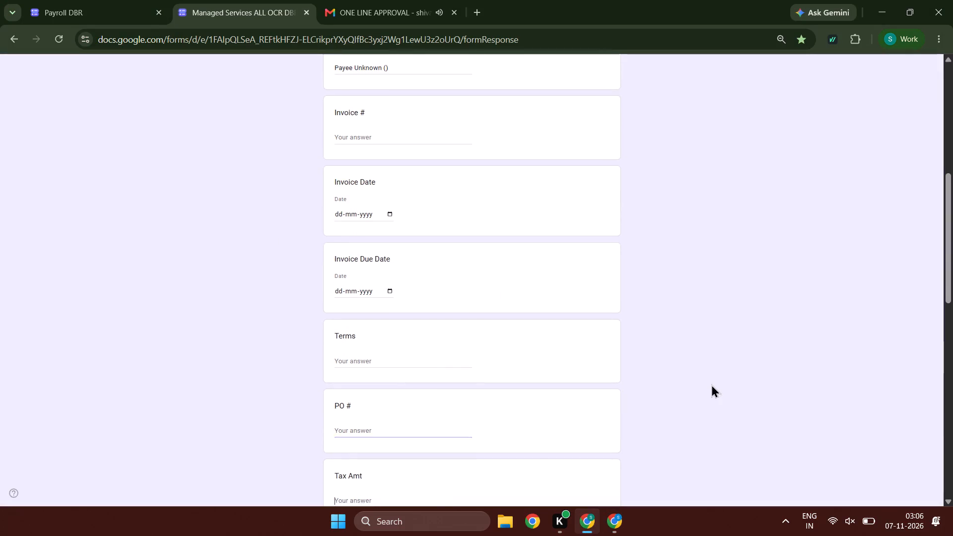
key(Tab)
text(0.00)
Set currency USD, foreign language NA, quality analyst NA, 1 invoice page and multiple payees No, request a response copy, and submit the form.
key(Tab)
text(us)
key(Tab)
text(nn)
key(Tab)
text(nnn)
key(Tab)
key(1)
key(Tab)
key(n)
key(Tab)
key(Tab)
key(space)
key(Tab)
key(Tab)
key(space)
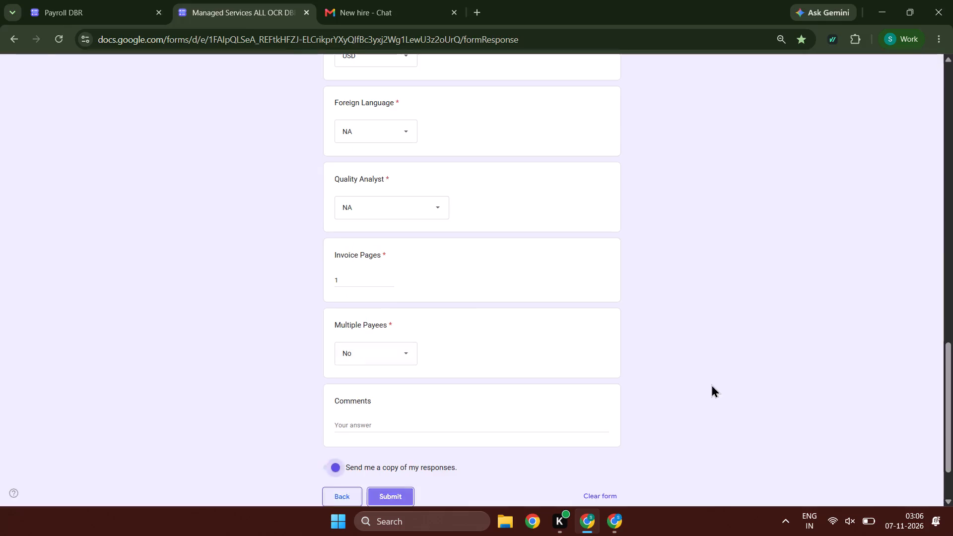
Confirm the image.png document in Rossum.
key(alt+Tab)
double_click(148, 493)
Start another DBR form response with the email recorded and Rossum as the OCR, and continue to the Rossum section.
key(alt+Tab)
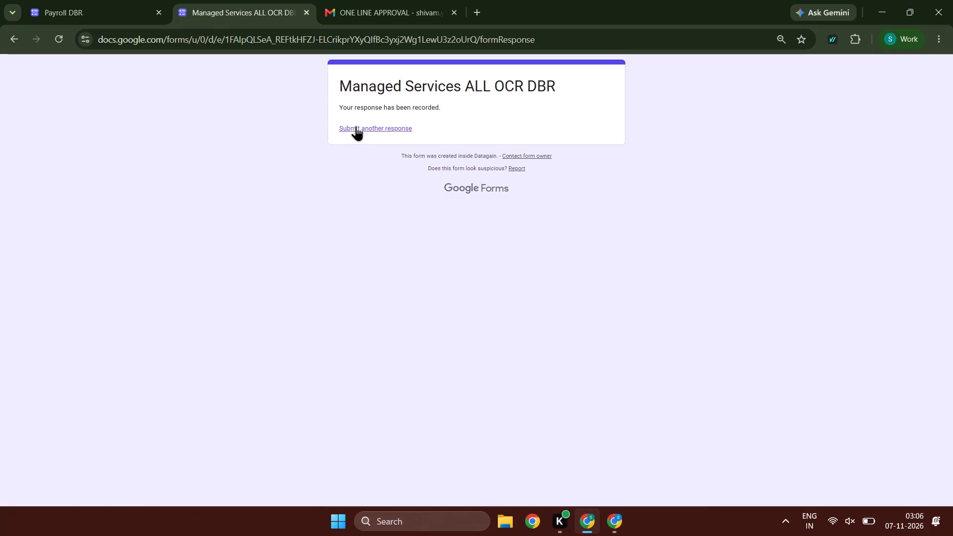
triple_click(356, 126)
click(338, 202)
click(367, 431)
click(365, 464)
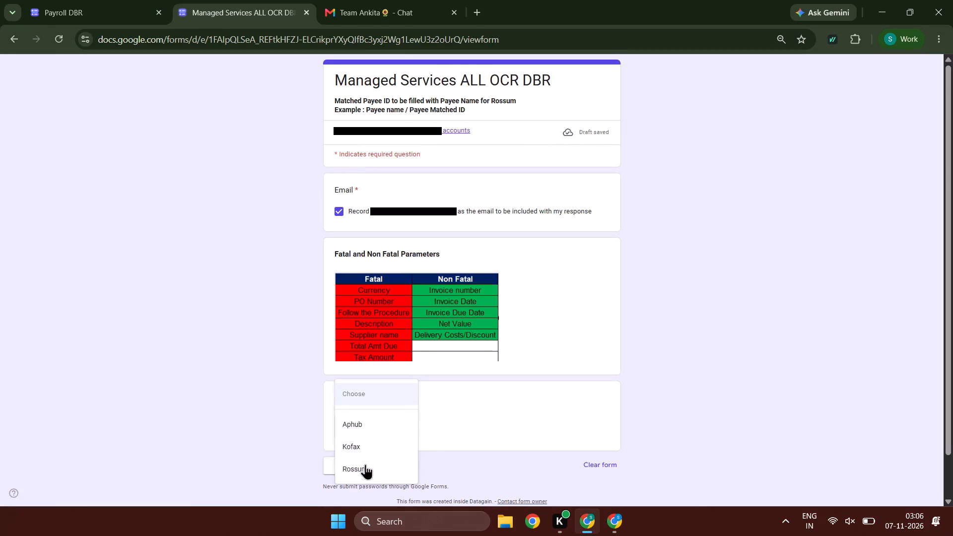
triple_click(345, 462)
Set the document type of the LIBA November Biznet document to Other in Rossum and delete its invoice date.
key(alt+Tab)
click(126, 149)
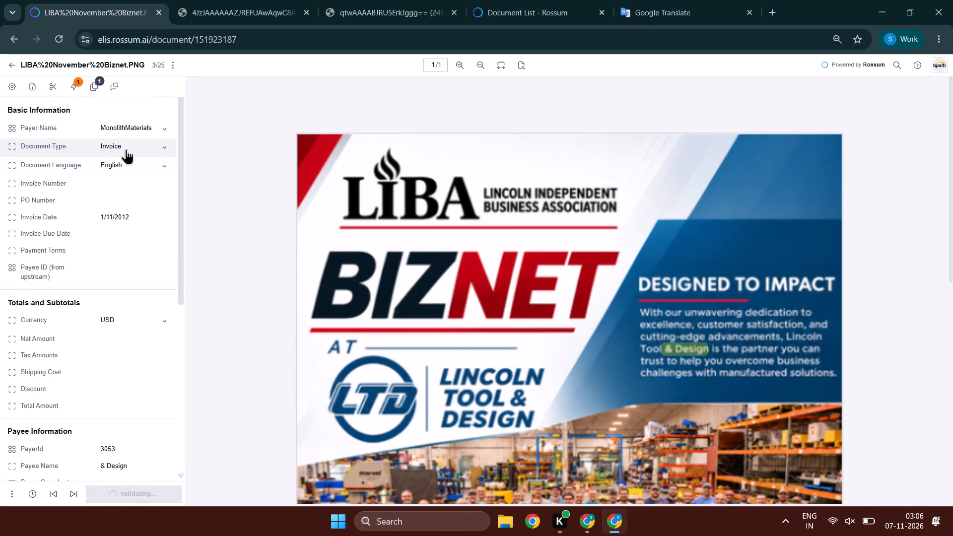
click(119, 178)
click(118, 212)
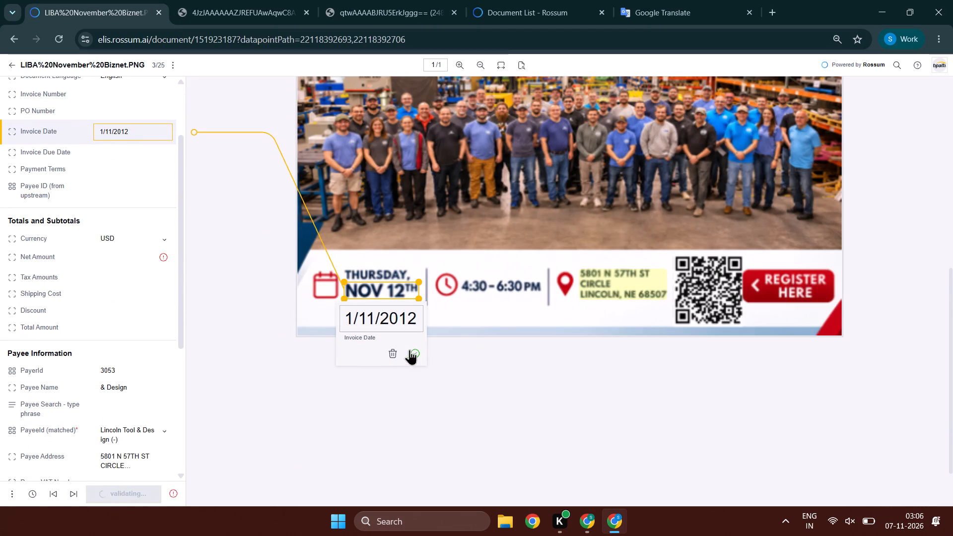
click(391, 351)
Set the LIBA document's Net Amount and Total Amount to 0.00, leaving tax, shipping and discount blank.
click(129, 258)
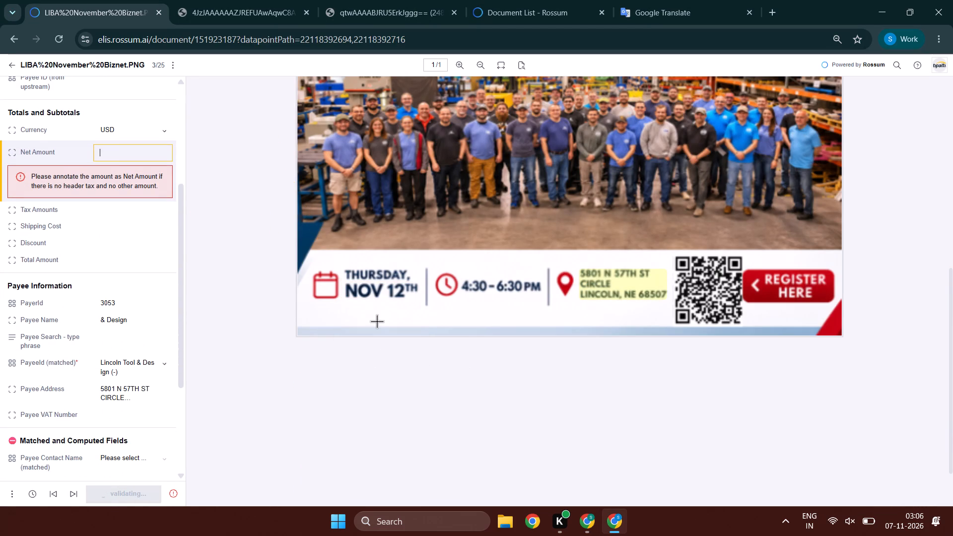
text(0.00)
key(Tab)
key(Tab)
key(Tab)
key(Tab)
text(0.00)
key(Tab)
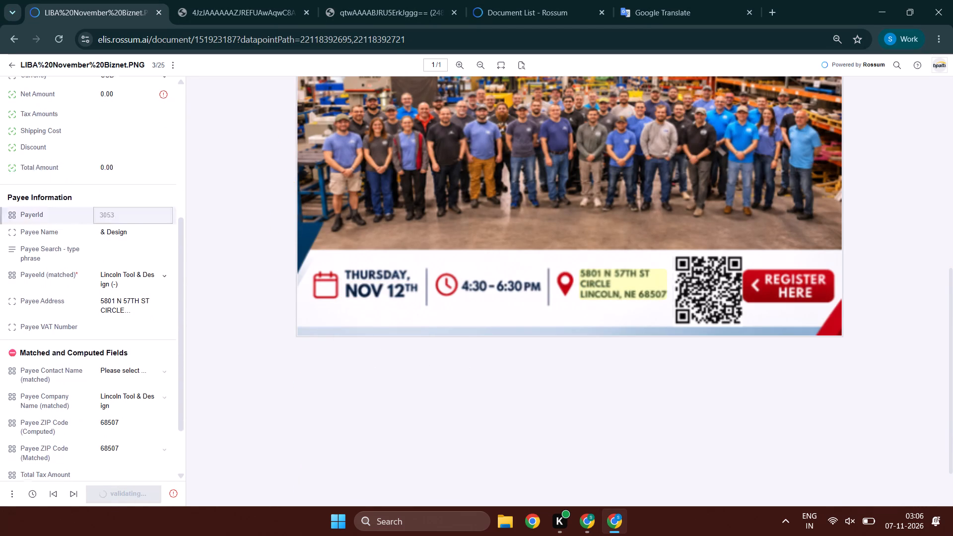
Clear the LIBA document's payee name and payee address, and enter "payee unknown" as the payee search phrase.
key(Tab)
click(681, 337)
key(Tab)
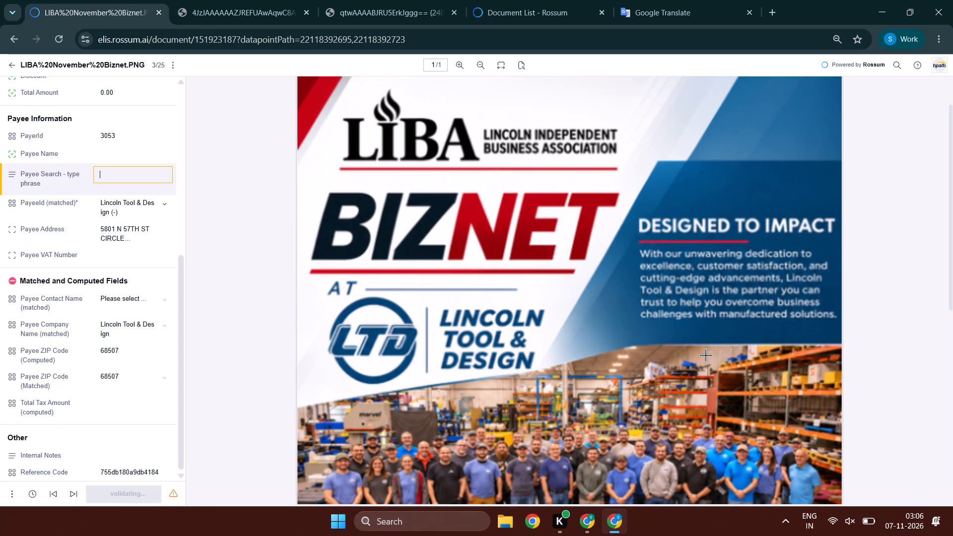
text(payee unknown)
key(Tab)
key(Tab)
click(644, 373)
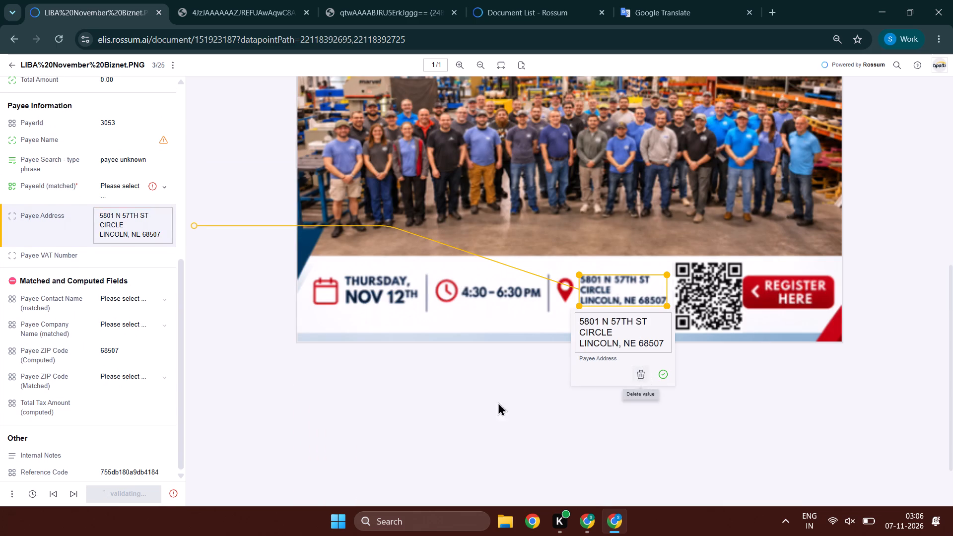
Enter "not an invoice" in Internal Notes and choose Payee Unknown () as the matched payee.
click(160, 455)
text(not an invoice)
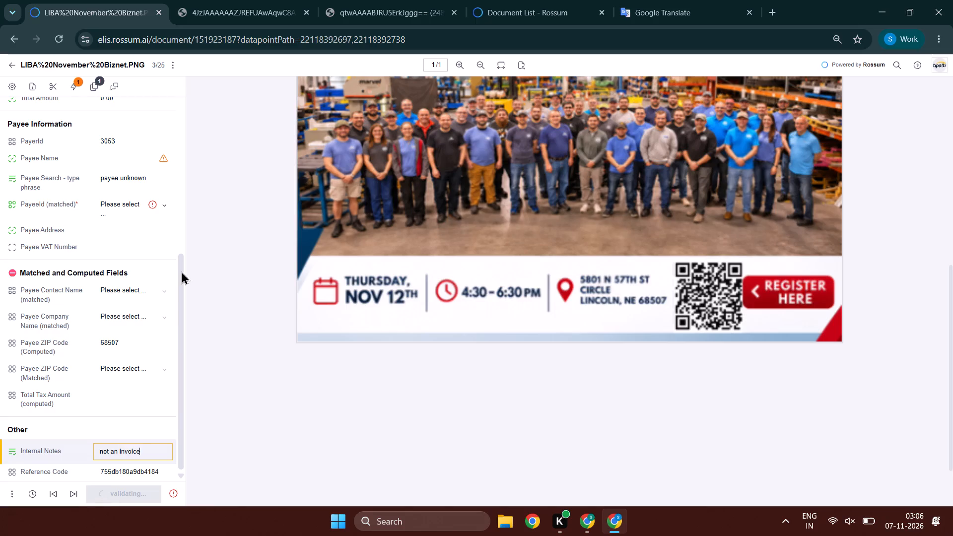
click(152, 208)
click(136, 214)
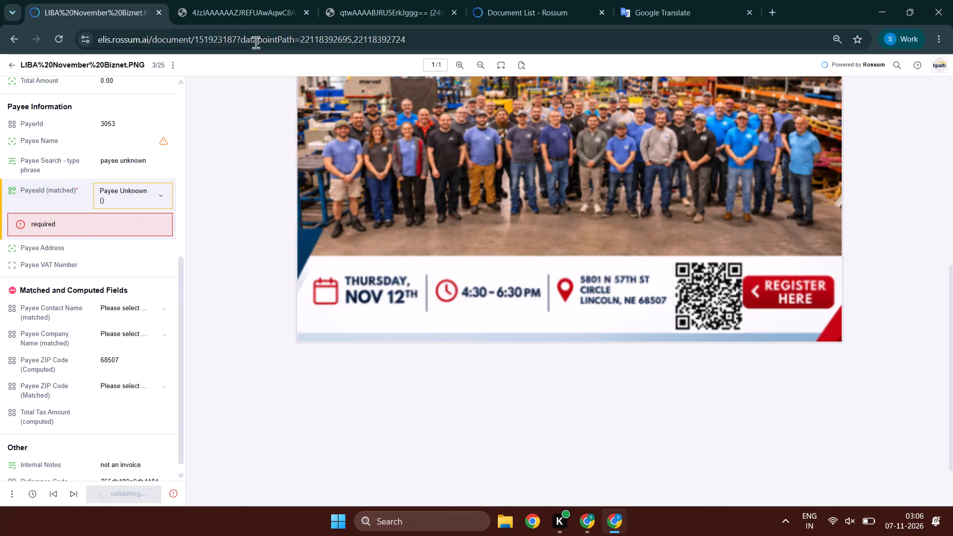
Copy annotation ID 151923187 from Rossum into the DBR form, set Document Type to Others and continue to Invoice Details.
ctrl+double_click(223, 38)
key(ctrl+c)
key(ctrl+c)
key(alt+Tab)
ctrl+click(408, 225)
key(ctrl+v)
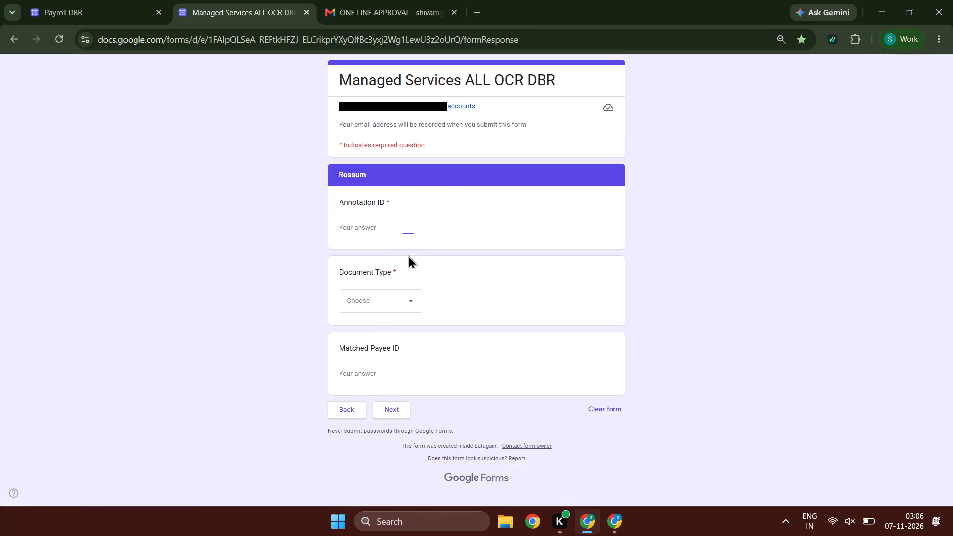
click(372, 319)
click(377, 298)
click(367, 367)
double_click(381, 407)
Copy the payer name MonolithMaterials from Rossum into the DBR form's Payer field.
key(alt+Tab)
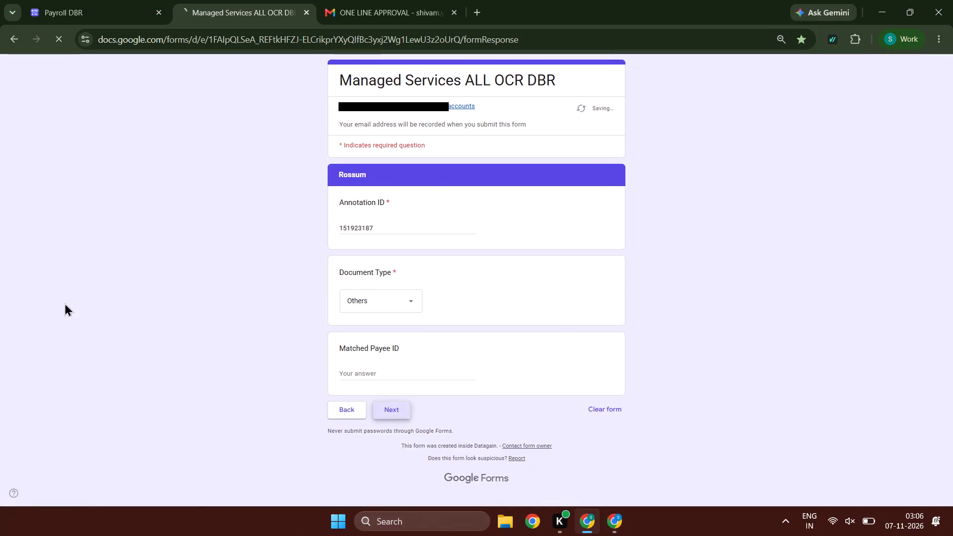
scroll(62, 289, up, 7)
ctrl+click(125, 129)
key(ctrl+c)
key(ctrl+c)
key(alt+Tab)
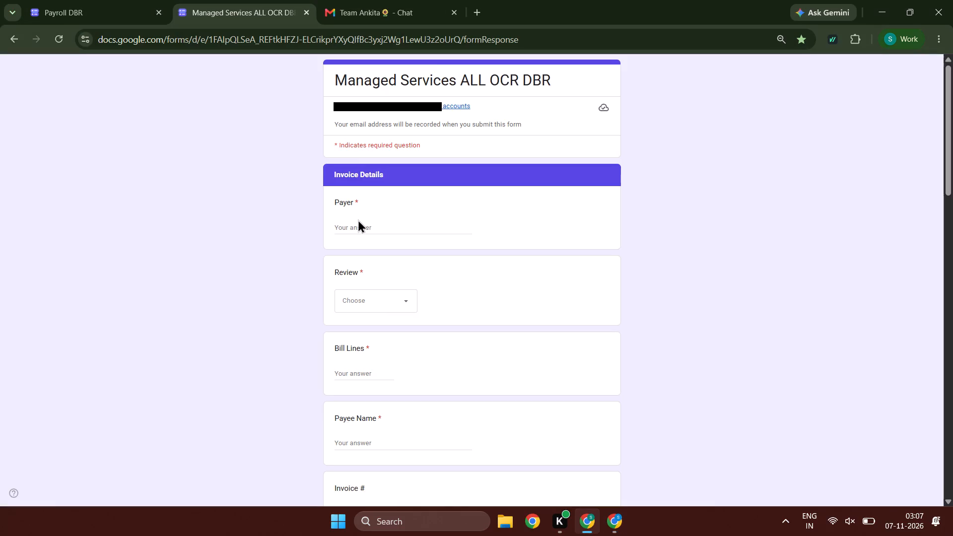
ctrl+click(358, 219)
key(ctrl+v)
ctrl+click(363, 228)
key(ctrl+v)
Choose the Review option in the DBR form, check the LIBA document in Rossum and enter 0 as Bill Lines.
click(369, 308)
click(365, 357)
click(345, 374)
key(alt+Tab)
scroll(36, 259, down, 3)
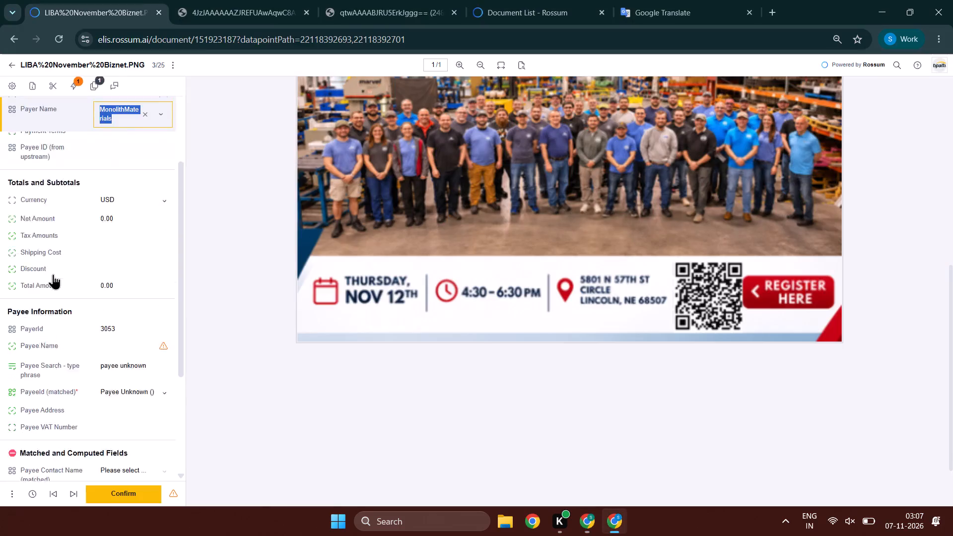
key(alt+Tab)
key(Tab)
key(shift+Tab)
key(0)
key(Tab)
Copy the matched payee Payee Unknown () from Rossum into the DBR form's Payee Name.
key(alt+Tab)
scroll(71, 277, down, 1)
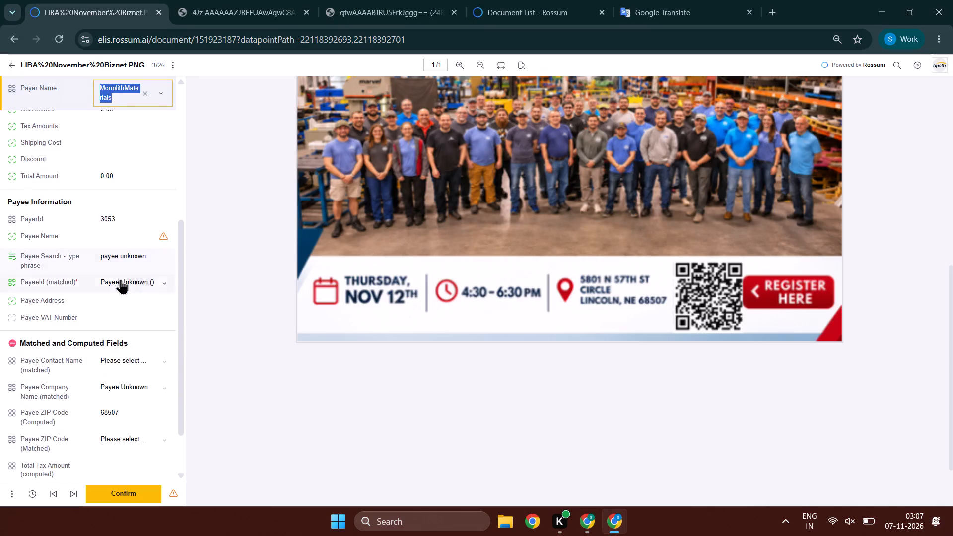
click(121, 279)
key(ctrl+c)
key(alt+Tab)
key(ctrl+v)
Enter 0.00 as the Total Amt in the DBR form, leaving the dates, terms, PO and tax blank.
scroll(424, 237, down, 8)
click(372, 380)
key(Tab)
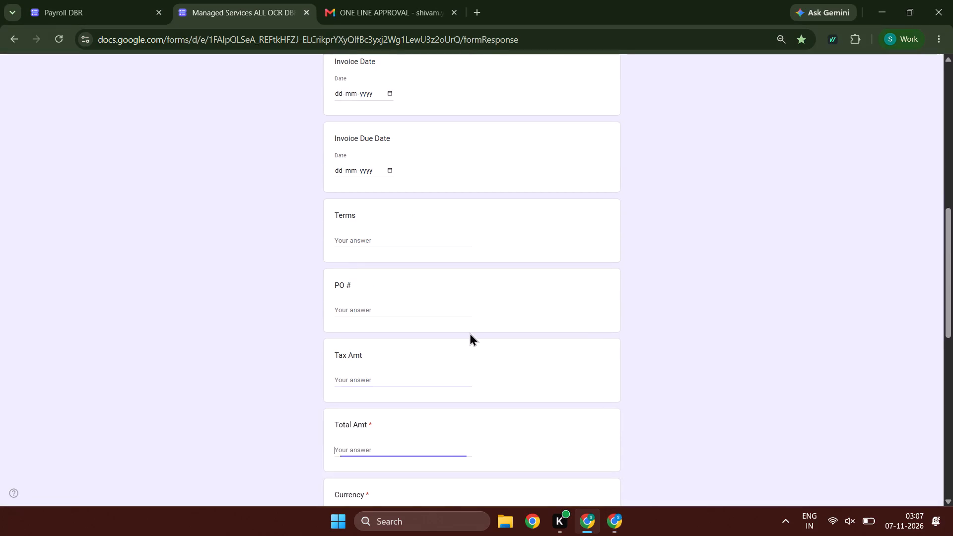
text(0.00)
key(Tab)
Set currency USD, foreign language NA, quality analyst NA, 1 invoice page and multiple payees No, request a response copy, and submit the form.
text(us)
key(Tab)
text(nn)
key(Tab)
text(nnn)
key(Tab)
key(1)
key(Tab)
key(n)
key(Tab)
key(Tab)
key(space)
key(Tab)
key(Tab)
key(space)
Confirm the LIBA November Biznet document in Rossum.
key(alt+Tab)
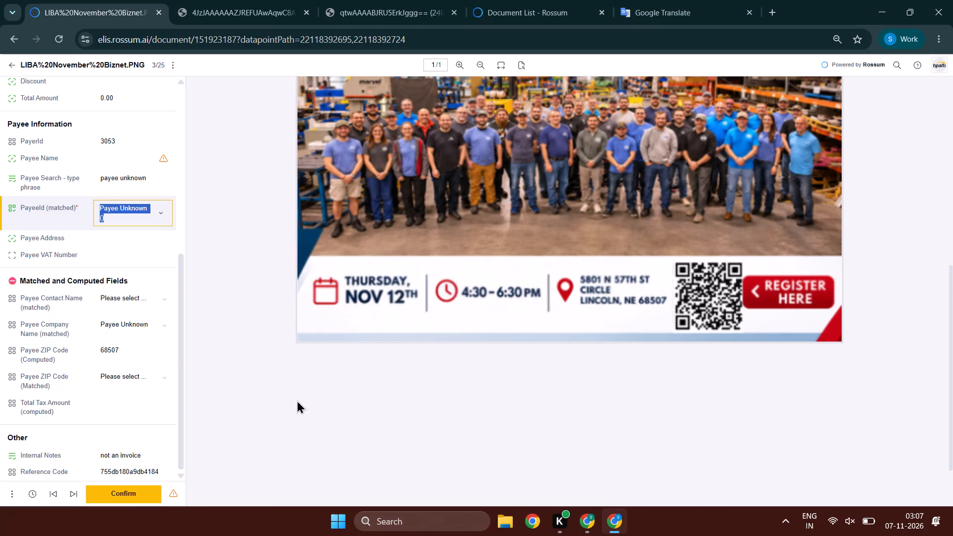
double_click(144, 497)
Start another DBR form response with the email recorded and Rossum as the OCR, and continue to the Rossum section.
key(alt+Tab)
click(388, 123)
triple_click(387, 129)
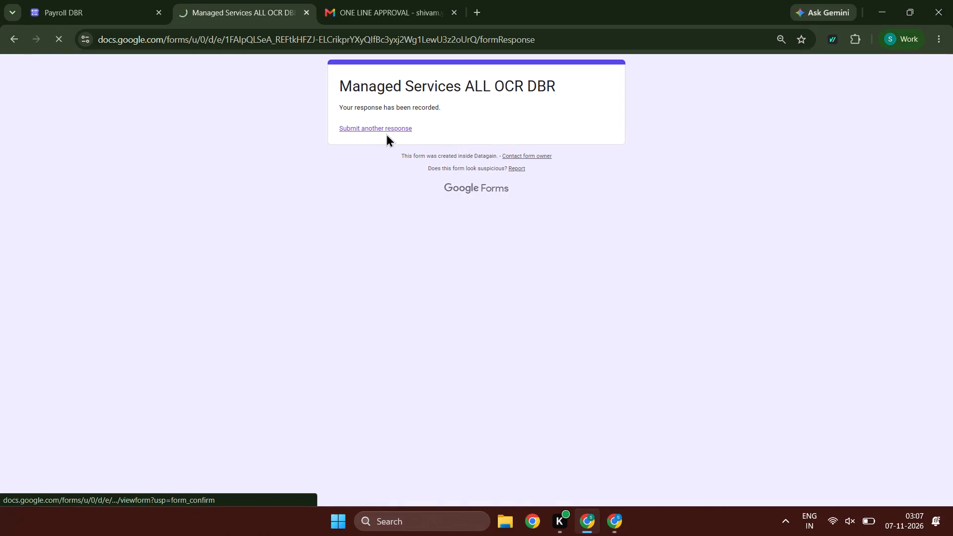
click(355, 216)
click(371, 416)
click(373, 465)
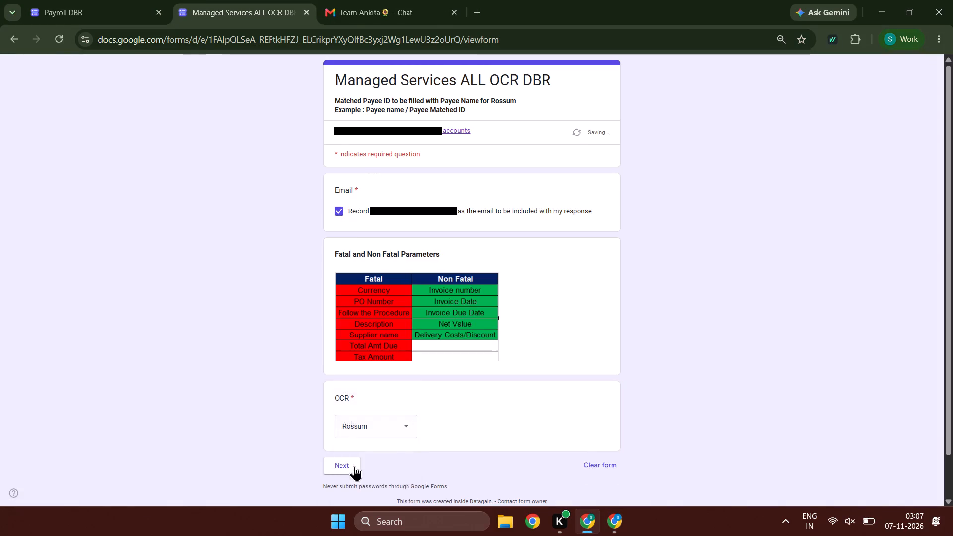
double_click(349, 466)
Set the PFHOF Request for Payment document's type to Other in Rossum, accept its invoice date and delete its invoice due date.
key(alt+Tab)
click(121, 147)
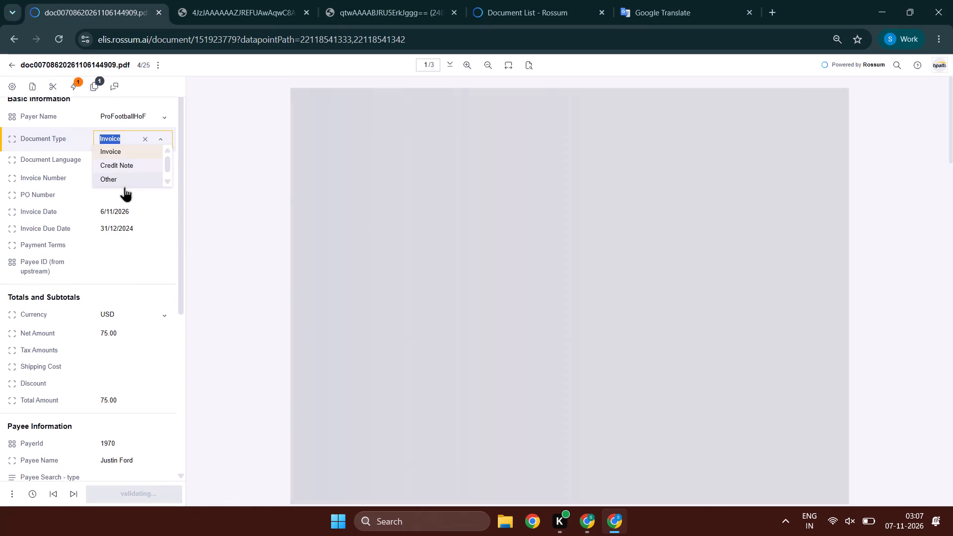
click(124, 183)
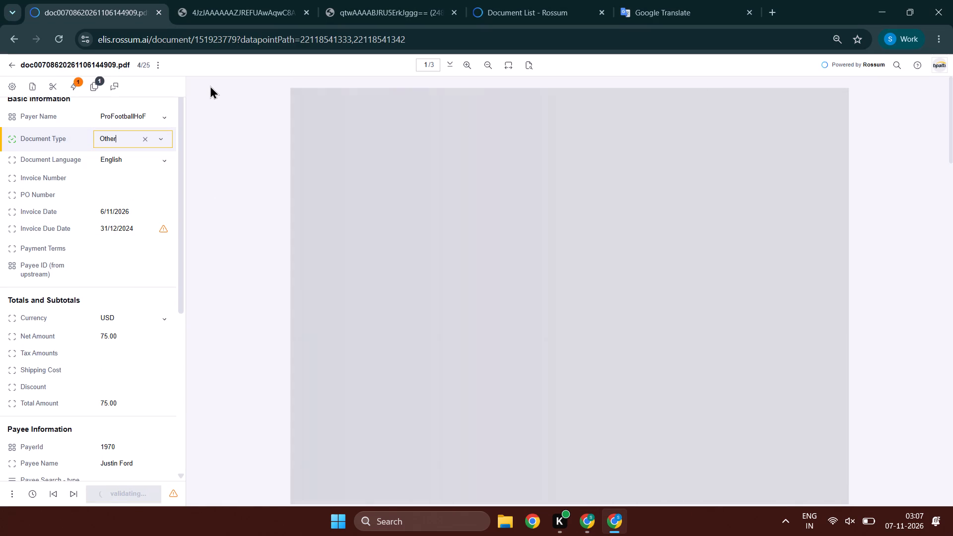
scroll(362, 178, down, 6)
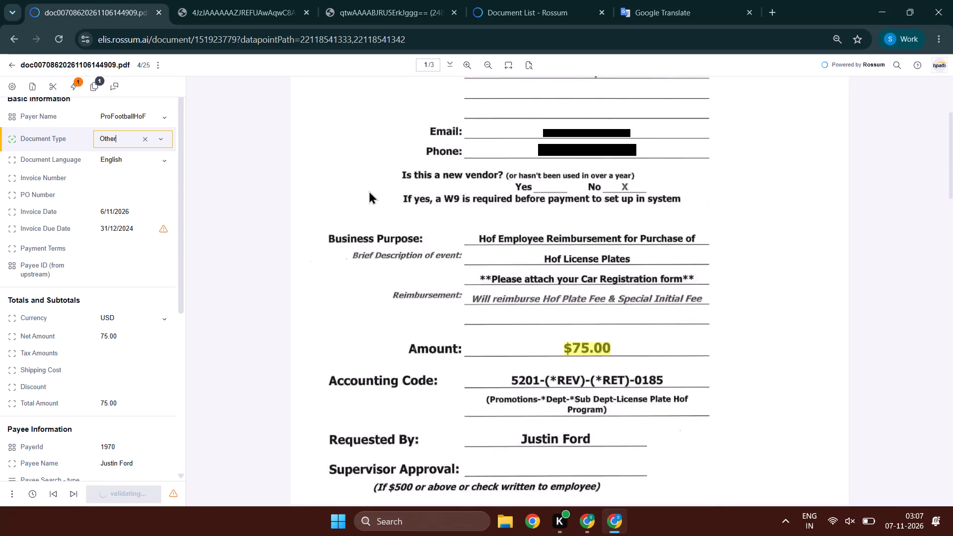
scroll(369, 191, down, 1)
click(101, 198)
key(Tab)
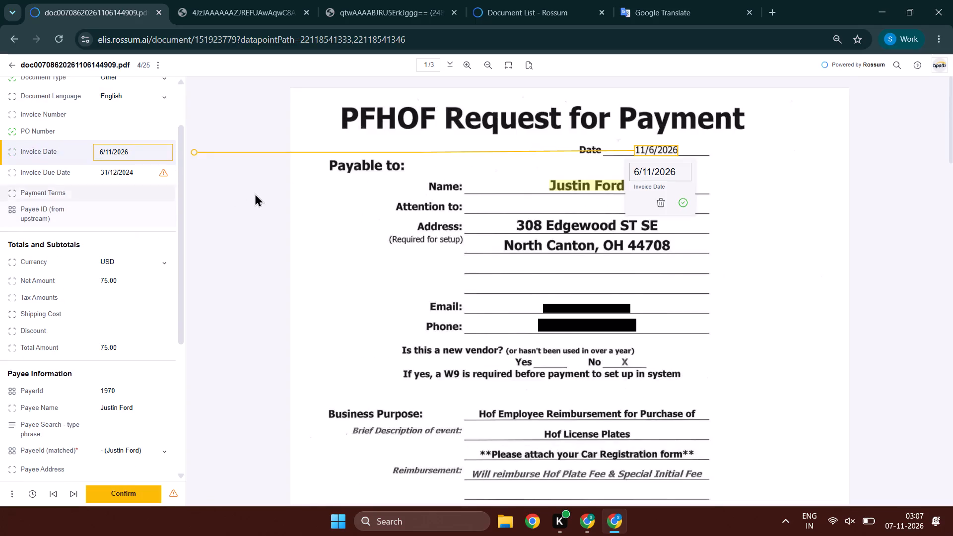
key(Tab)
click(452, 367)
Check the request's pages and accept its remaining payment terms, currency, amount and payee fields up to Payee VAT Number.
scroll(448, 189, up, 3)
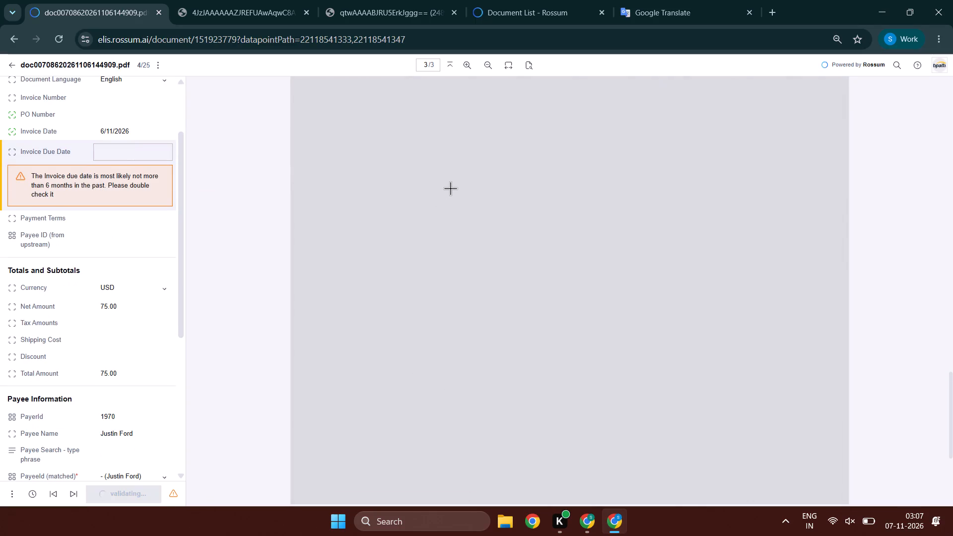
scroll(450, 188, up, 20)
scroll(450, 188, up, 14)
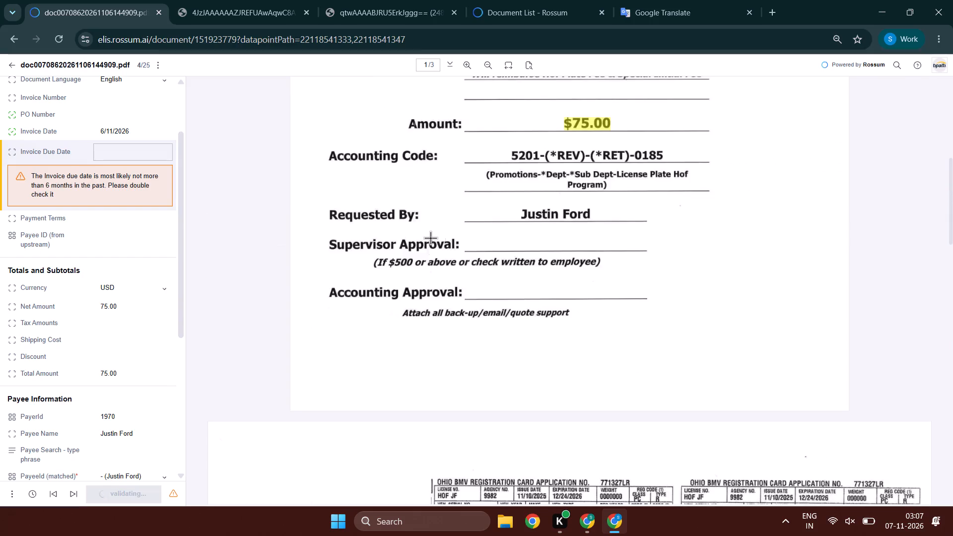
key(Tab)
key(Tab)
key(Tab)
key(Tab)
key(Tab)
key(Tab)
key(Tab)
key(Tab)
key(Tab)
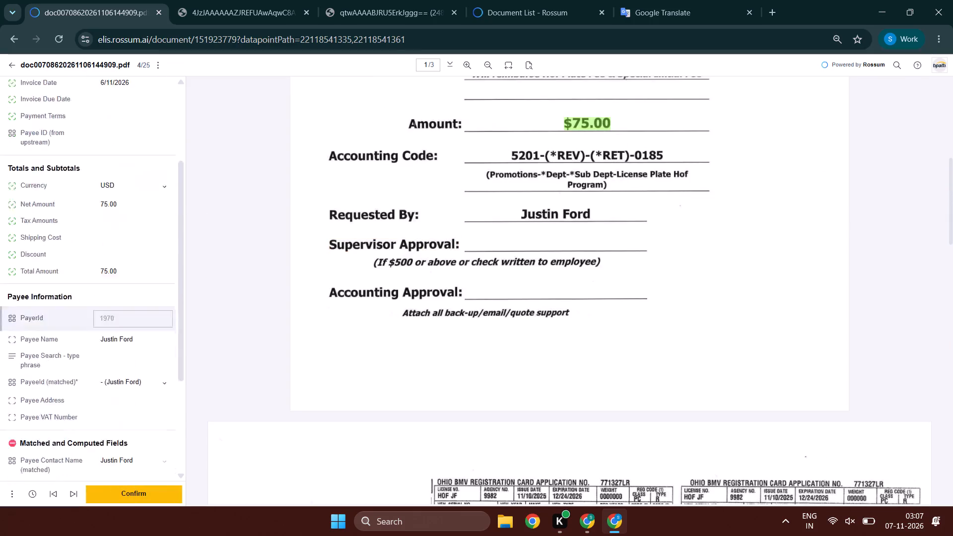
key(Tab)
key(Tab)
key(Tab)
key(Tab)
key(Tab)
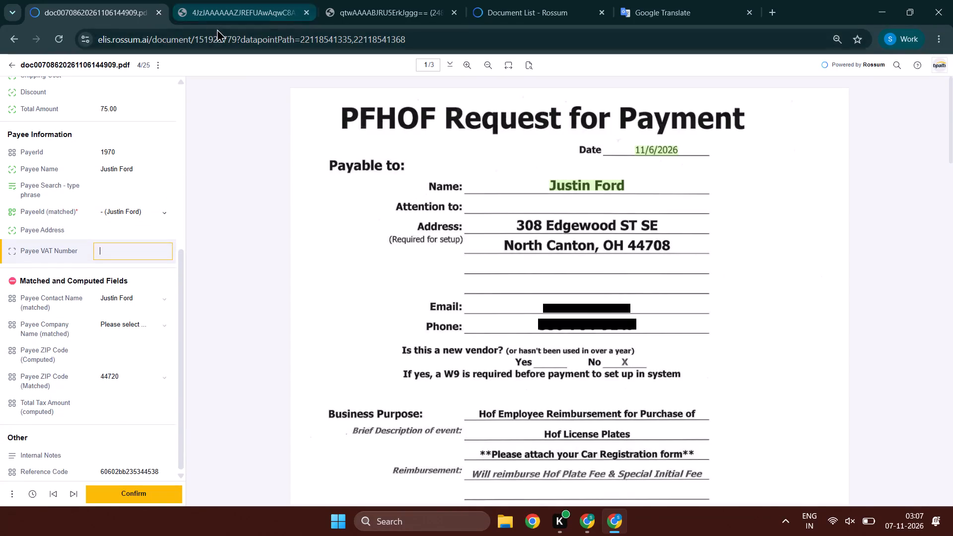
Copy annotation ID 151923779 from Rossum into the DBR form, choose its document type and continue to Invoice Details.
click(216, 28)
key(ctrl+c)
ctrl+double_click(221, 33)
key(ctrl+c)
key(ctrl+c)
key(alt+Tab)
ctrl+click(372, 226)
key(ctrl+v)
click(373, 310)
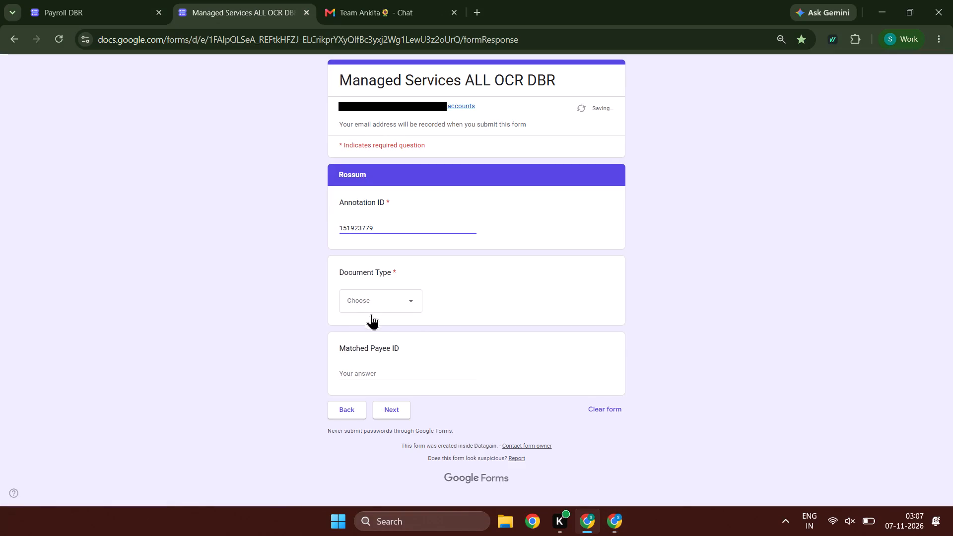
click(371, 335)
click(390, 430)
click(388, 422)
click(386, 413)
click(392, 412)
Copy the payer name ProFootballHoF from Rossum into the DBR form's Payer field.
key(alt+Tab)
scroll(0, 259, up, 8)
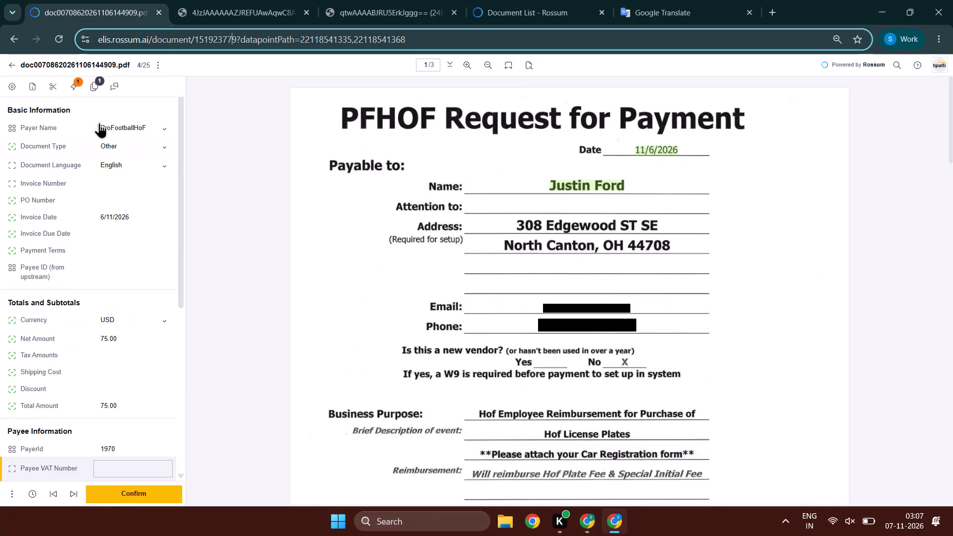
click(114, 118)
key(ctrl+c)
ctrl+click(128, 136)
key(ctrl+c)
key(ctrl+c)
key(alt+Tab)
ctrl+click(375, 234)
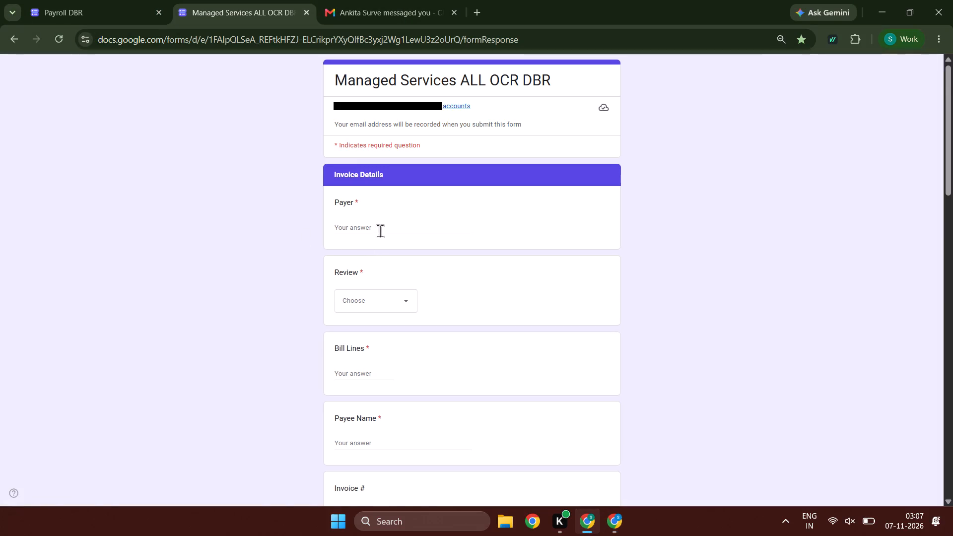
ctrl+click(380, 231)
key(ctrl+v)
Set Review to R in the DBR form, check the payment request in Rossum and enter 0 as Bill Lines.
click(366, 299)
click(362, 334)
click(350, 375)
key(alt+Tab)
scroll(69, 325, down, 2)
key(alt+Tab)
key(0)
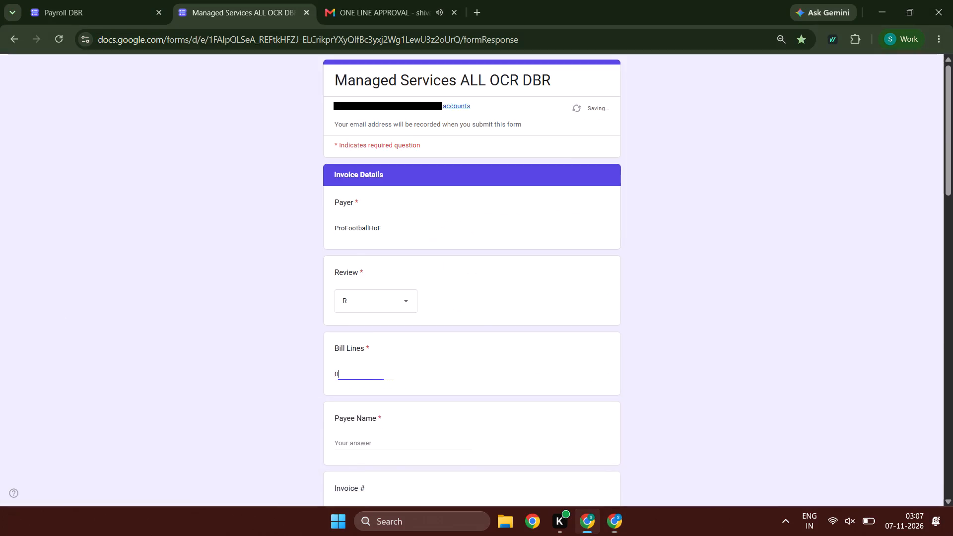
key(Tab)
key(Tab)
Copy the matched payee name from the Rossum payment request into the DBR form's Payee Name field.
key(alt+Tab)
ctrl+click(121, 401)
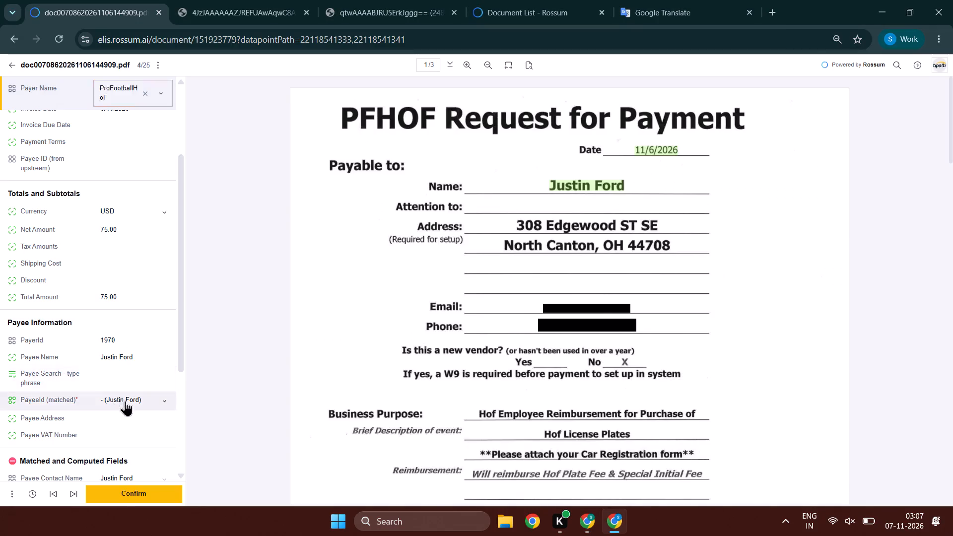
key(ctrl+c)
key(ctrl+c)
key(alt+Tab)
key(shift+Tab)
key(ctrl+v)
key(Tab)
Check the request's invoice date in Rossum and enter 06-11-2026 as Invoice Date in the DBR form.
key(alt+Tab)
scroll(49, 229, up, 9)
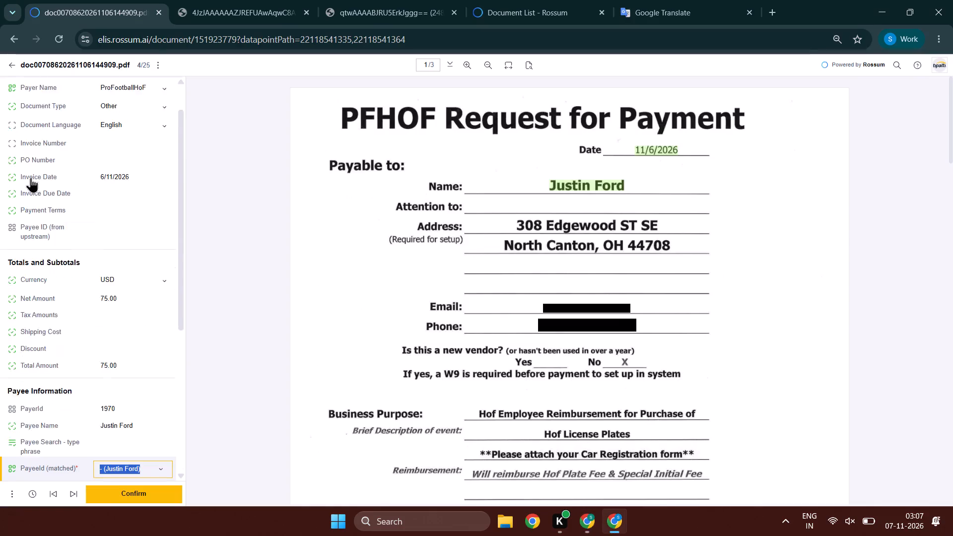
key(alt+Tab)
key(Tab)
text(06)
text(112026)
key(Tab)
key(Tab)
Copy the amount 75.00 from Rossum into the DBR form's Total Amt field.
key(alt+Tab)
drag(120, 332, 87, 337)
key(ctrl+c)
key(alt+Tab)
alt+scroll(330, 313, down, 6)
key(Tab)
key(Tab)
key(Tab)
ctrl+click(388, 371)
click(393, 382)
key(Tab)
key(ctrl+v)
key(Tab)
Set Currency to USD and both Foreign Language and Quality Analyst to NA in the DBR form.
key(alt+Tab)
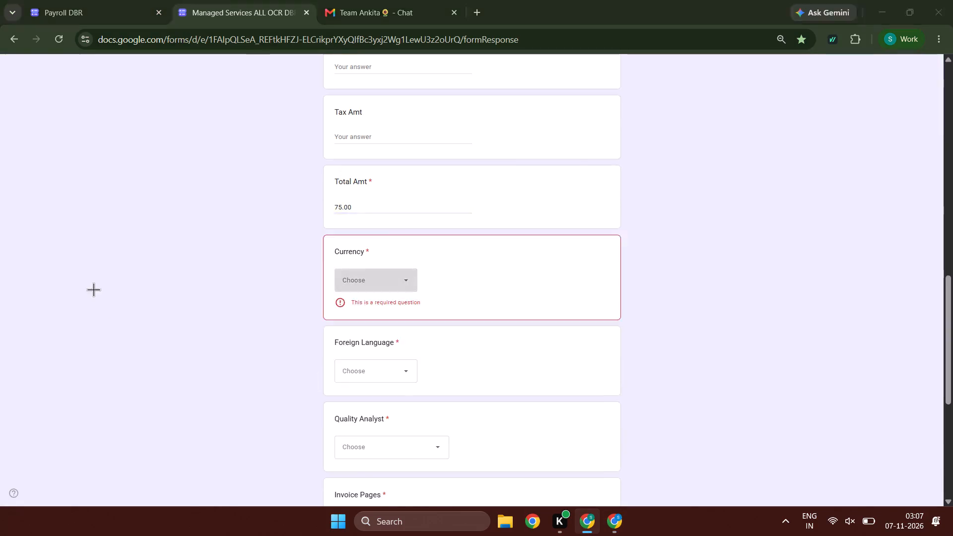
scroll(93, 289, up, 1)
key(alt+Tab)
text(us)
key(Tab)
text(nn)
key(Tab)
text(nnn)
key(Tab)
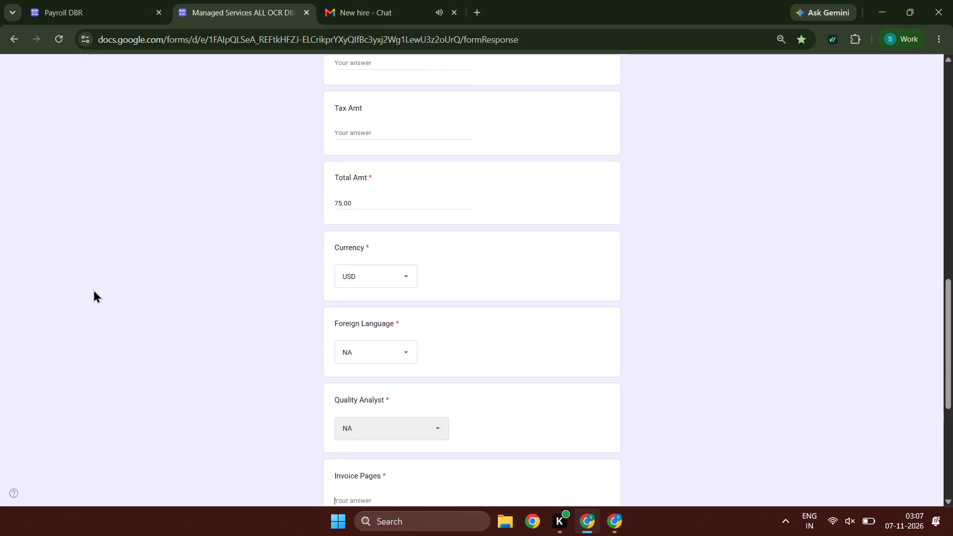
Enter 1 as Invoice Pages, complete the remaining questions and submit the DBR form.
key(1)
key(Tab)
key(n)
key(Tab)
key(Tab)
key(space)
key(Tab)
key(Tab)
key(space)
Confirm the payment request document in Rossum and leave it for the document list.
key(alt+Tab)
double_click(169, 495)
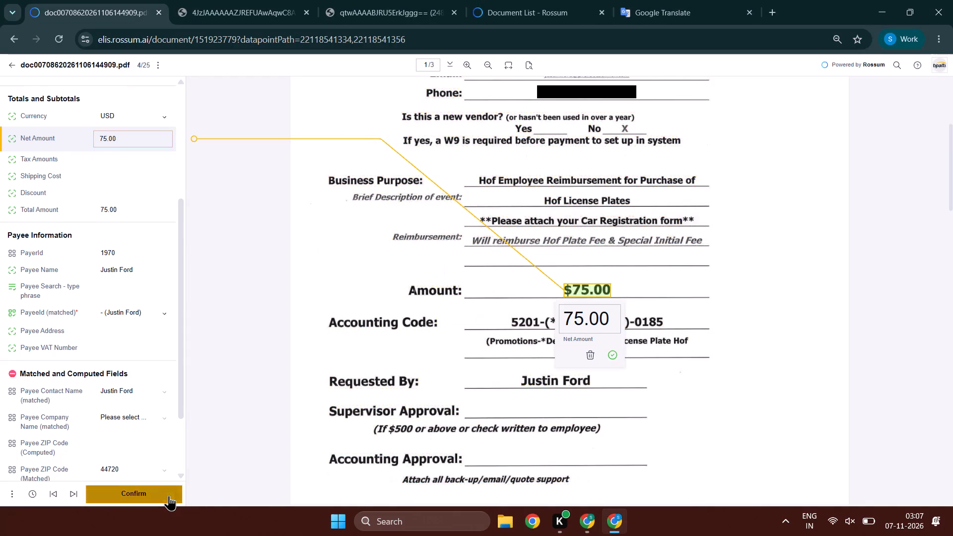
click(13, 69)
Start another DBR form response, choose the OCR system and continue to the Rossum section.
key(alt+Tab)
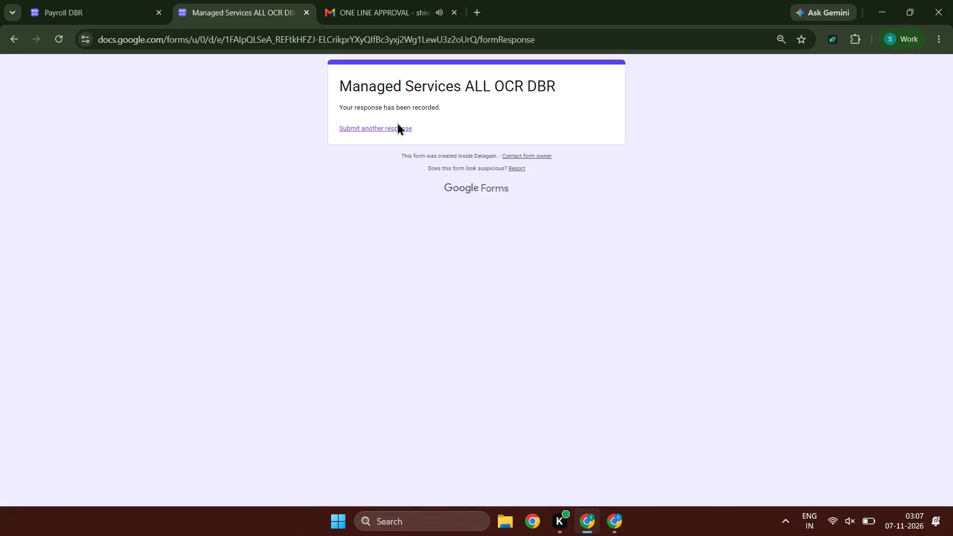
triple_click(397, 125)
click(396, 127)
click(359, 204)
click(384, 426)
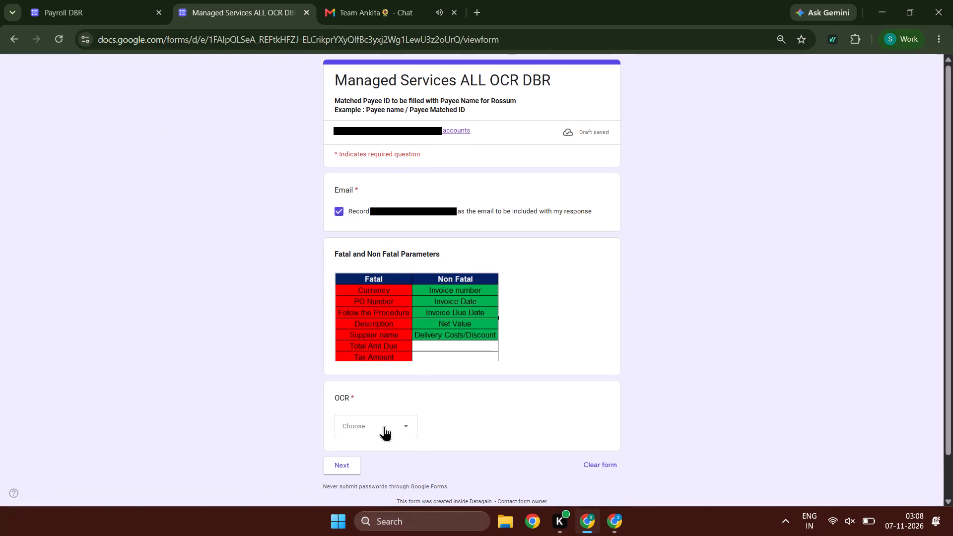
click(378, 462)
triple_click(350, 470)
Return to Rossum's document list and reopen the LUL_26071 GANNI document that is under review.
key(alt+Tab)
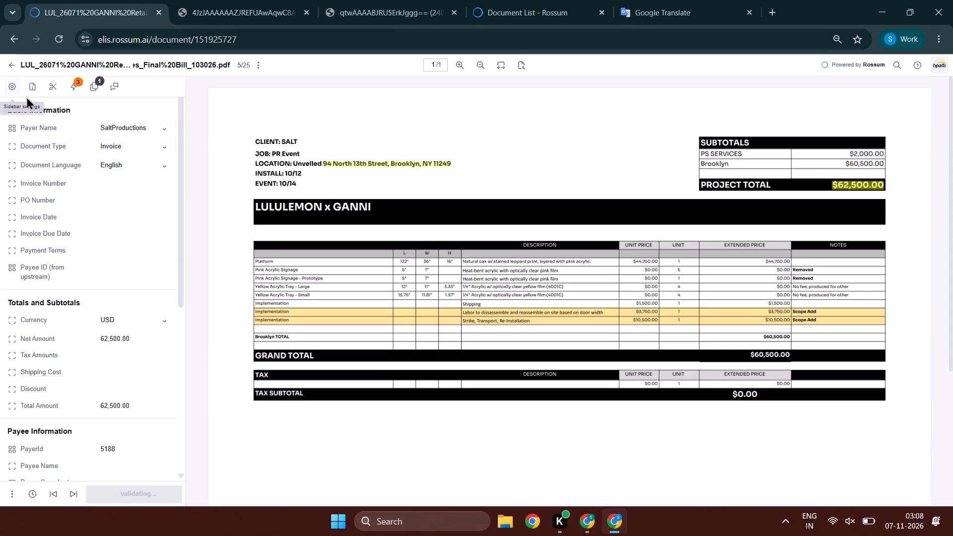
click(14, 69)
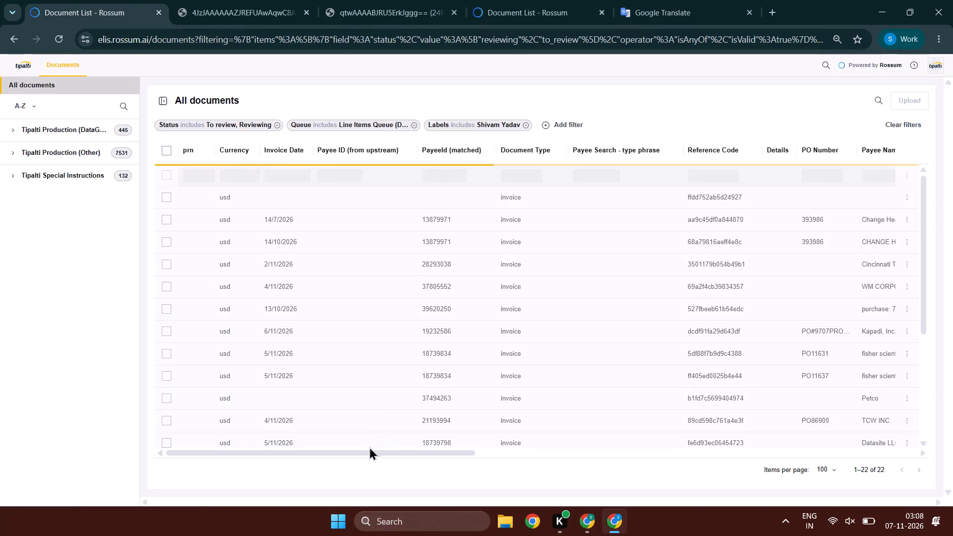
drag(369, 454, 516, 439)
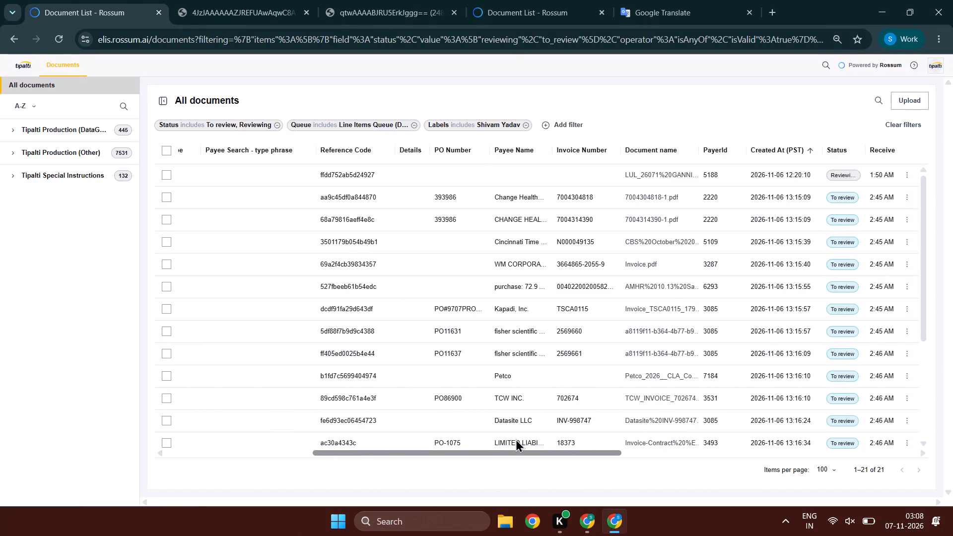
drag(516, 439, 466, 440)
click(768, 170)
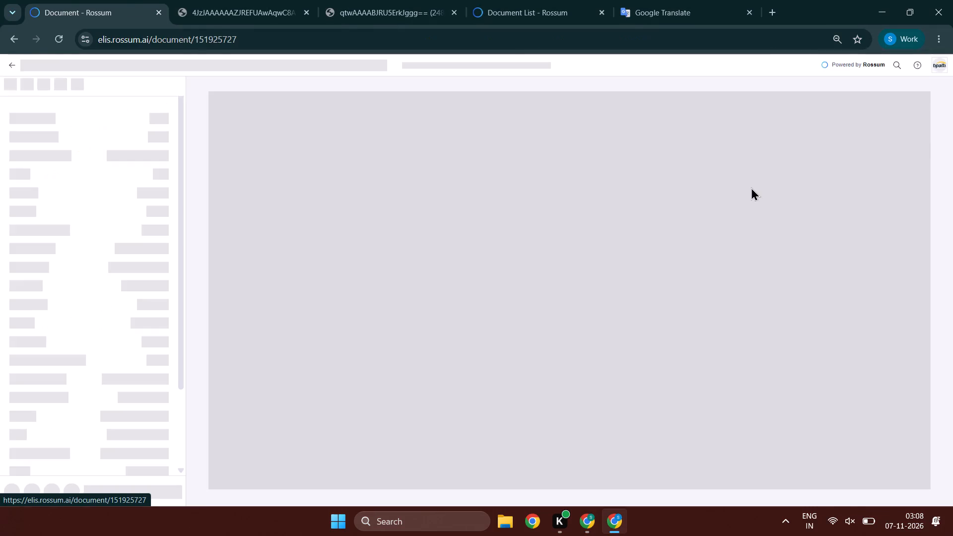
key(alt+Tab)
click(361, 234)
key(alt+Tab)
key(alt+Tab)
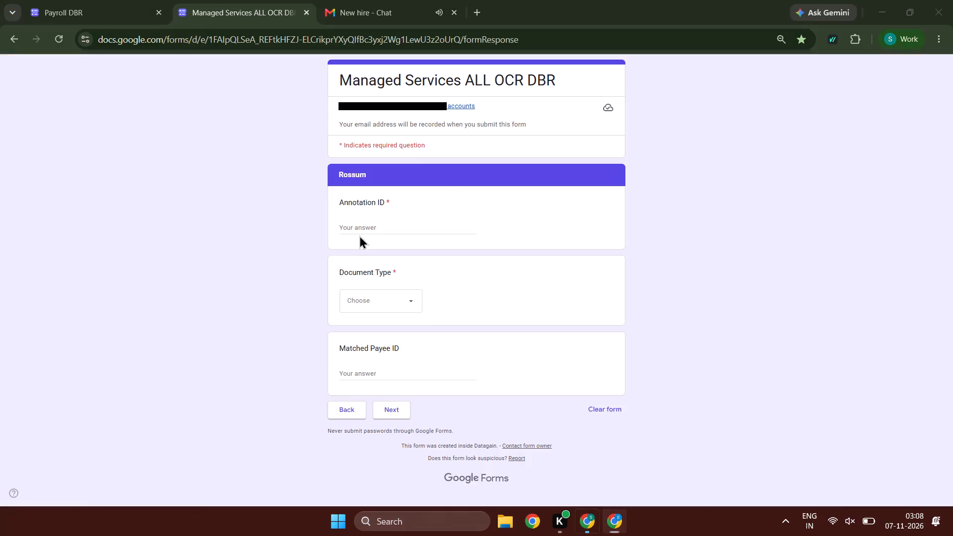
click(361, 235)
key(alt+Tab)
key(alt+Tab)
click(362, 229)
Set the GANNI document's Document Type to Other in Rossum.
key(alt+Tab)
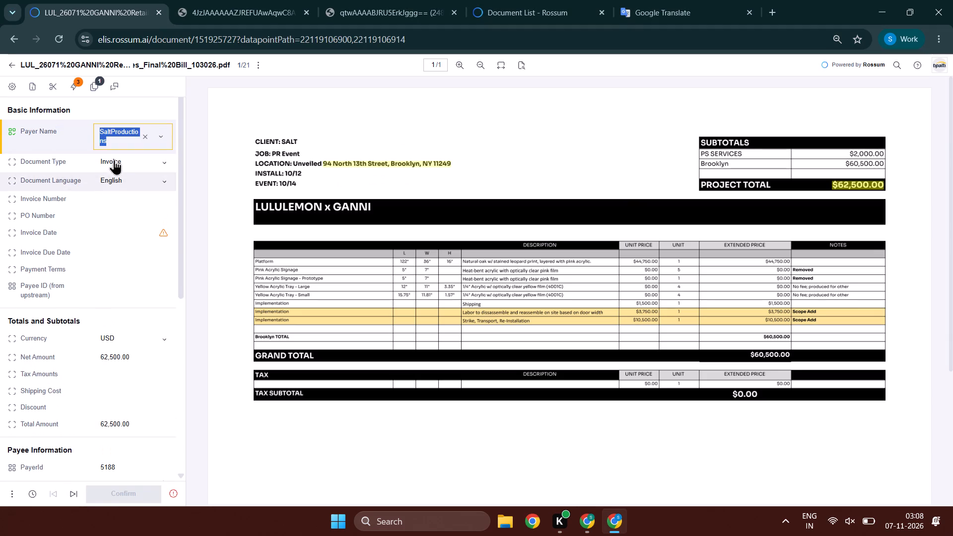
click(115, 156)
double_click(117, 175)
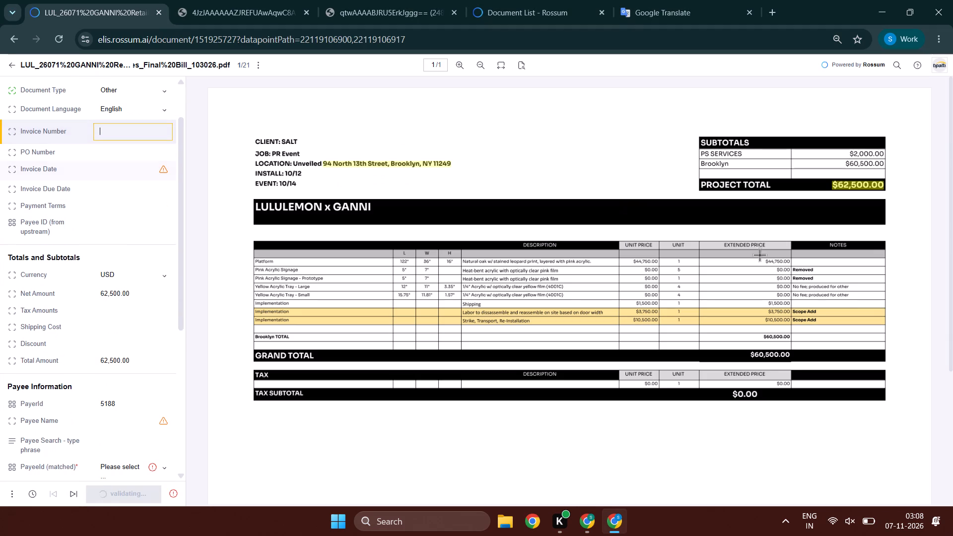
Accept the GANNI document's invoice number, date, terms, currency and amount fields up to Payee Name.
key(Tab)
key(Tab)
key(Tab)
key(Tab)
key(Tab)
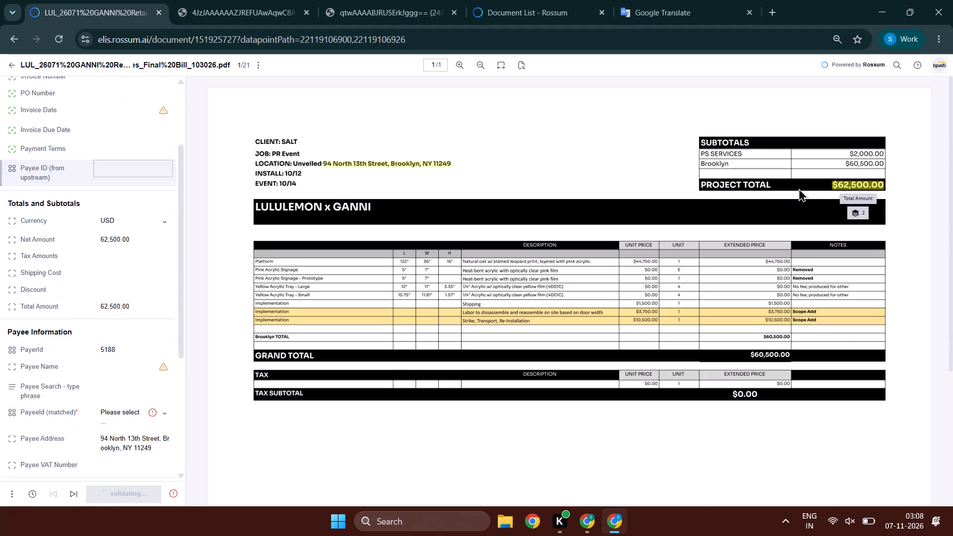
key(Tab)
key(Tab)
key(Tab)
key(Tab)
key(Tab)
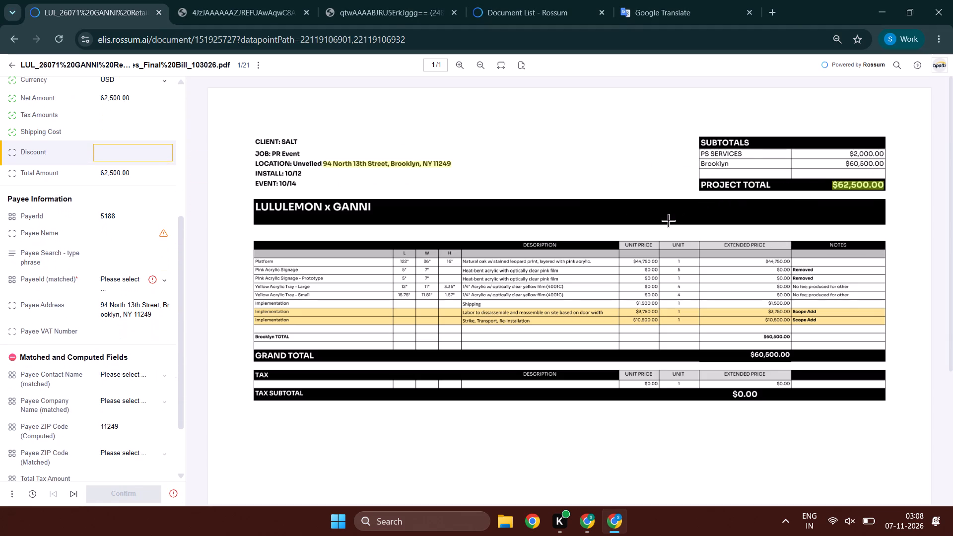
key(Tab)
key(Tab)
key(Tab)
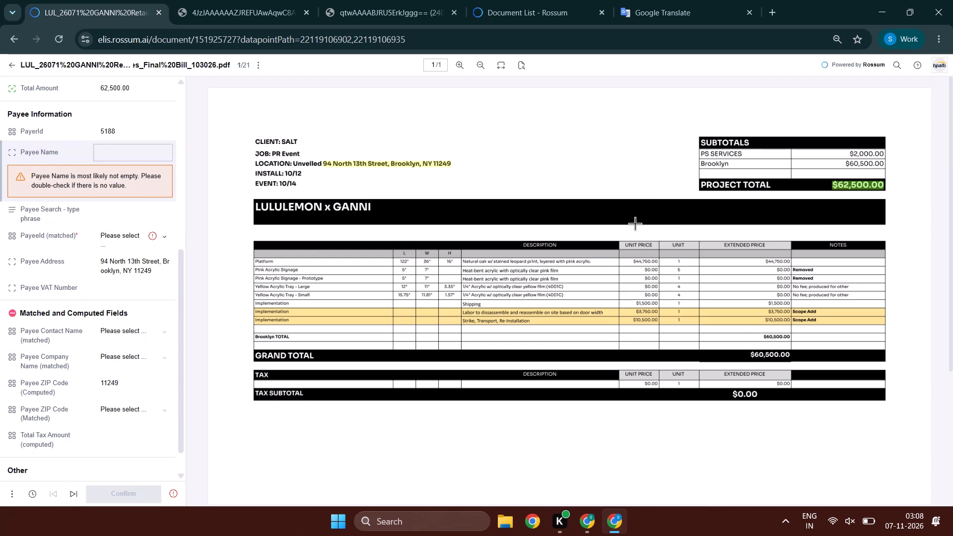
Capture SALT from the document's Client line as Payee Name and check the available payee matches.
click(294, 145)
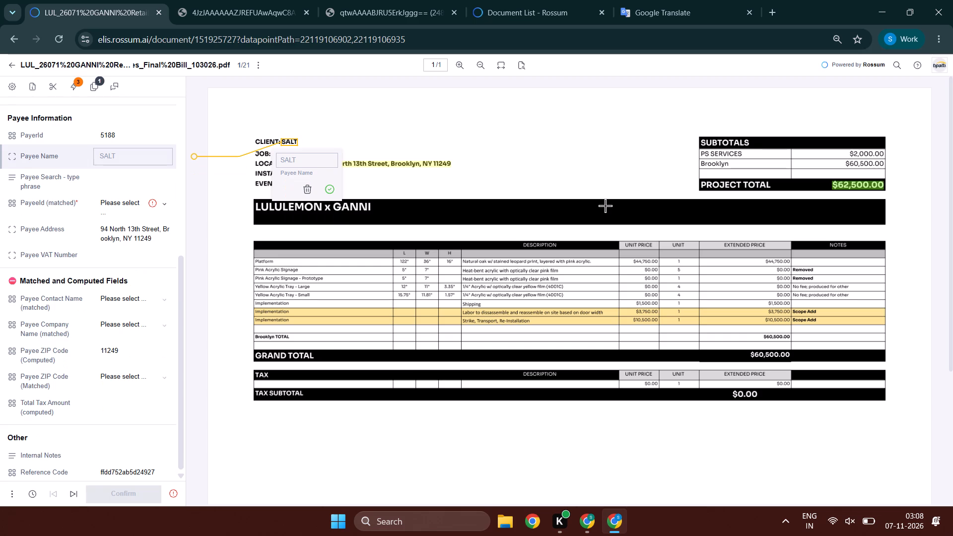
key(Tab)
key(Tab)
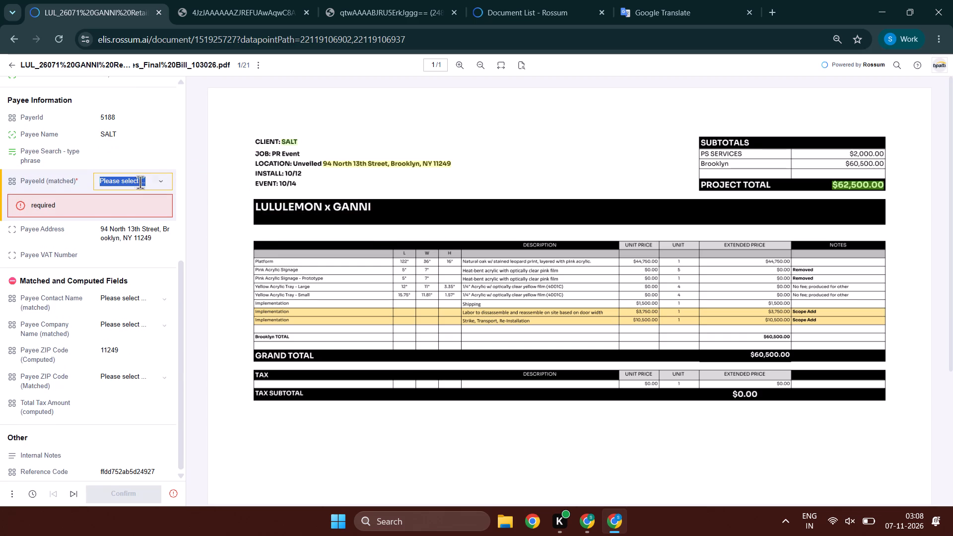
click(138, 178)
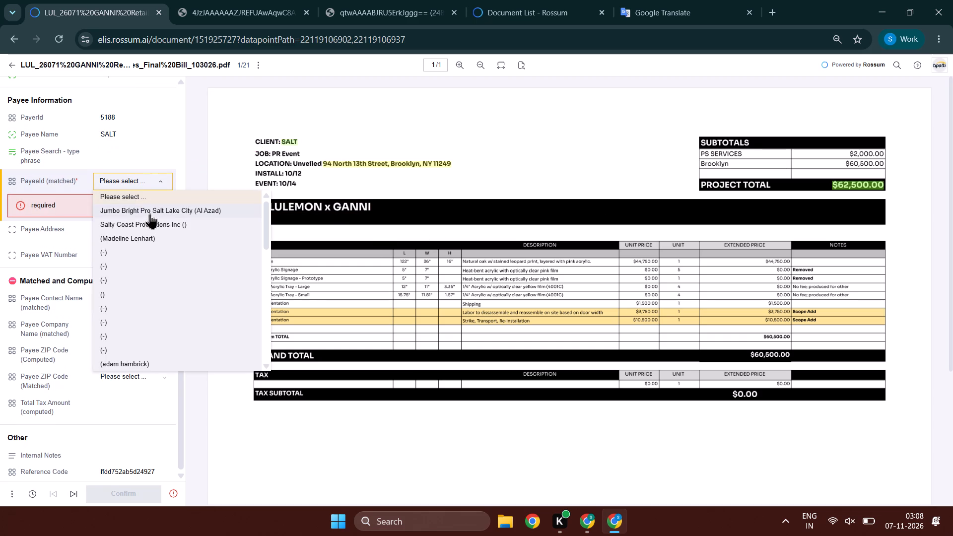
click(118, 138)
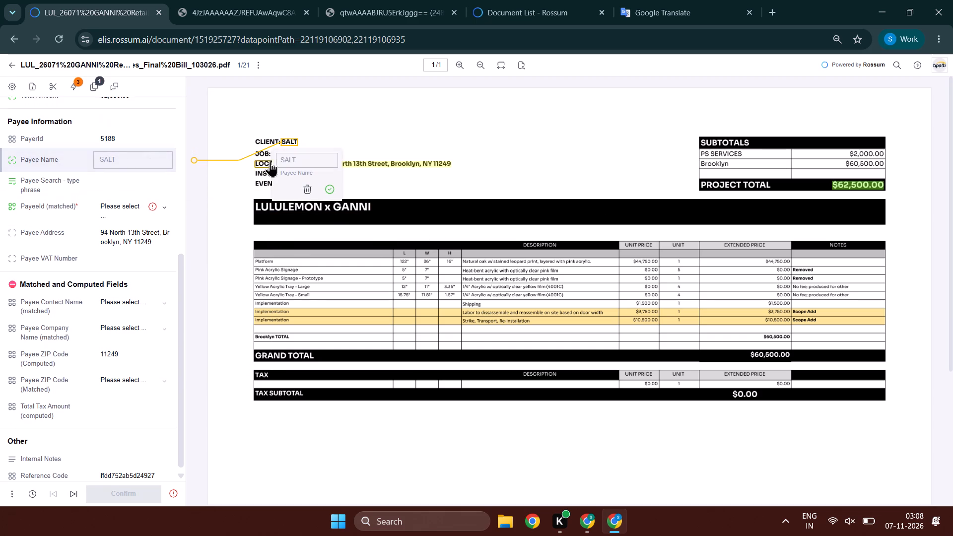
click(268, 153)
click(275, 153)
click(282, 140)
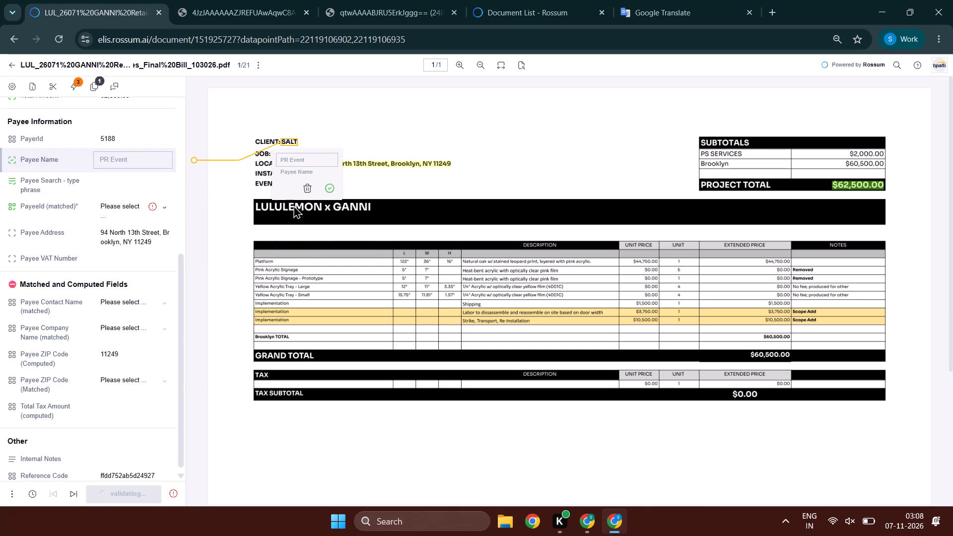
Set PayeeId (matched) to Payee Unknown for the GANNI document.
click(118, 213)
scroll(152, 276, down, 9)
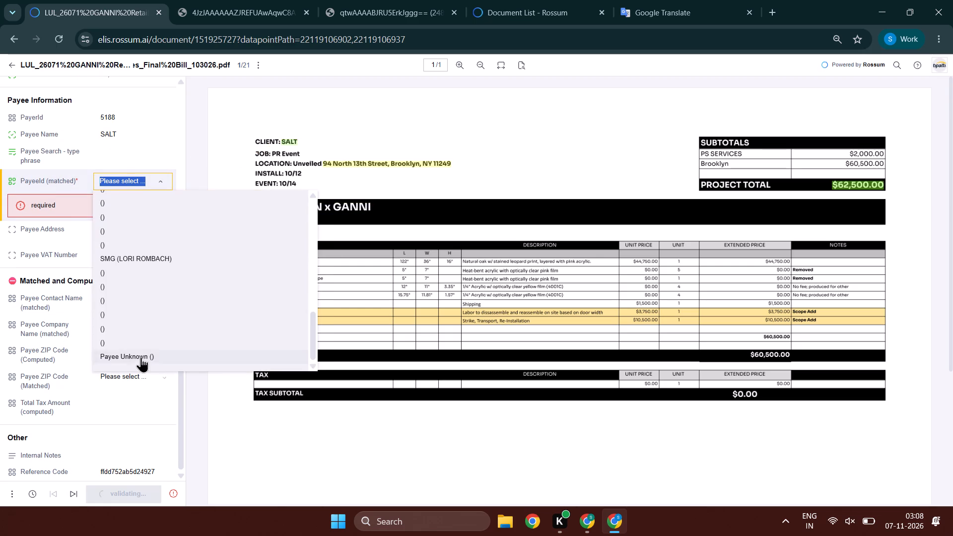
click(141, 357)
Capture the document's full Location line, including the word Unveiled, as Payee Address.
click(111, 235)
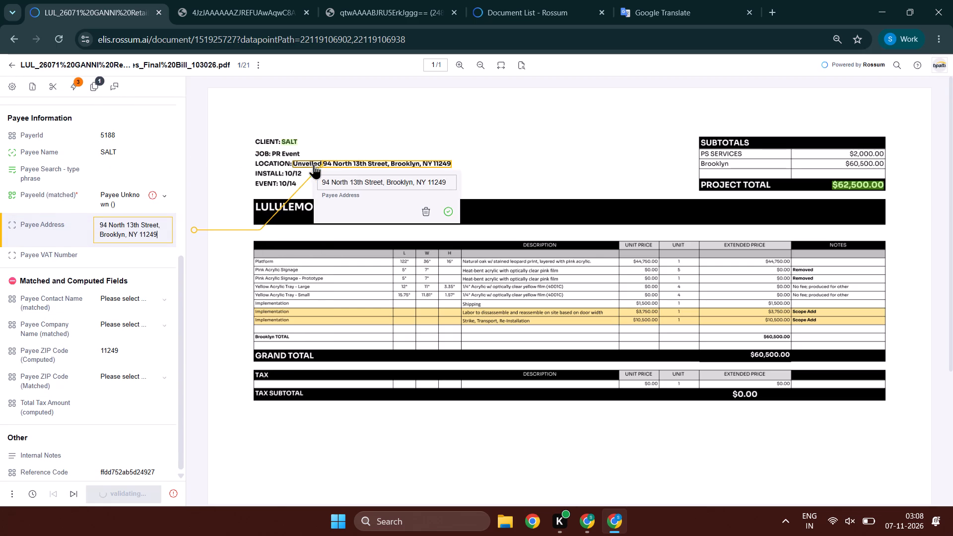
click(314, 164)
key(Tab)
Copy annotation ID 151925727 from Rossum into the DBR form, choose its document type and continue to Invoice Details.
scroll(346, 259, down, 5)
ctrl+double_click(217, 37)
key(ctrl+c)
key(ctrl+c)
key(alt+Tab)
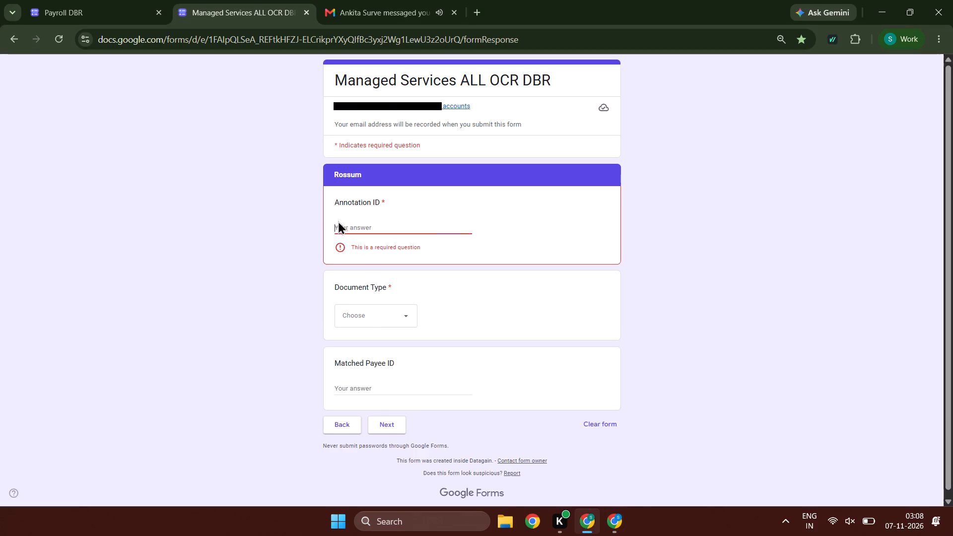
key(ctrl+v)
click(359, 302)
click(393, 367)
double_click(379, 411)
Copy the payer name SaltProductions from Rossum into the DBR form's Payer field.
key(alt+Tab)
scroll(0, 250, up, 8)
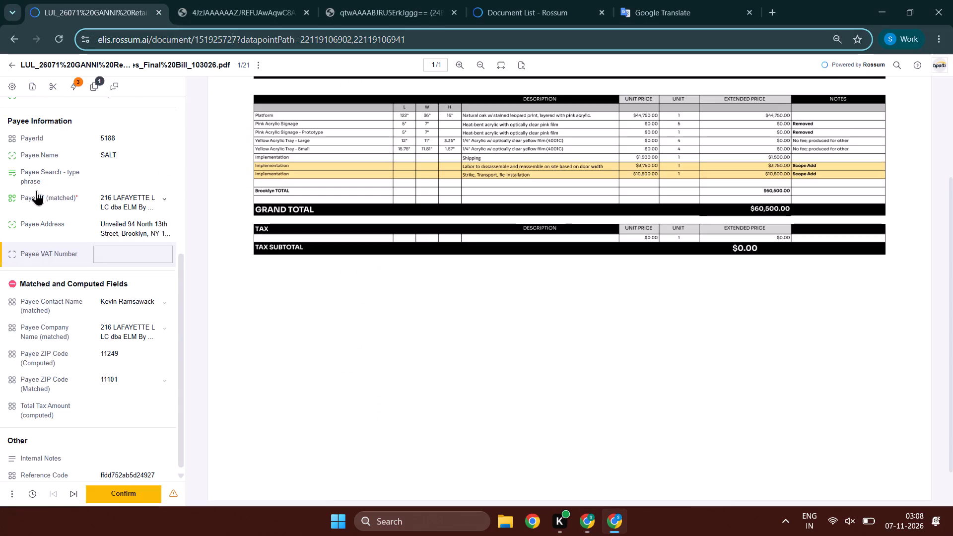
click(125, 137)
key(ctrl+c)
key(ctrl+c)
key(alt+Tab)
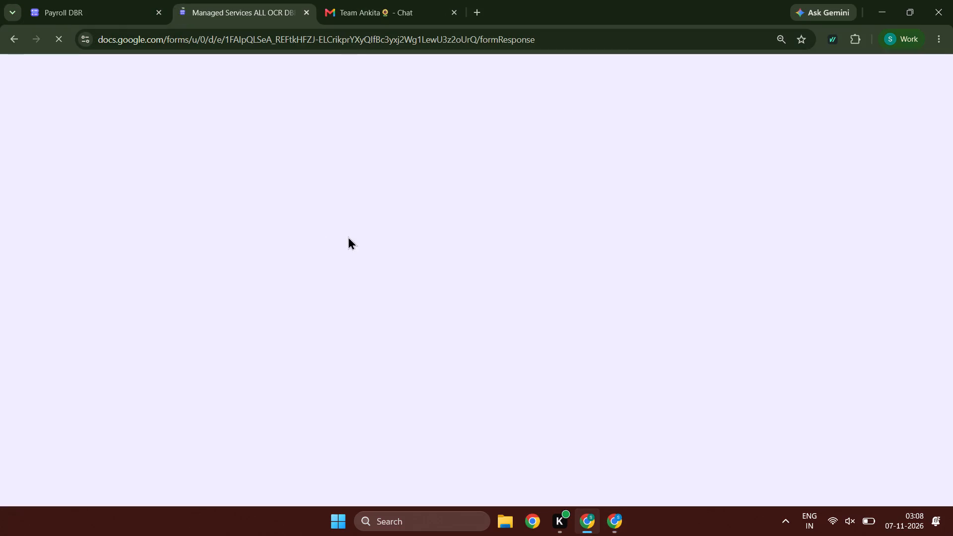
ctrl+click(360, 224)
key(ctrl+v)
Set Review to R in the DBR form, check the document in Rossum and enter 0 as Bill Lines.
click(352, 299)
click(351, 332)
double_click(362, 367)
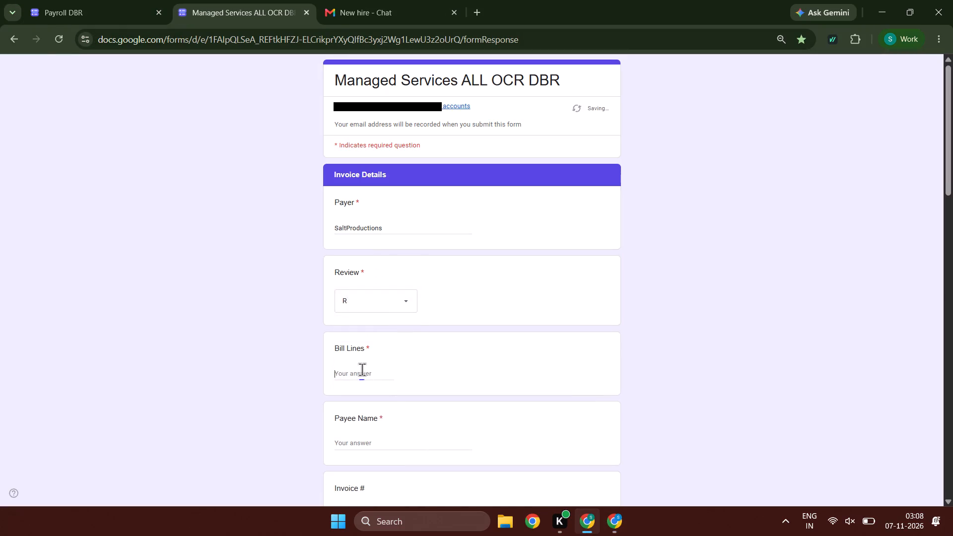
key(alt+Tab)
scroll(0, 259, down, 3)
key(alt+Tab)
key(0)
key(Tab)
Check the matched payee in Rossum and copy the payee name SALT into the Payee Search phrase.
key(alt+Tab)
click(91, 340)
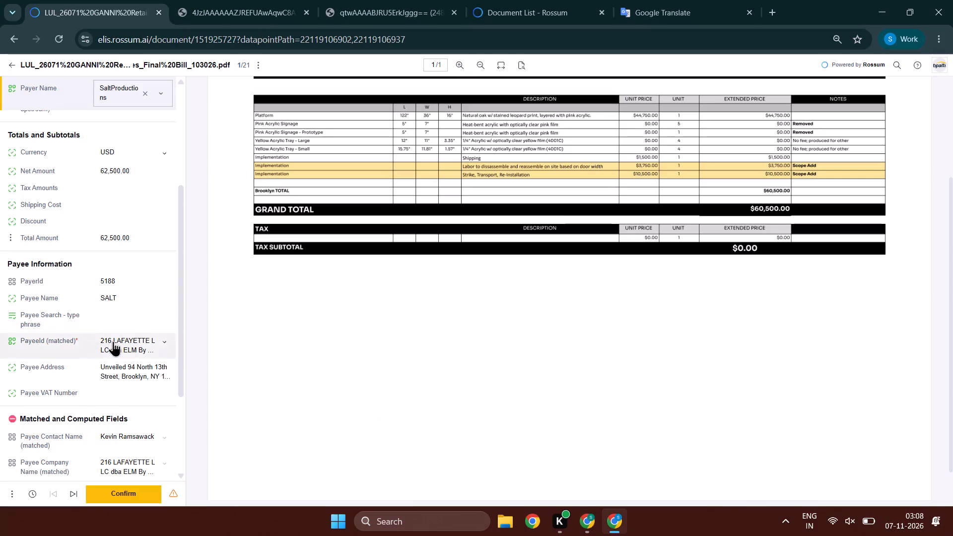
key(ctrl+c)
key(alt+Tab)
key(alt+Tab)
click(152, 186)
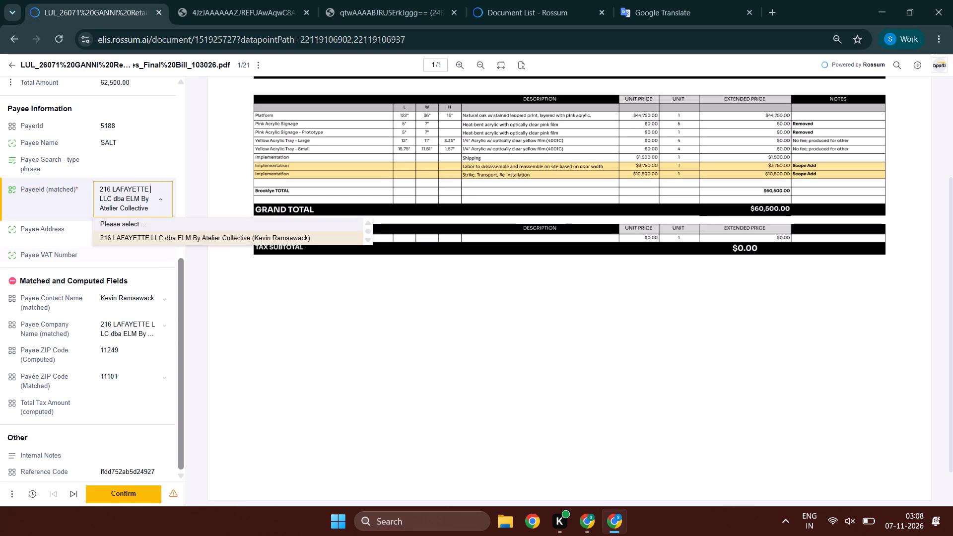
ctrl+double_click(101, 144)
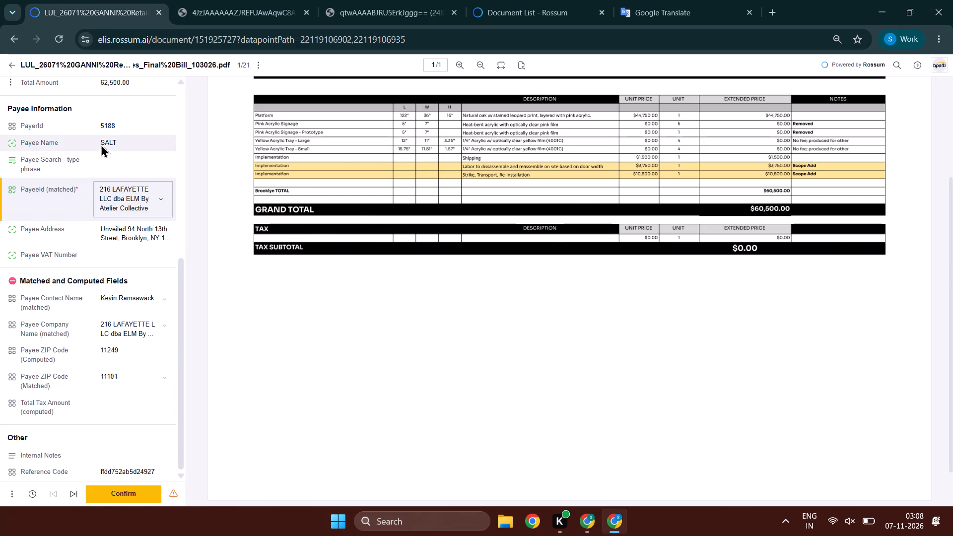
key(ctrl+c)
key(ctrl+c)
ctrl+click(114, 188)
key(ctrl+v)
Enter "payee unknown" as Payee Name in the DBR form.
key(alt+Tab)
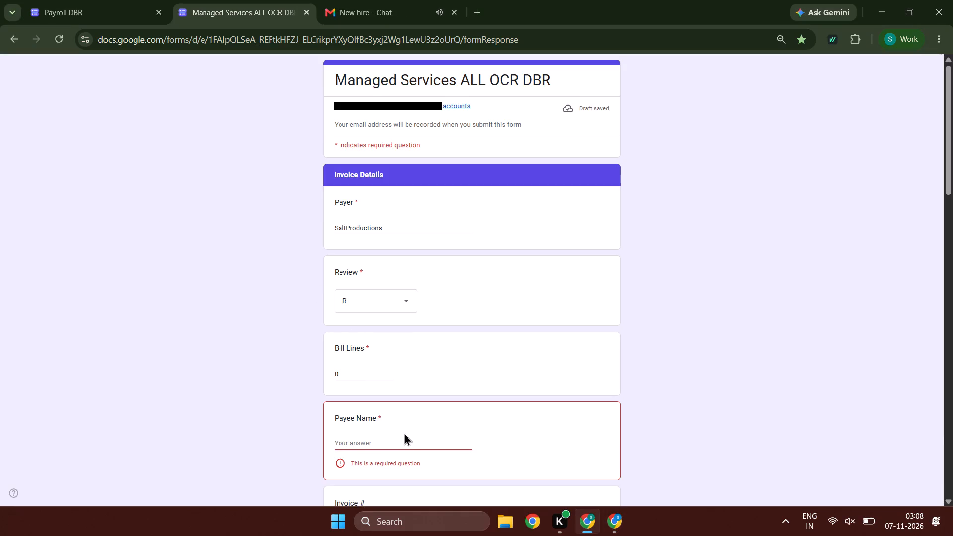
text(payee unknown)
key(Tab)
Copy the total amount 62,500.00 from Rossum into the DBR form's Total Amt field.
key(alt+Tab)
scroll(128, 185, up, 4)
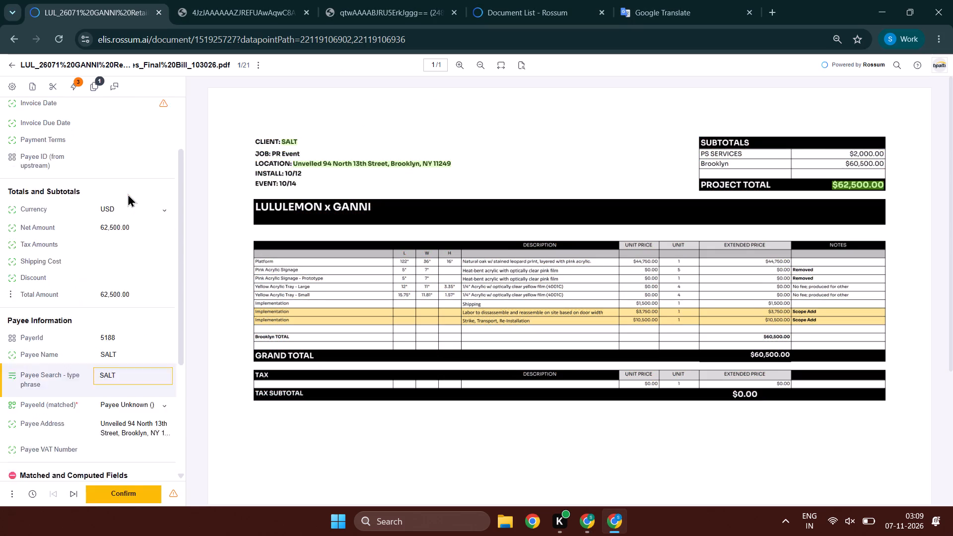
drag(138, 274, 99, 284)
key(ctrl+c)
key(ctrl+c)
key(ctrl+c)
key(alt+Tab)
scroll(376, 216, down, 3)
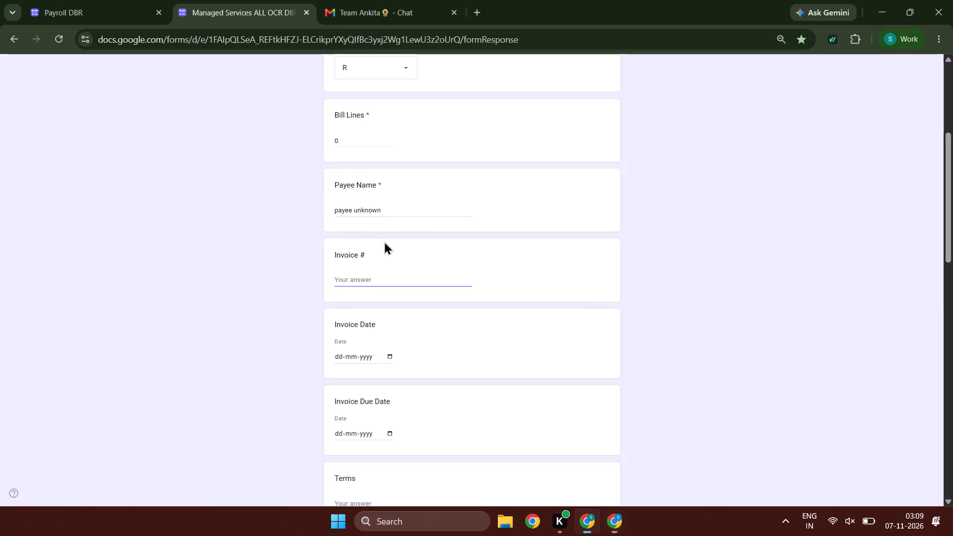
scroll(384, 241, down, 4)
ctrl+click(379, 284)
key(ctrl+v)
key(Tab)
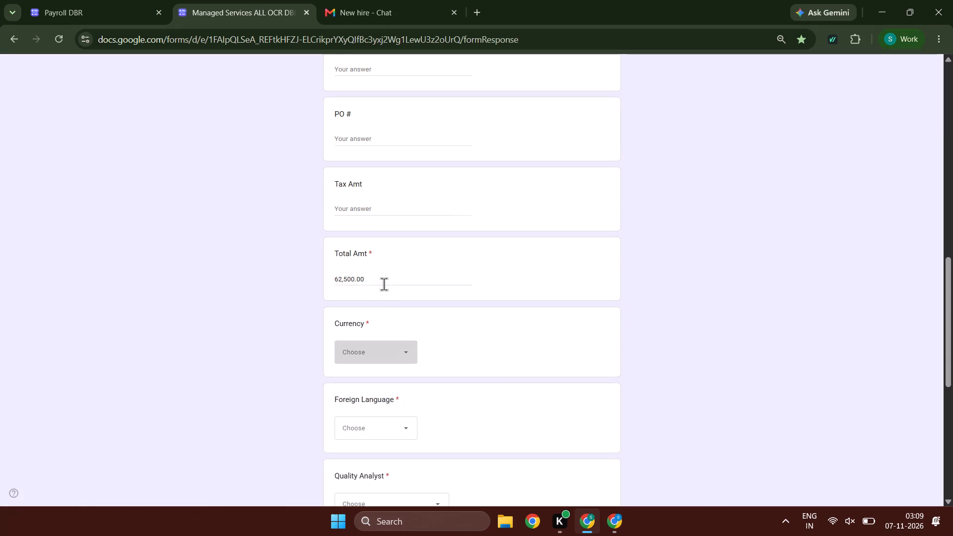
Complete the DBR form with Currency USD, Foreign Language NA, Quality Analyst NA, Invoice Pages 1 and Multiple Payees No.
text(us)
key(Tab)
text(nn)
key(Tab)
text(nnn)
key(Tab)
key(1)
key(Tab)
key(n)
key(Tab)
key(Tab)
key(space)
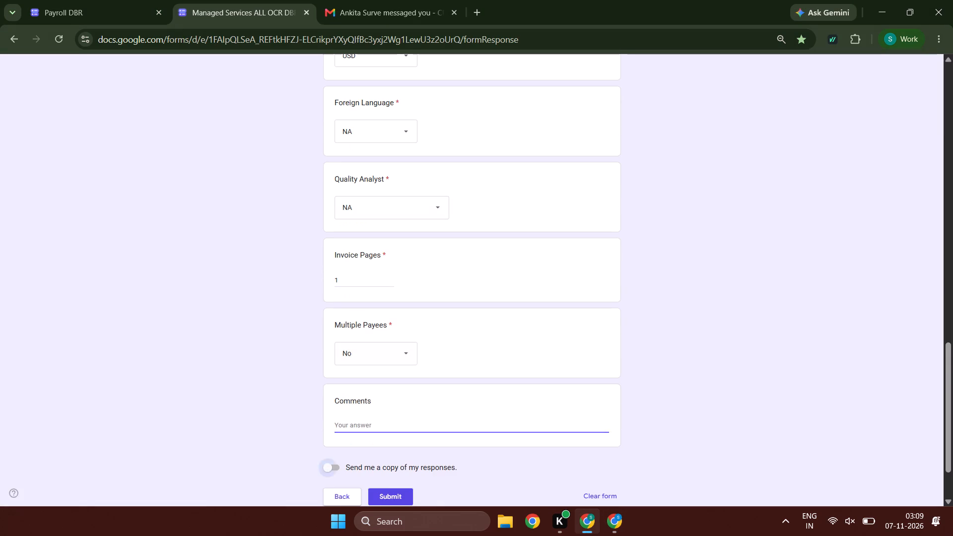
Submit the DBR form response and confirm the logged document in Rossum.
key(Tab)
key(Tab)
key(space)
key(alt+Tab)
click(125, 486)
click(125, 492)
click(125, 495)
Start another DBR form response with the email recorded and Rossum chosen as OCR, and continue to the Rossum section.
key(alt+Tab)
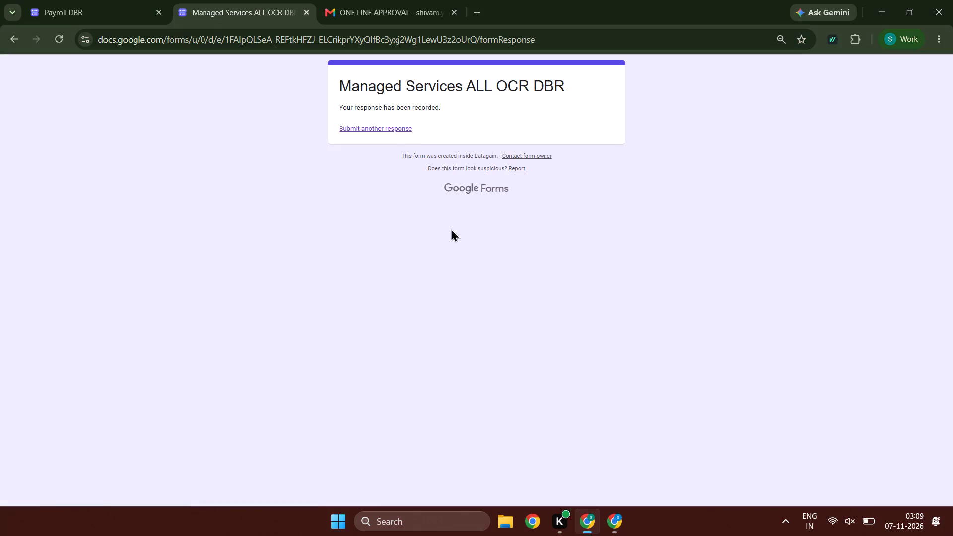
double_click(400, 129)
click(357, 211)
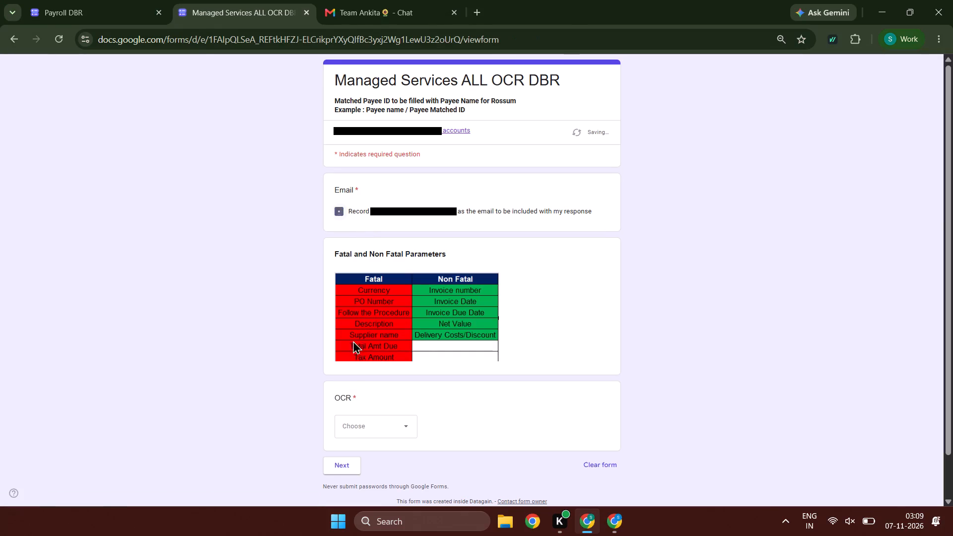
click(347, 430)
click(363, 467)
double_click(341, 467)
key(alt+Tab)
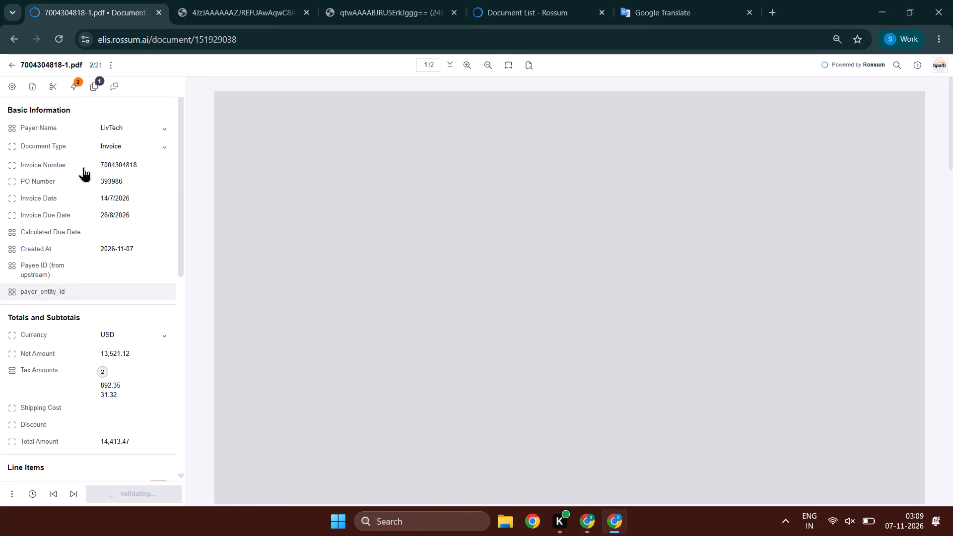
click(113, 161)
key(Tab)
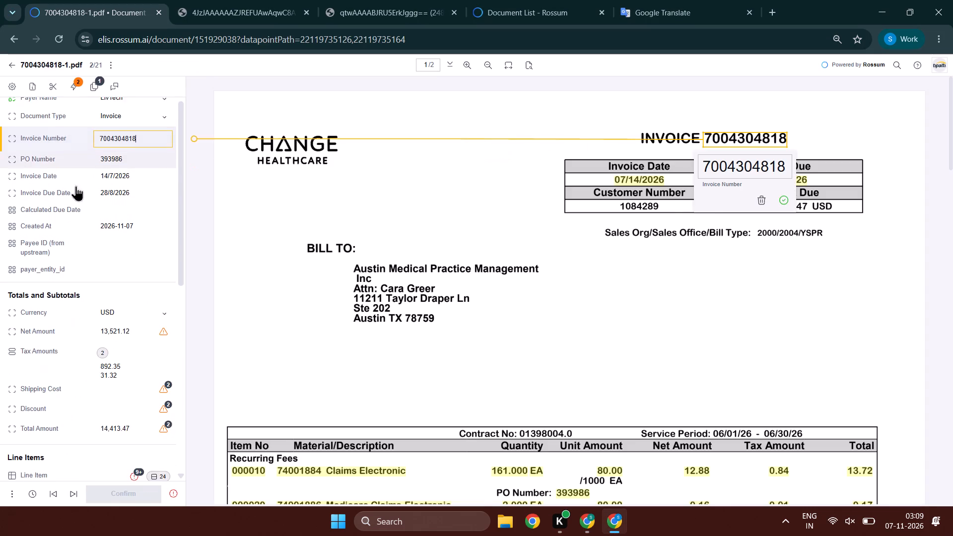
key(Tab)
key(shift+Tab)
scroll(518, 423, down, 2)
key(Tab)
key(Tab)
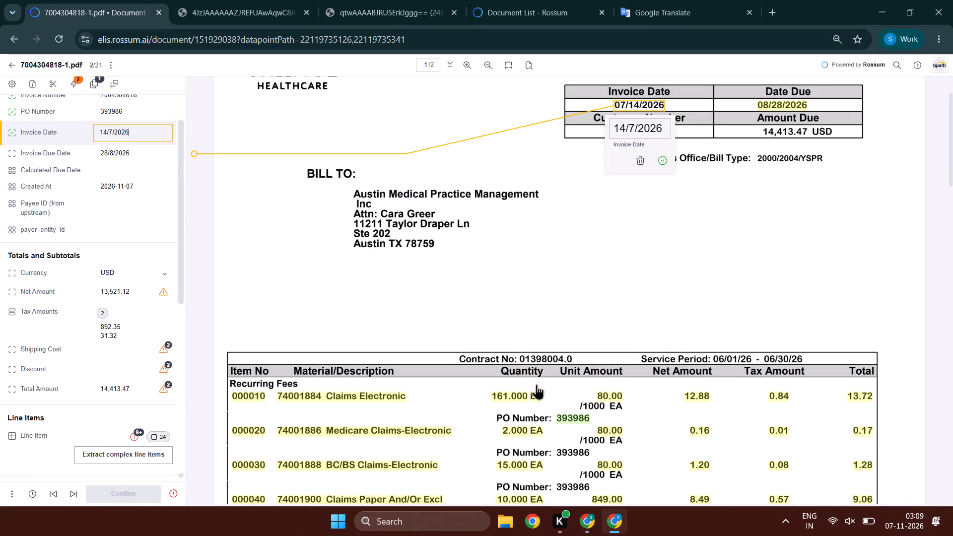
key(Tab)
key(Tab)
key(Tab)
key(Tab)
key(Tab)
key(Tab)
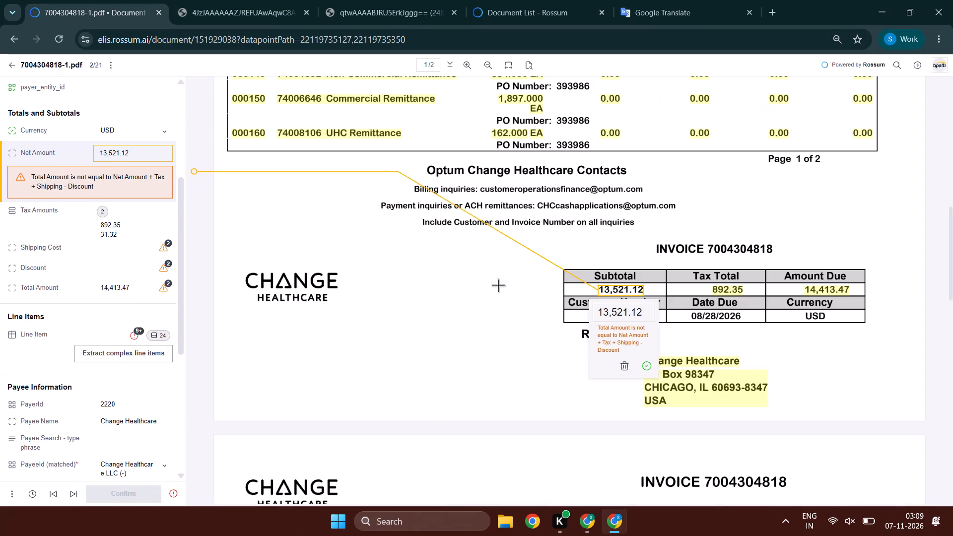
key(shift+Tab)
key(Tab)
Delete the second tax amount, 31.32, from the invoice's Tax Amounts in Rossum.
key(Tab)
key(Tab)
key(Tab)
key(shift+Tab)
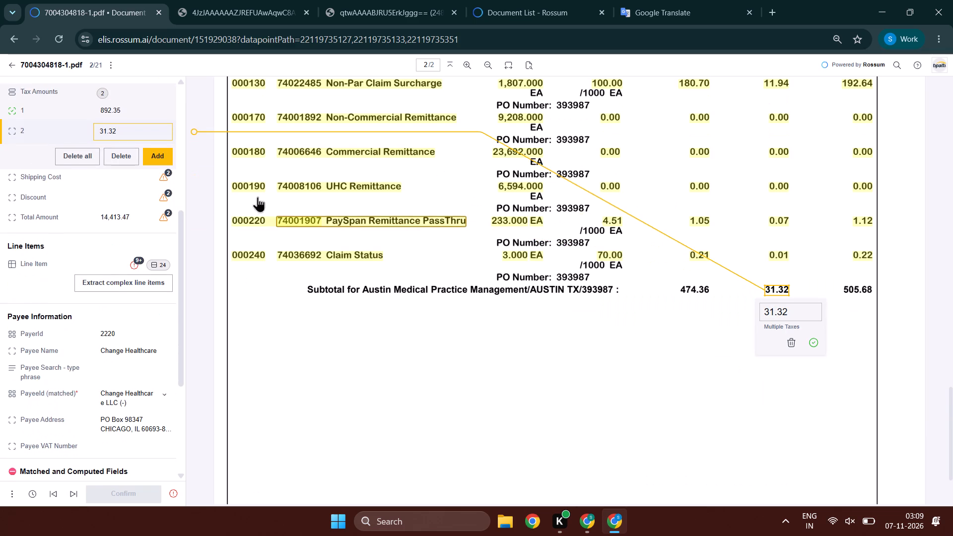
key(Tab)
click(125, 160)
click(107, 244)
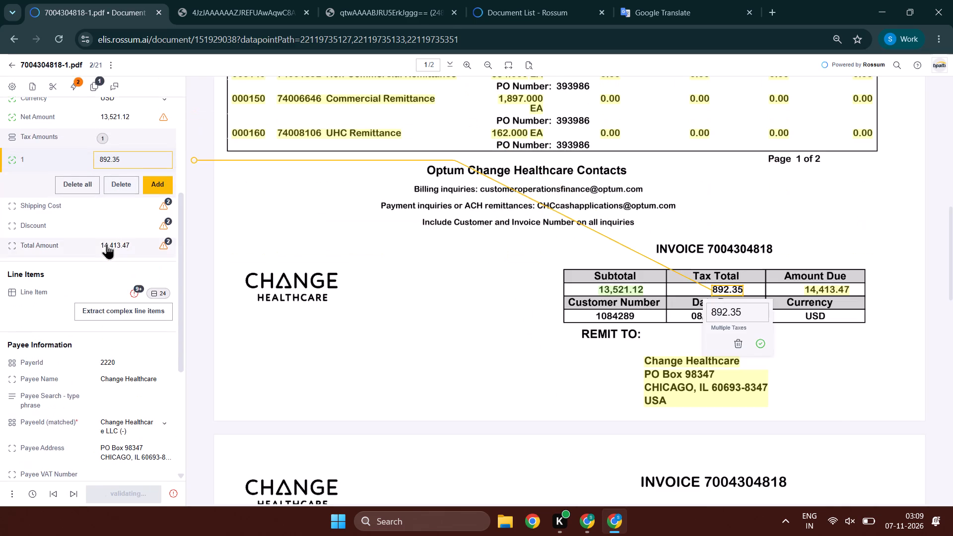
Review the extracted line items and delete the PassThru line 000200 on page 2.
key(Tab)
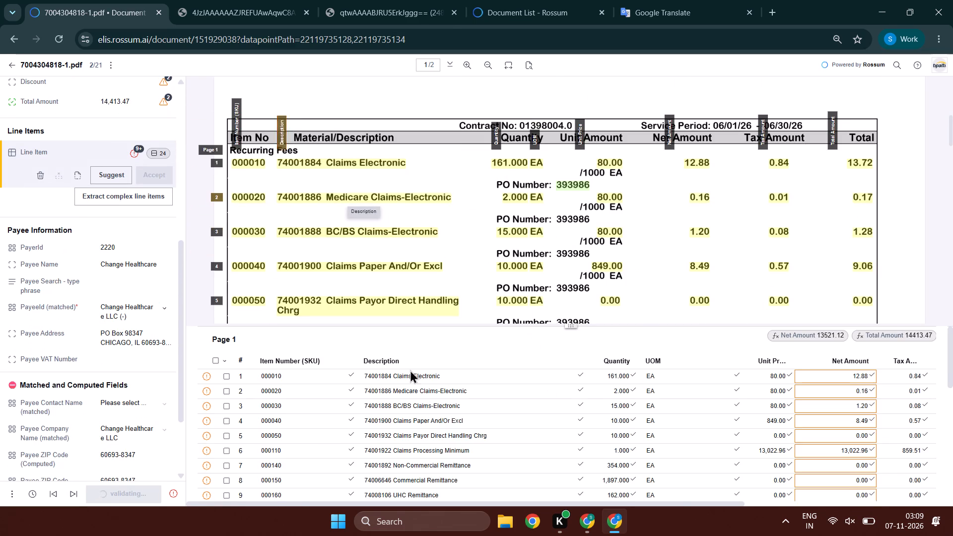
scroll(410, 374, down, 3)
click(688, 373)
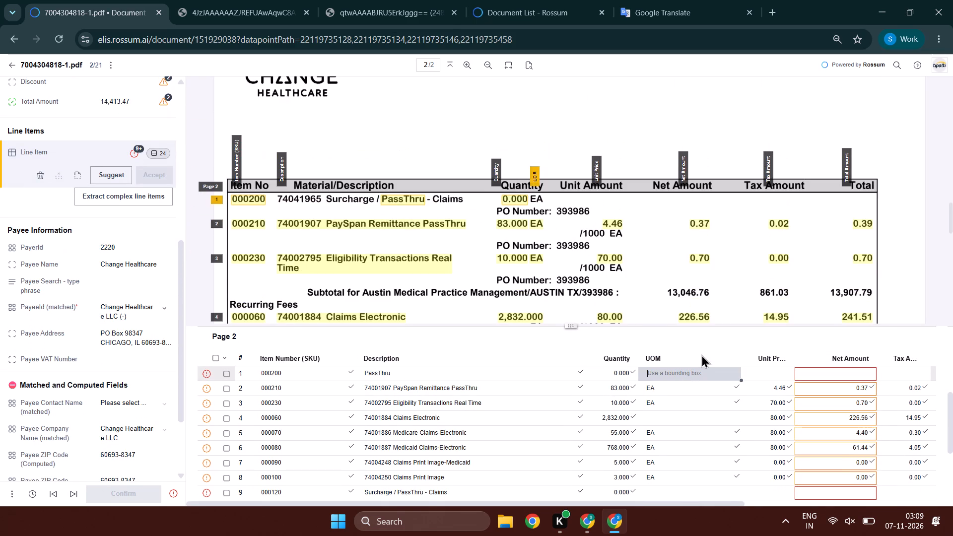
scroll(532, 228, up, 7)
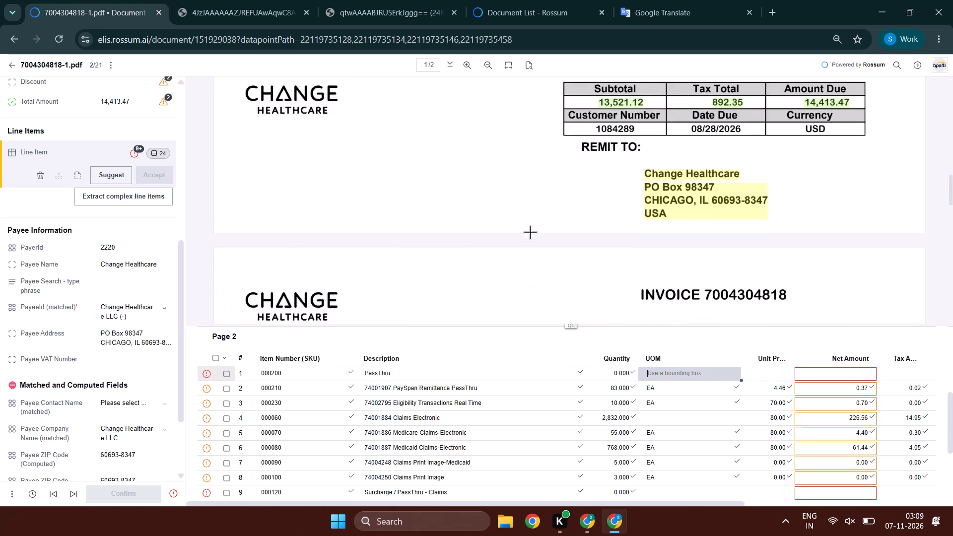
scroll(530, 232, up, 5)
scroll(530, 232, down, 12)
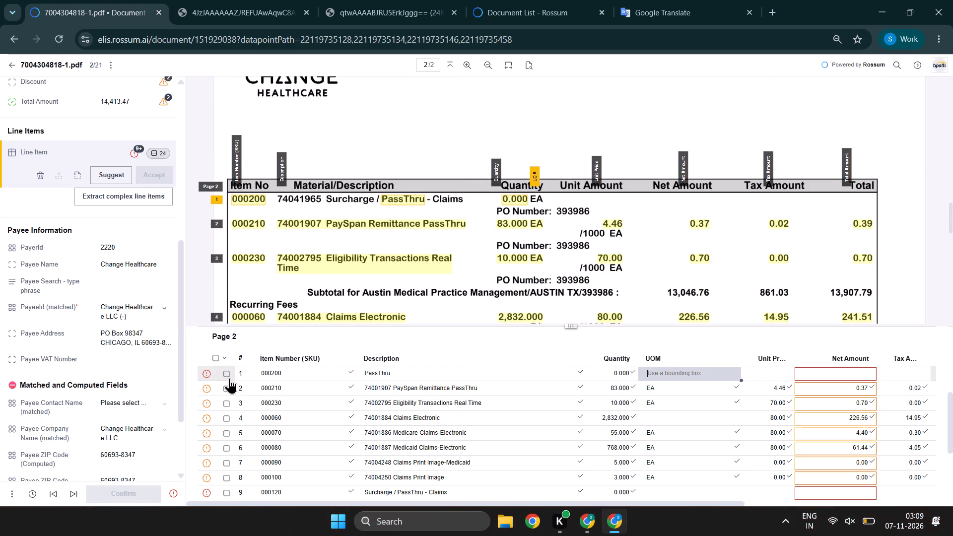
click(229, 373)
click(319, 354)
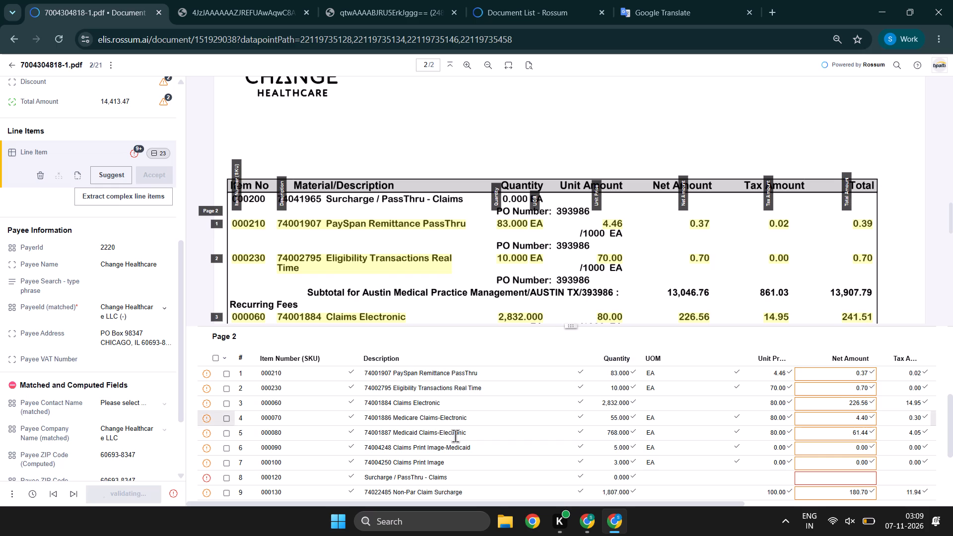
Delete the Surcharge / PassThru - Claims line 000120 from the page 2 line items.
click(413, 398)
scroll(426, 265, down, 1)
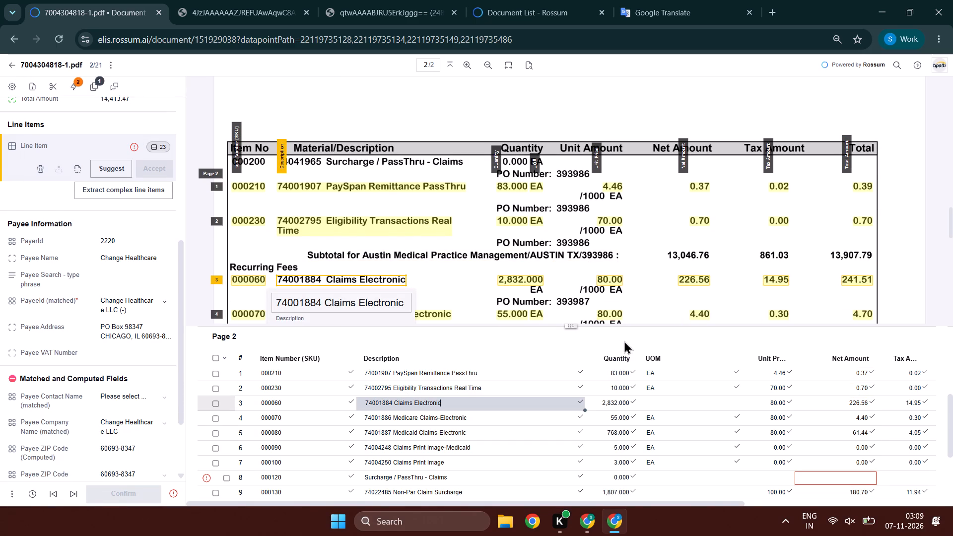
click(455, 474)
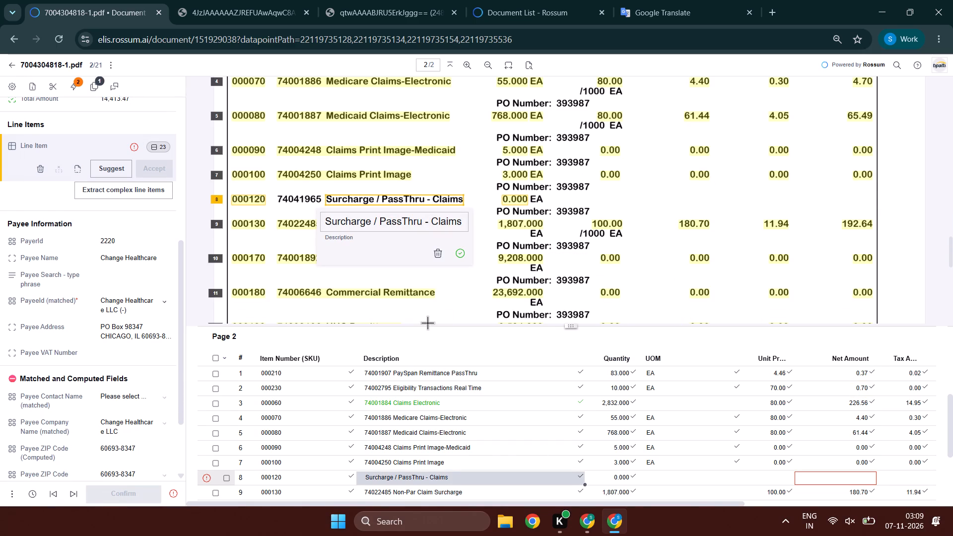
click(230, 477)
scroll(287, 432, down, 3)
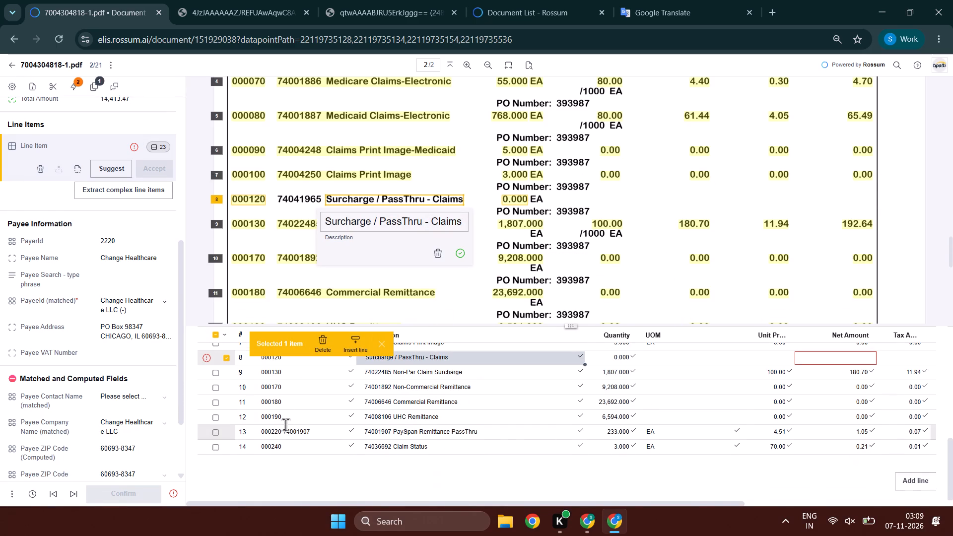
click(308, 343)
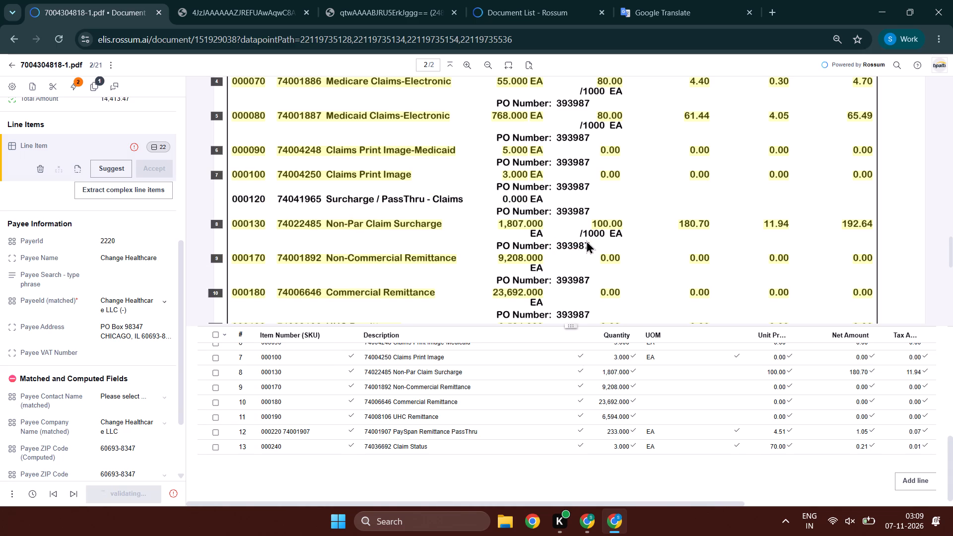
Capture EA from the invoice as the UOM for line items 000130, 000170, 000180 and 000190.
click(672, 376)
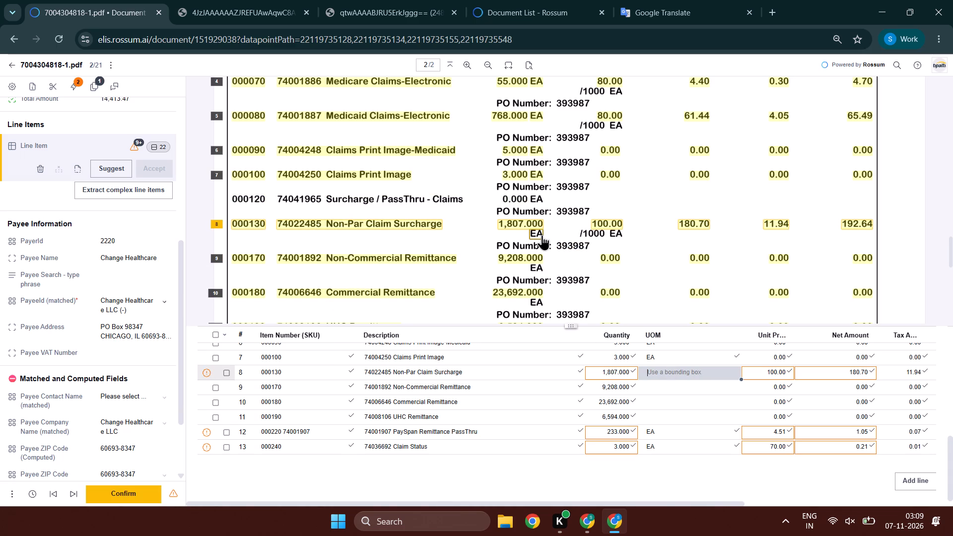
click(542, 235)
key(Down)
click(539, 265)
key(Down)
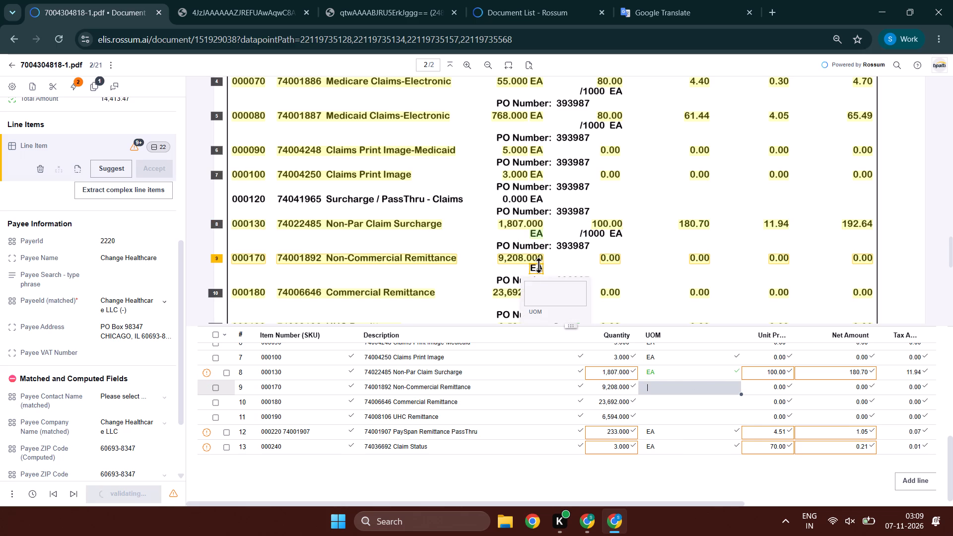
click(538, 300)
key(Down)
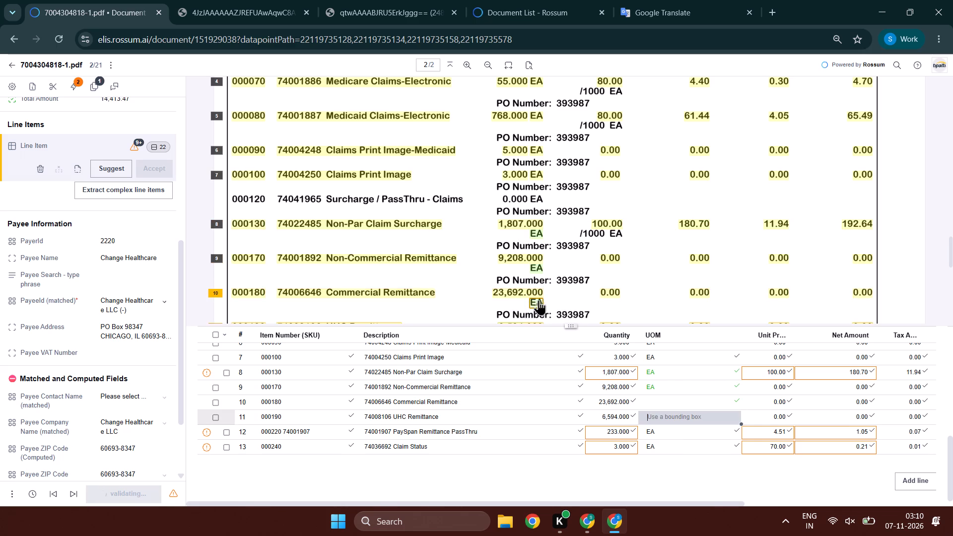
click(537, 214)
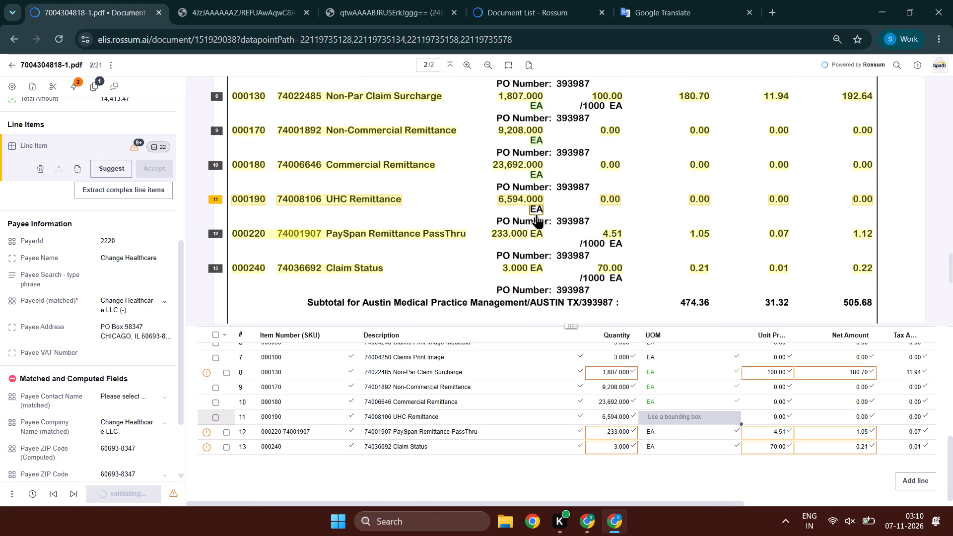
Capture EA from the invoice as the UOM for the Claims Electronic line 000060 on page 2.
scroll(624, 383, up, 1)
click(650, 365)
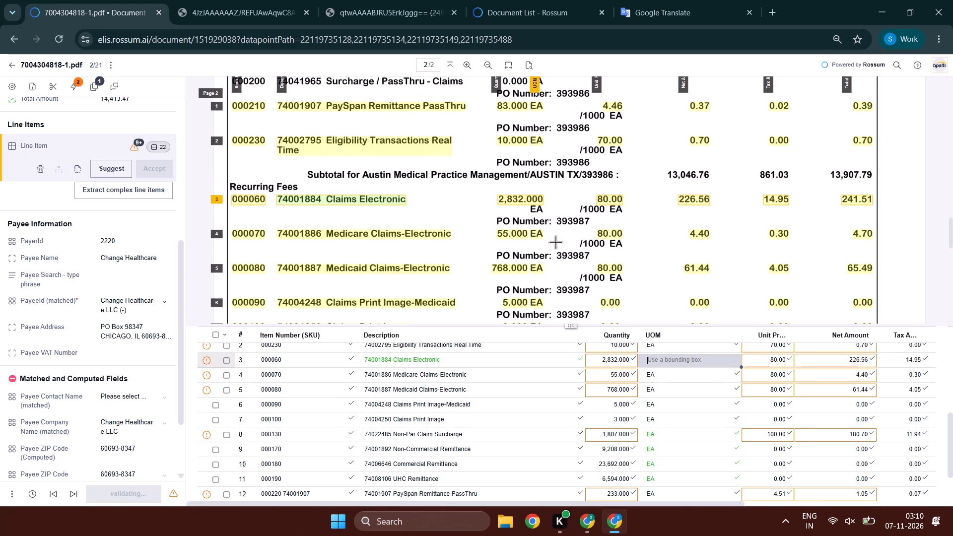
click(542, 210)
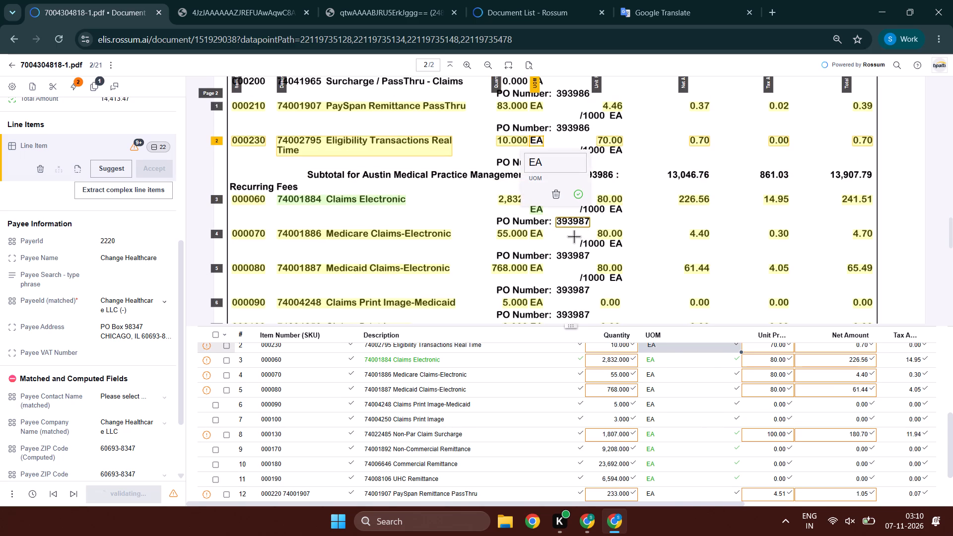
Check the remaining line items on both pages against the invoice, including the Claims Print Image-Medicaid line.
click(643, 408)
key(Tab)
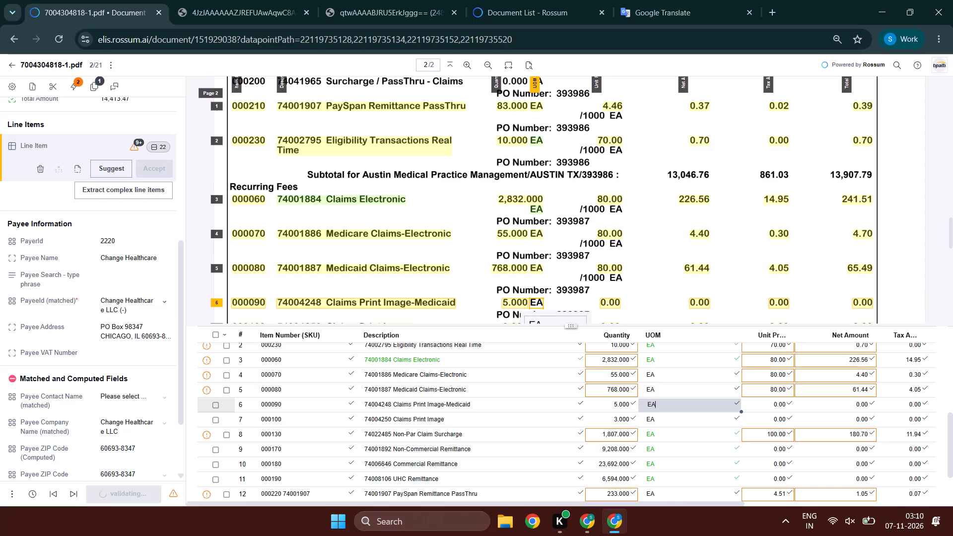
scroll(643, 219, down, 2)
key(Tab)
scroll(621, 234, down, 3)
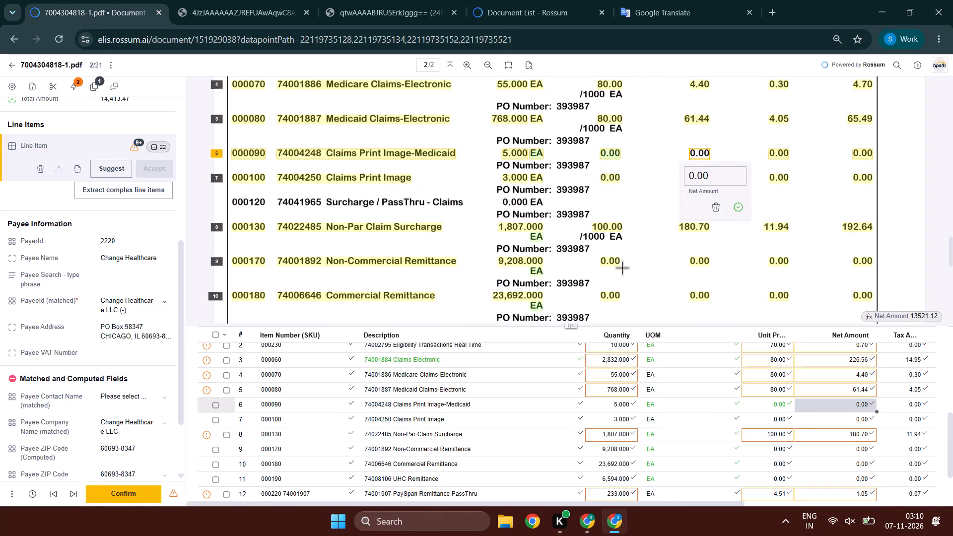
scroll(622, 268, down, 2)
scroll(595, 424, up, 5)
scroll(84, 257, up, 3)
scroll(81, 260, down, 3)
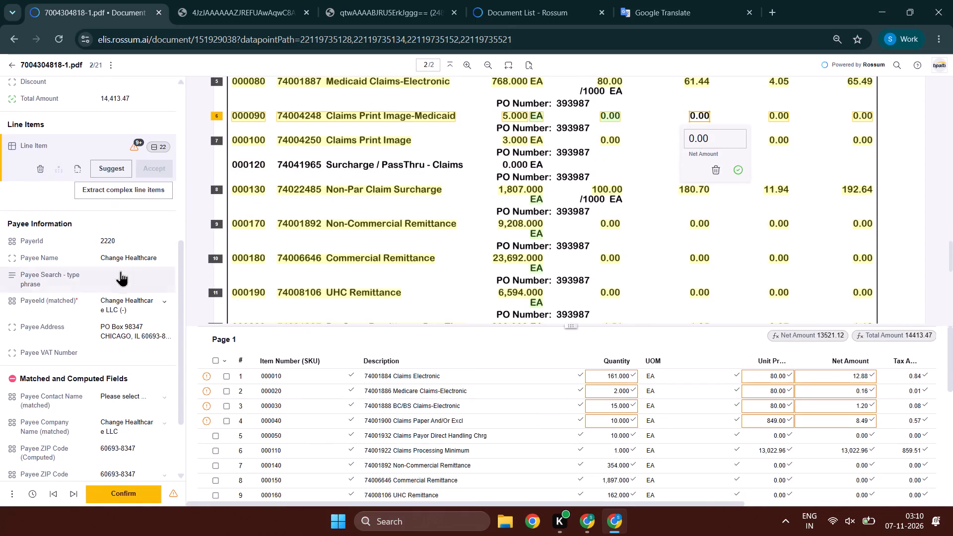
Check the payee name, matched payee, address and VAT number fields against the invoice's remittance details.
click(126, 264)
key(Tab)
key(Tab)
key(Tab)
key(Tab)
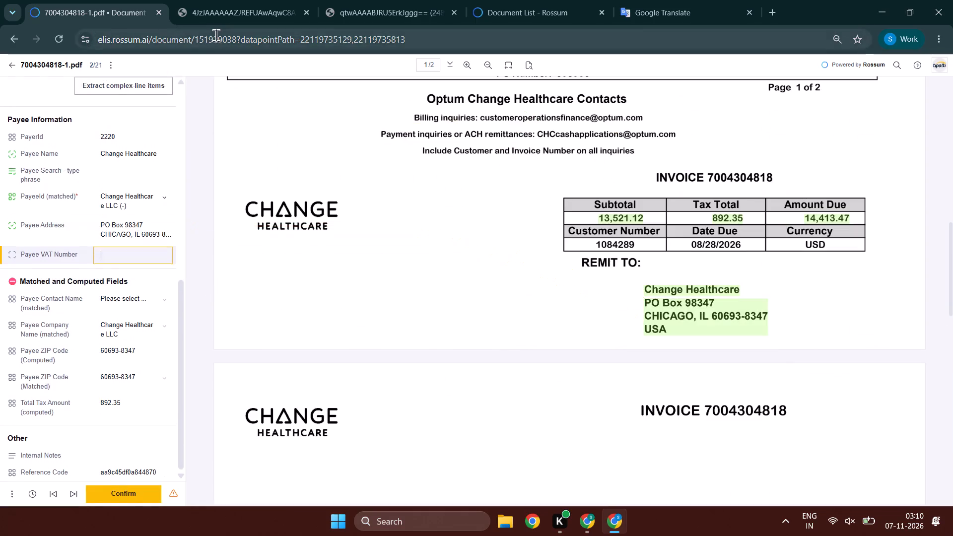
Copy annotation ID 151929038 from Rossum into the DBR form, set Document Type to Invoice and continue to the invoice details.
ctrl+double_click(216, 35)
key(ctrl+c)
key(ctrl+c)
key(alt+Tab)
ctrl+click(362, 226)
key(ctrl+v)
click(360, 298)
click(367, 336)
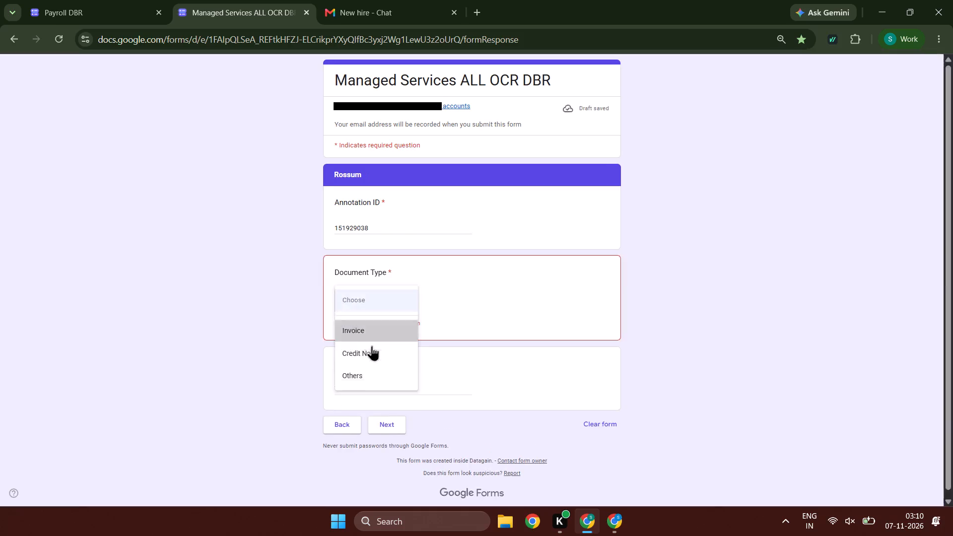
double_click(383, 410)
Copy the payer name LivTech from Rossum into the DBR form's Payer field.
key(alt+Tab)
scroll(108, 257, down, 1)
scroll(108, 257, up, 7)
click(135, 130)
key(ctrl+c)
key(ctrl+c)
key(alt+Tab)
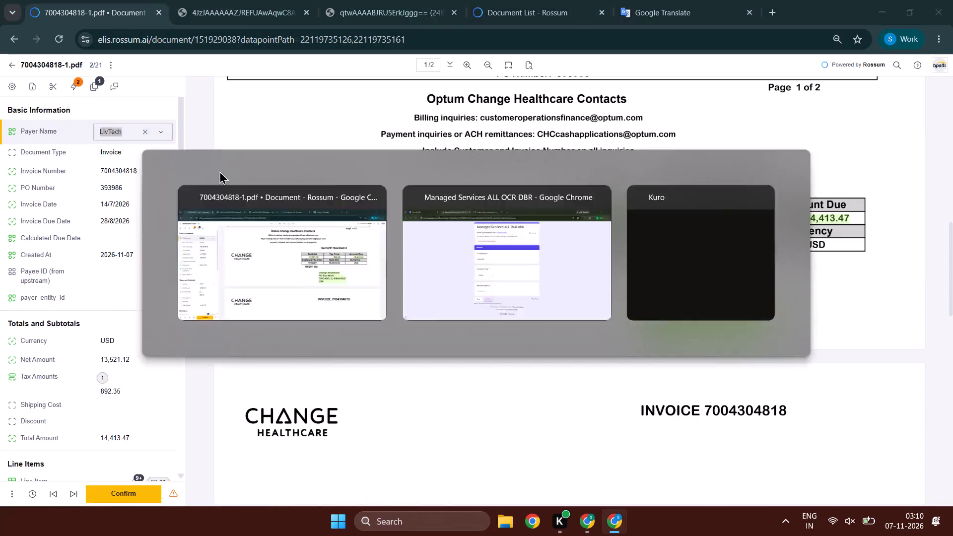
ctrl+drag(363, 224, 364, 229)
ctrl+click(378, 229)
key(ctrl+v)
Set Review to R in the DBR form, check the line items in Rossum and enter 22 as Bill Lines.
click(375, 288)
drag(380, 323, 381, 331)
click(382, 303)
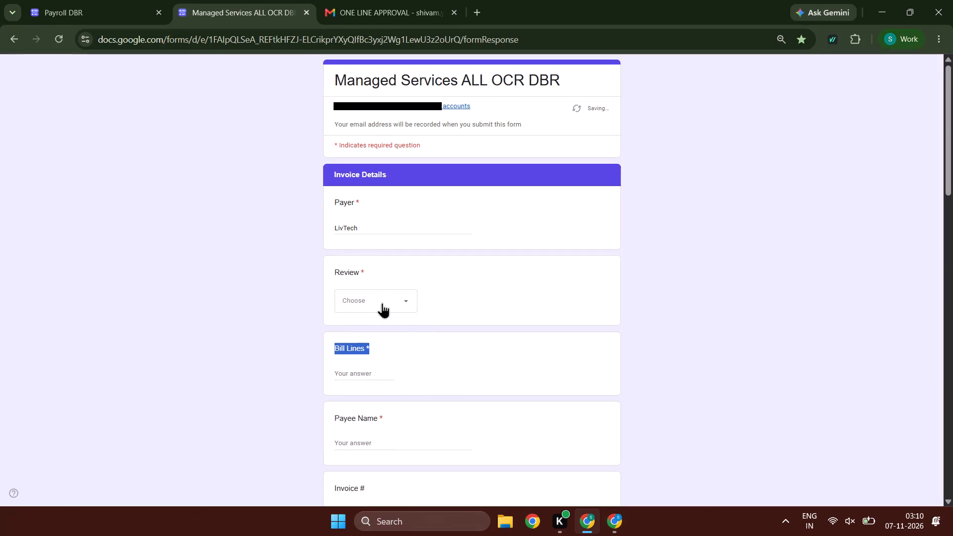
click(364, 318)
click(362, 322)
click(361, 377)
key(alt+Tab)
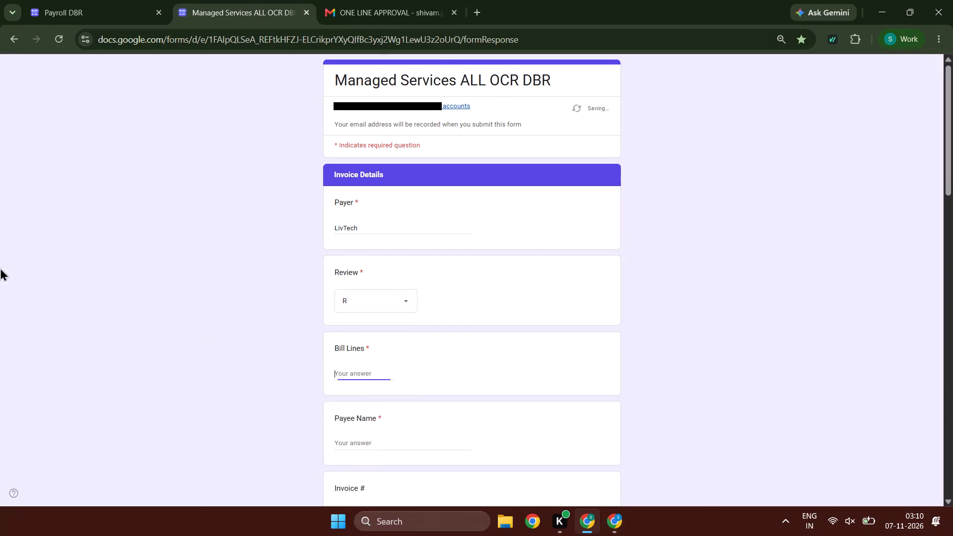
scroll(0, 273, down, 3)
key(alt+Tab)
text(22)
key(Tab)
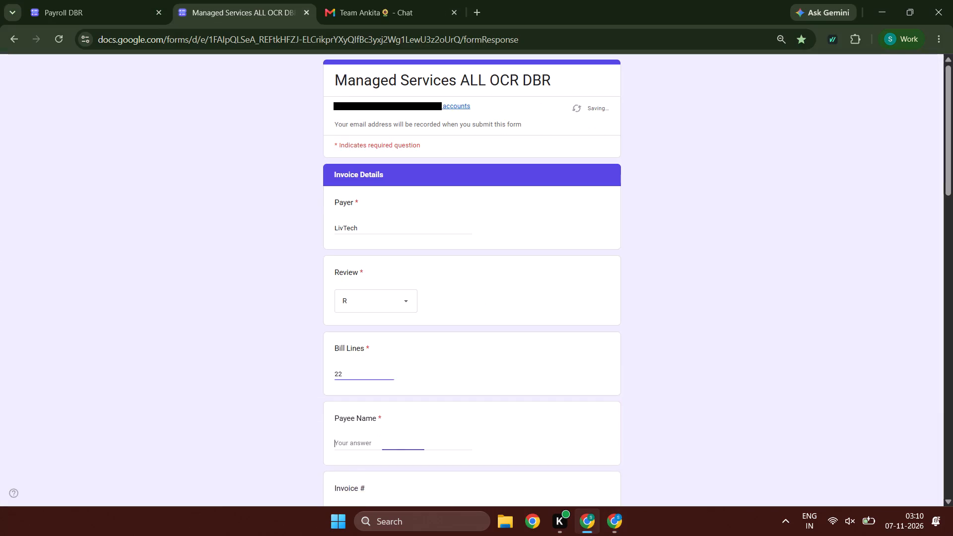
Copy the matched payee Change Healthcare LLC (-) from Rossum into the DBR form's Payee Name field.
key(alt+Tab)
scroll(0, 280, down, 1)
click(119, 365)
key(ctrl+c)
key(alt+Tab)
key(ctrl+v)
key(Tab)
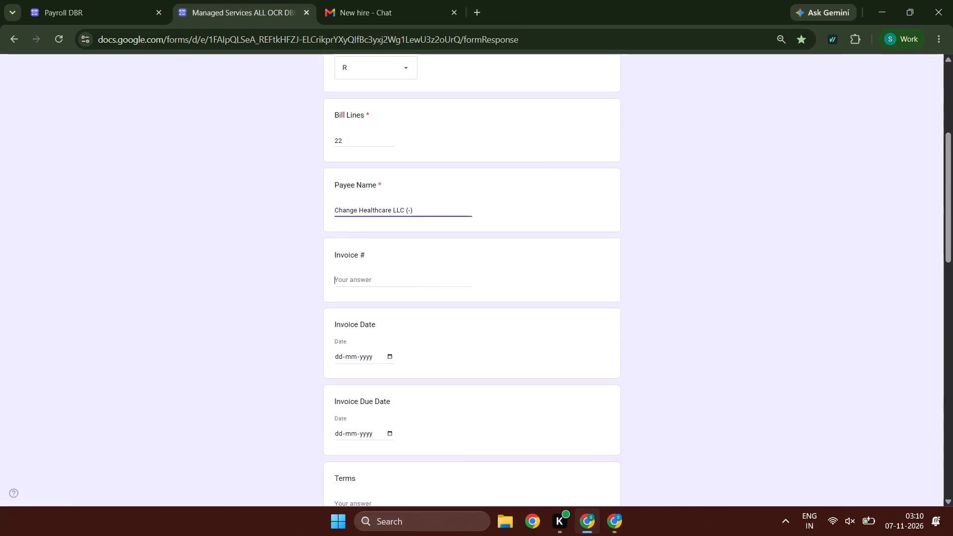
key(alt+Tab)
scroll(103, 203, up, 4)
scroll(103, 203, down, 1)
scroll(103, 203, up, 4)
drag(143, 164, 68, 163)
key(ctrl+c)
key(ctrl+c)
key(alt+Tab)
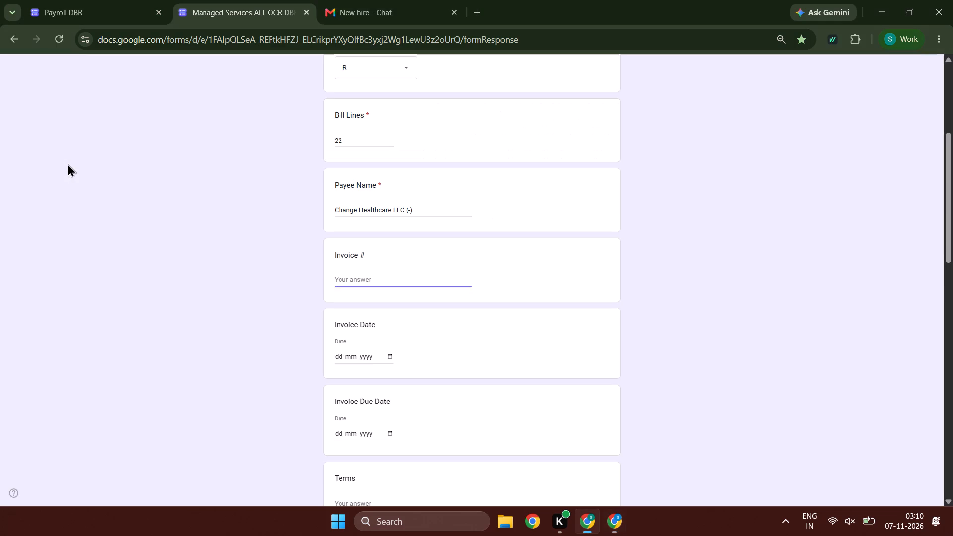
key(ctrl+v)
Enter 14-07-2026 as Invoice Date and 28-08-2026 as Invoice Due Date in the DBR form.
key(Tab)
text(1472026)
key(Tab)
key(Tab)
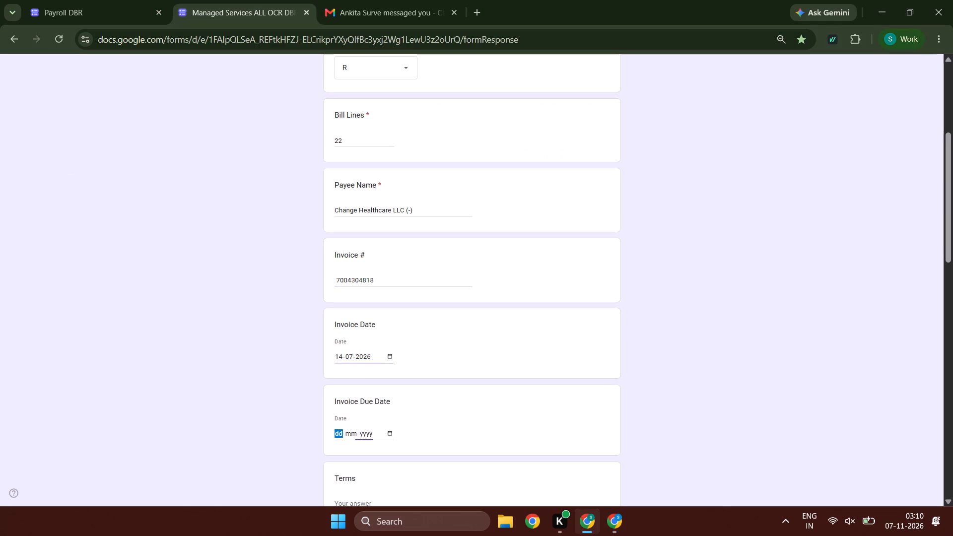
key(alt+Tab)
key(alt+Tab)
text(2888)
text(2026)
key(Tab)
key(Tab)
Copy the tax amount 892.35 from Rossum into the DBR form's Tax Amt field.
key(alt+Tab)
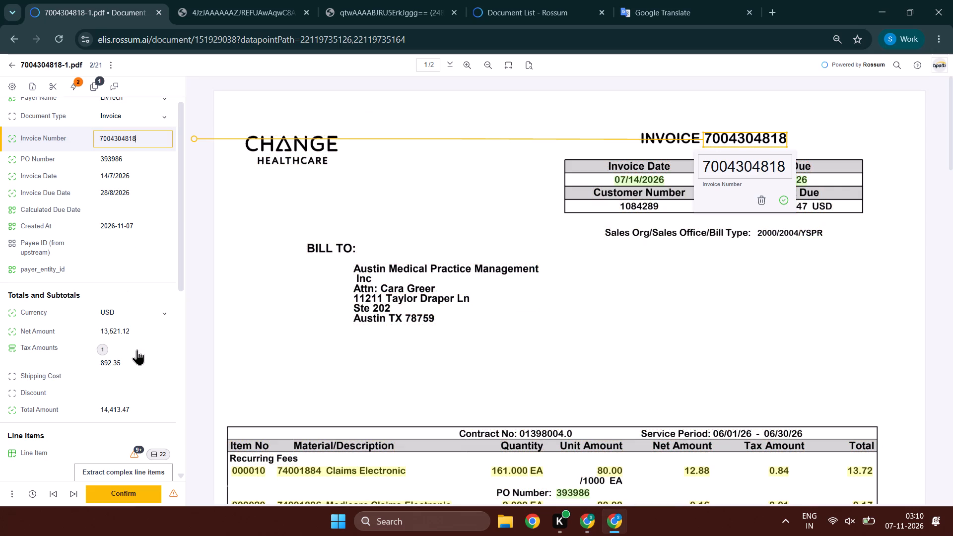
drag(128, 359, 98, 363)
key(ctrl+c)
key(ctrl+c)
key(alt+Tab)
alt+scroll(453, 356, down, 3)
key(Tab)
key(Tab)
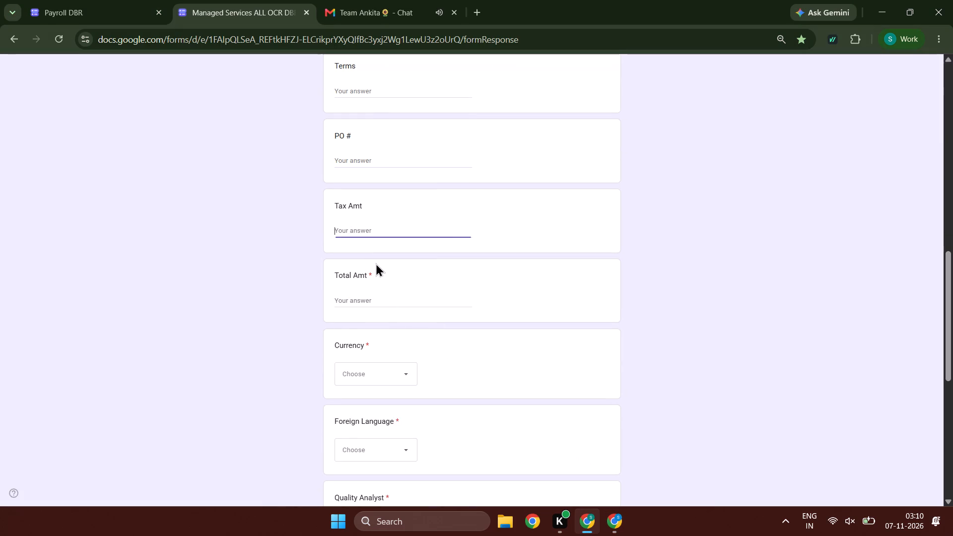
key(ctrl+v)
key(Tab)
Copy the total amount 14,413.47 from Rossum into the DBR form's Total Amt field.
key(alt+Tab)
drag(147, 231, 88, 225)
key(ctrl+c)
key(ctrl+c)
key(alt+Tab)
key(ctrl+v)
key(Tab)
Set Currency to USD and both Foreign Language and Quality Analyst to NA in the DBR form.
key(alt+Tab)
scroll(83, 221, up, 1)
key(alt+Tab)
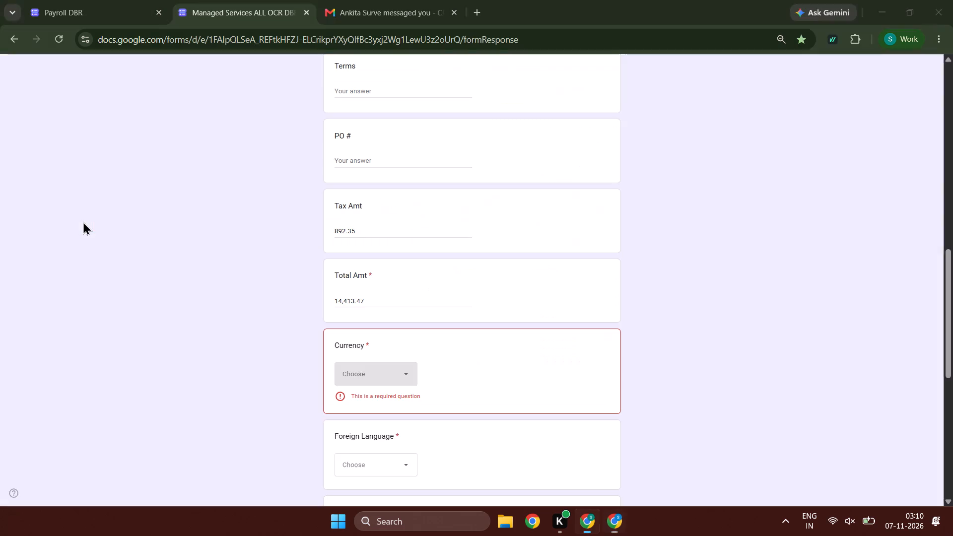
key(alt+Tab)
key(alt+Tab)
text(us)
key(Tab)
key(n)
key(Tab)
text(nnnn)
key(Tab)
key(1)
key(shift+Tab)
key(shift+Tab)
text(nn)
key(Tab)
text(nnn)
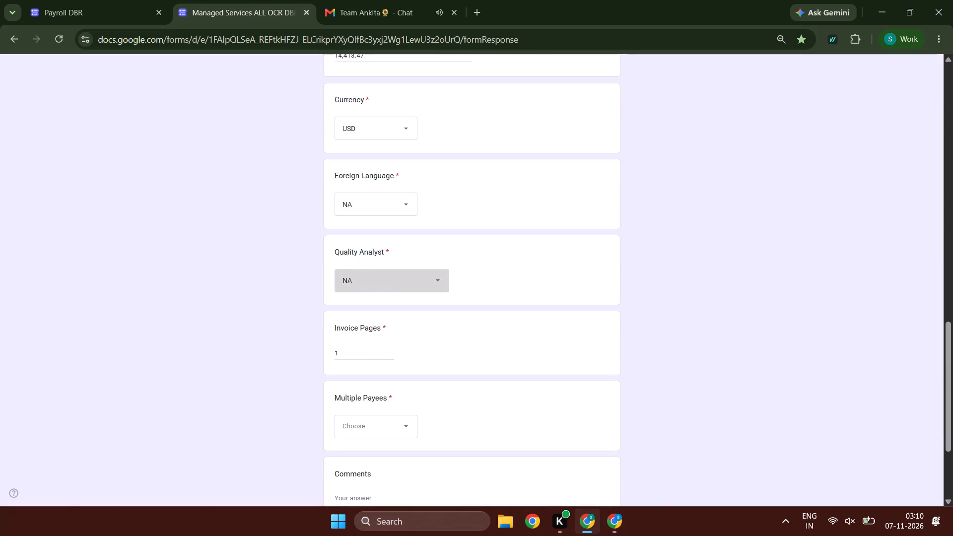
Set Invoice Pages to 1 and Multiple Payees to No in the DBR form.
key(Tab)
key(1)
key(Tab)
key(n)
Request a copy of the responses and submit the DBR form.
key(Tab)
key(Tab)
key(space)
key(Tab)
key(space)
key(Tab)
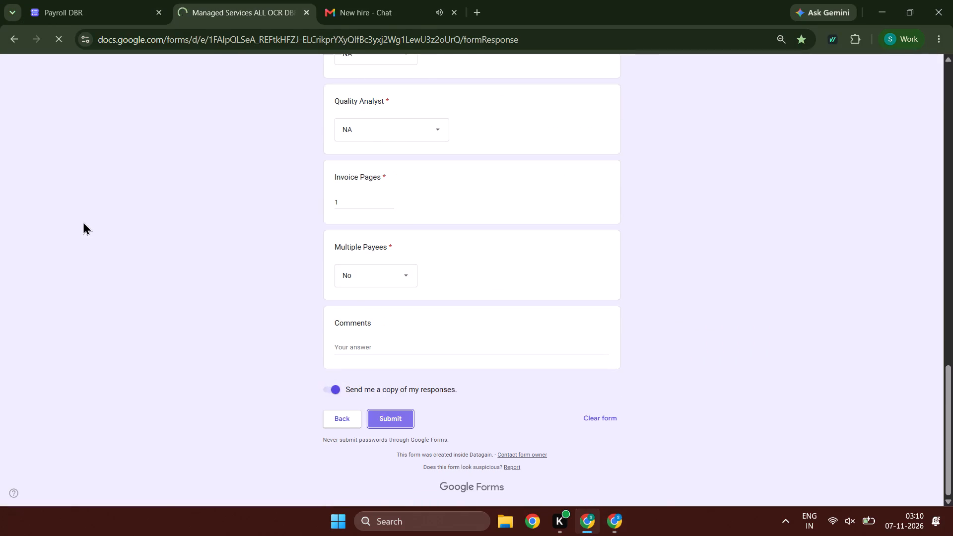
double_click(404, 415)
key(alt+Tab)
key(alt+Tab)
scroll(534, 342, down, 11)
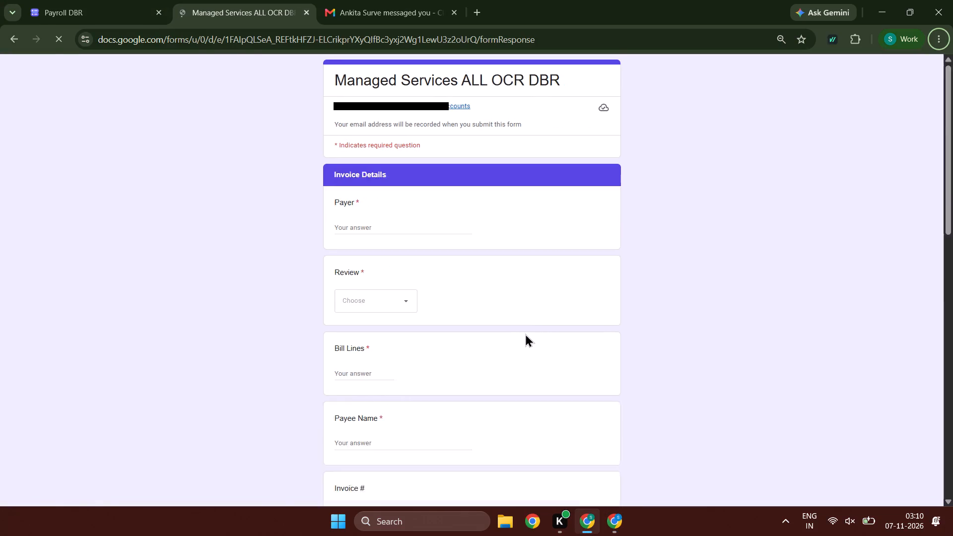
scroll(525, 334, down, 20)
scroll(525, 334, down, 12)
click(420, 391)
double_click(395, 417)
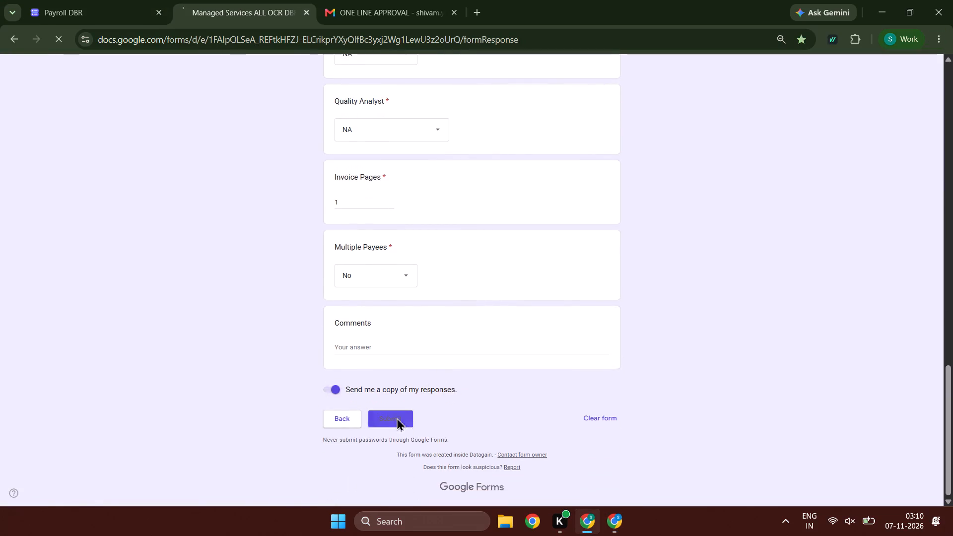
key(alt+Tab)
click(137, 271)
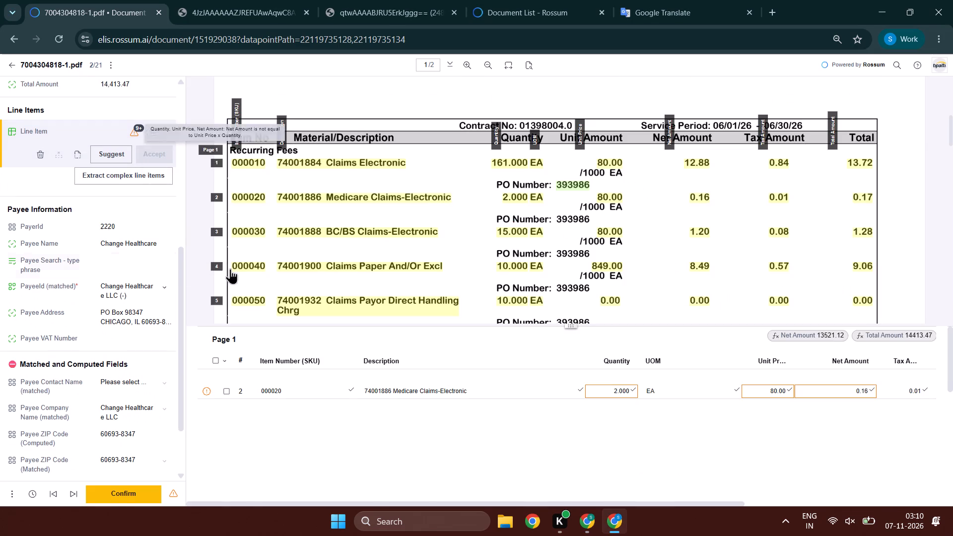
scroll(296, 252, down, 6)
scroll(306, 249, up, 2)
scroll(309, 249, down, 8)
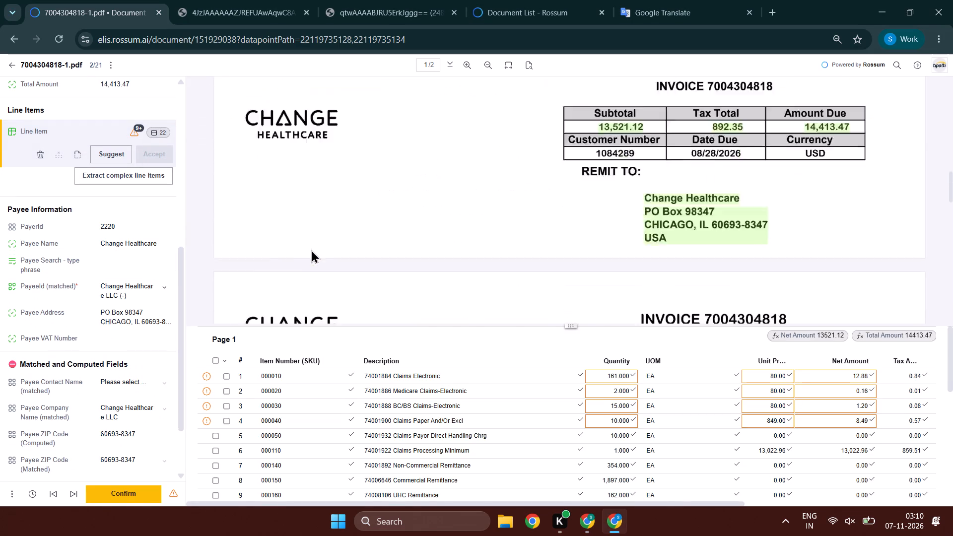
scroll(311, 250, down, 13)
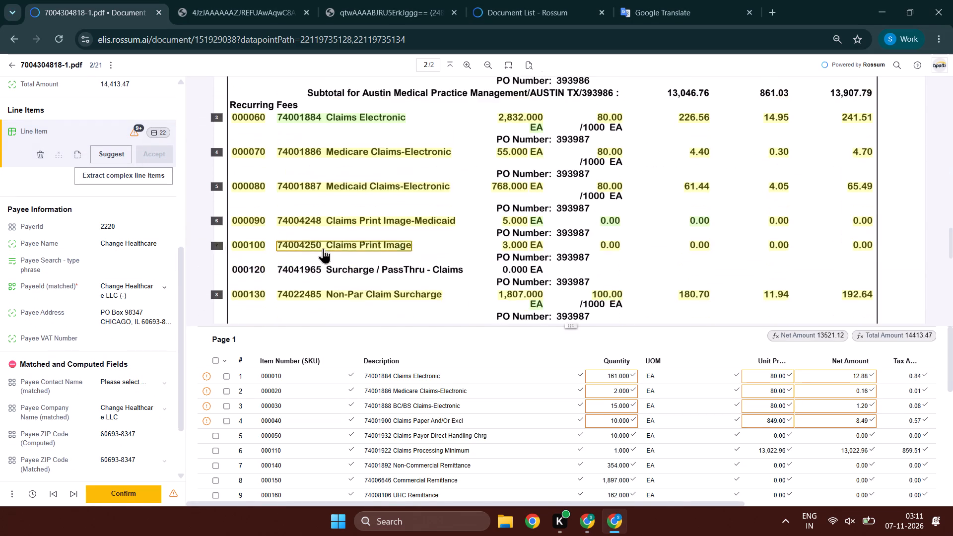
scroll(323, 248, down, 2)
scroll(329, 250, up, 3)
scroll(333, 267, down, 3)
scroll(342, 270, up, 5)
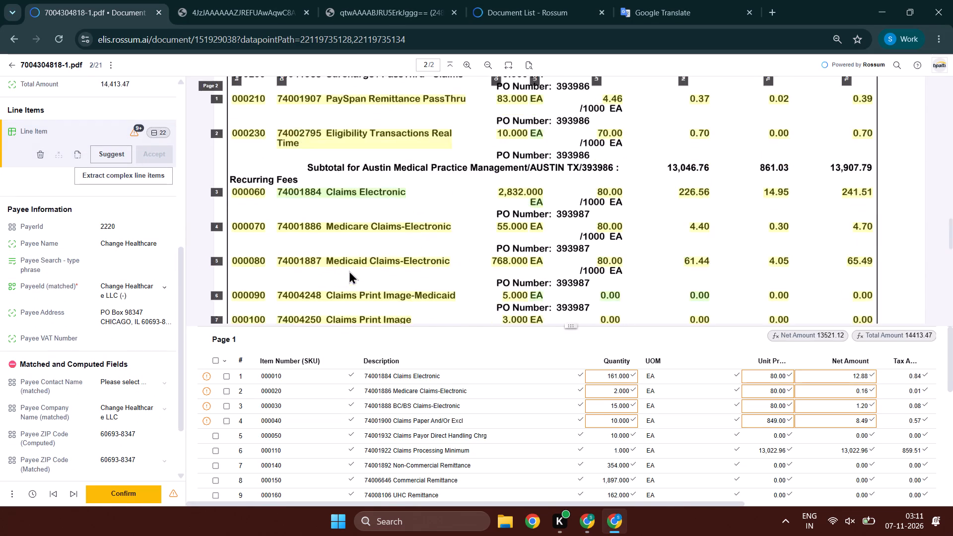
scroll(349, 270, up, 9)
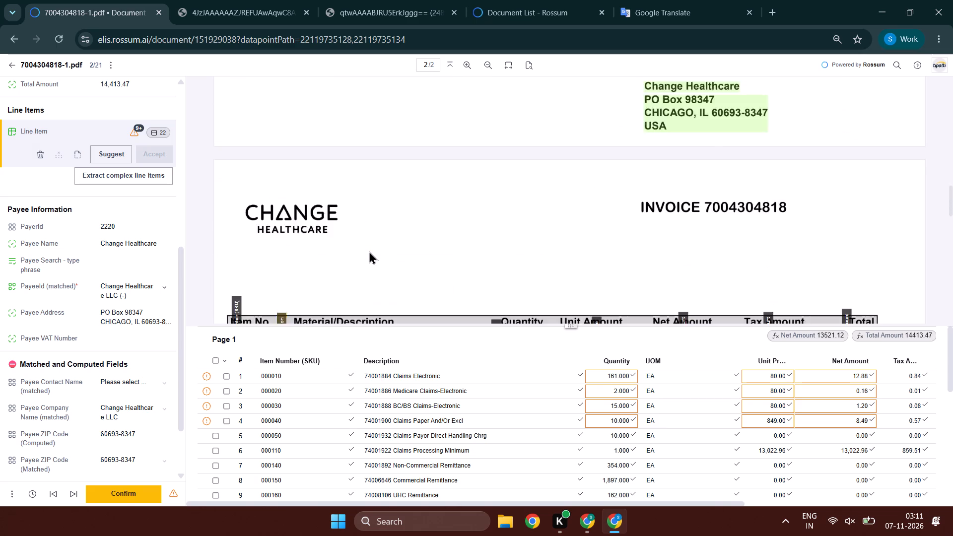
scroll(369, 251, up, 13)
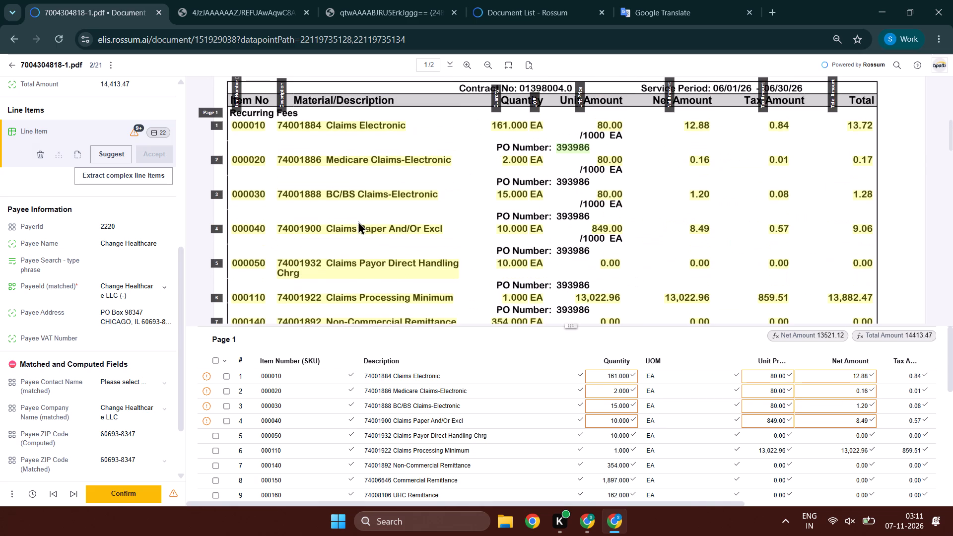
scroll(259, 159, down, 5)
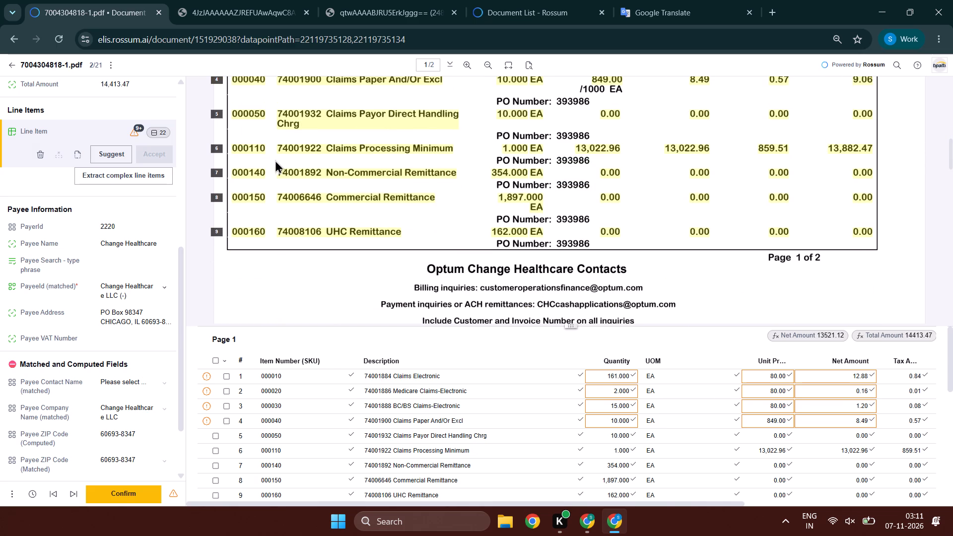
scroll(290, 160, up, 3)
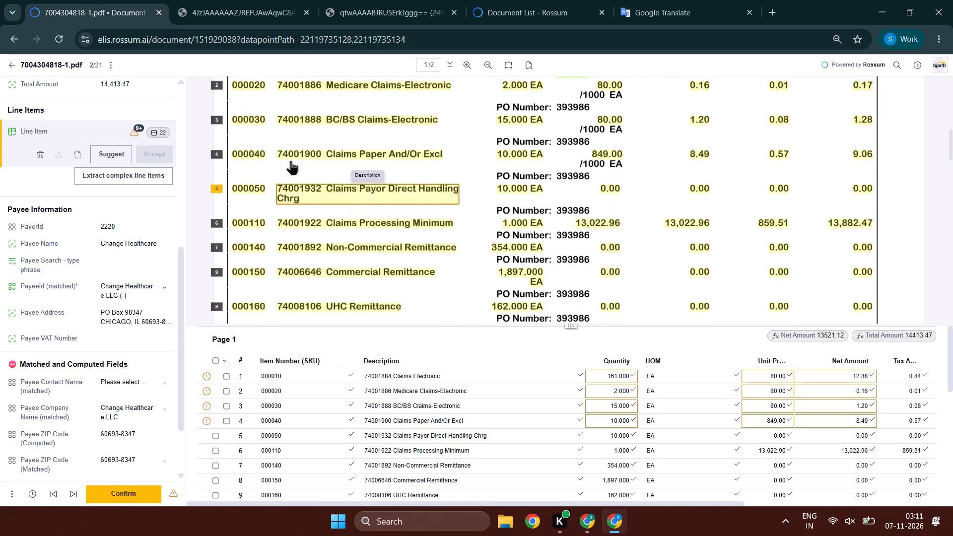
scroll(291, 160, up, 1)
scroll(286, 183, down, 3)
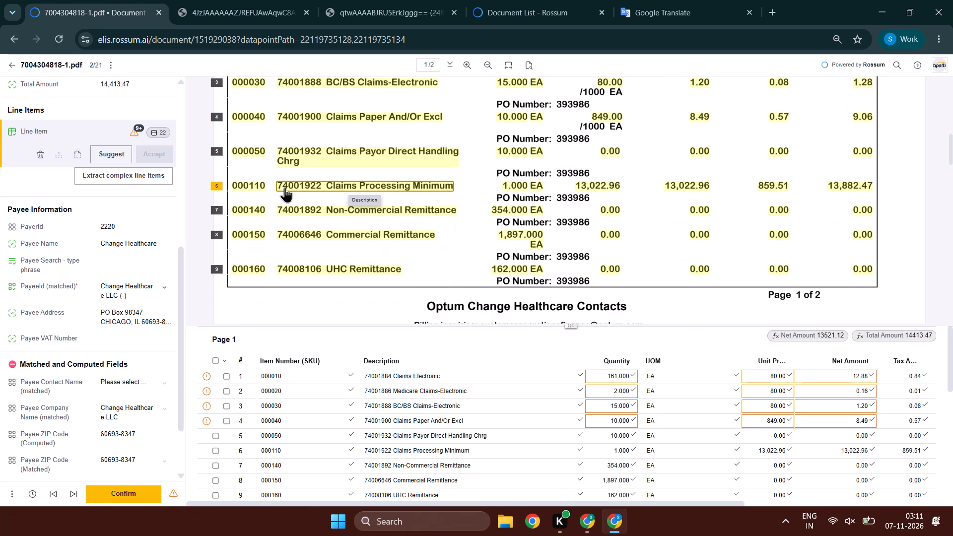
scroll(285, 187, down, 16)
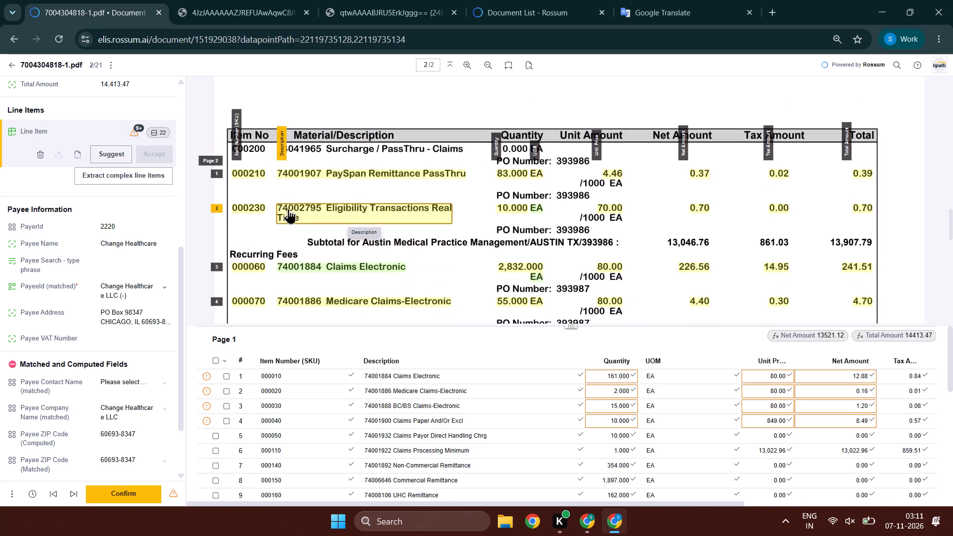
scroll(291, 197, down, 4)
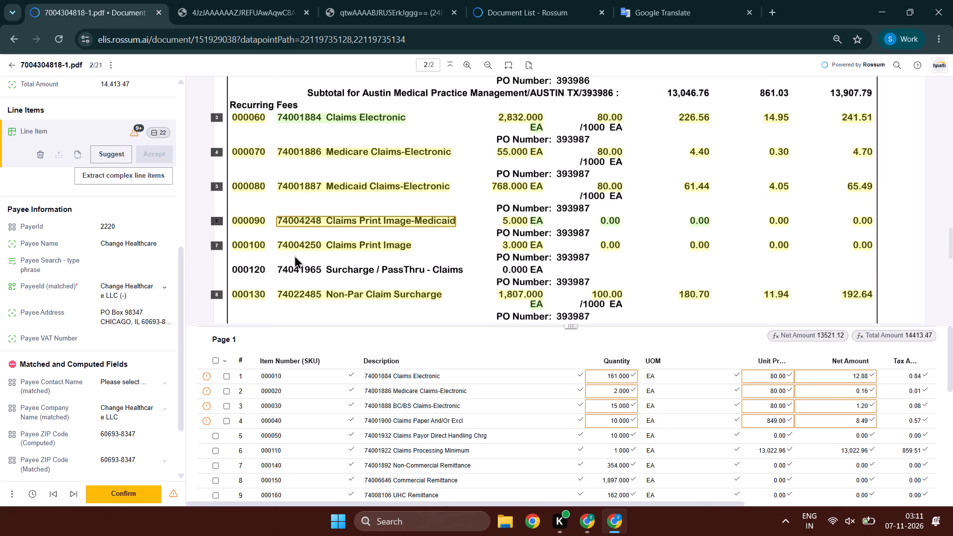
scroll(333, 246, down, 2)
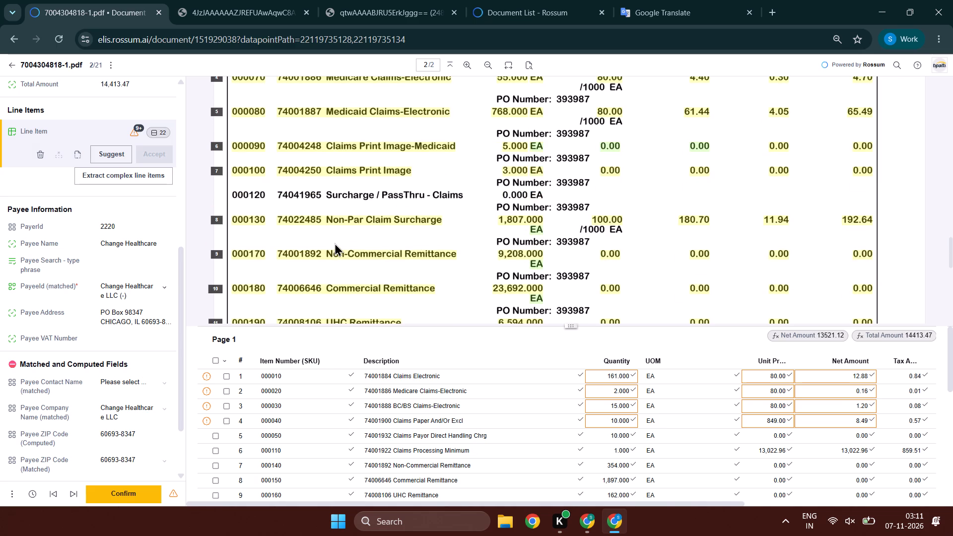
scroll(337, 233, up, 5)
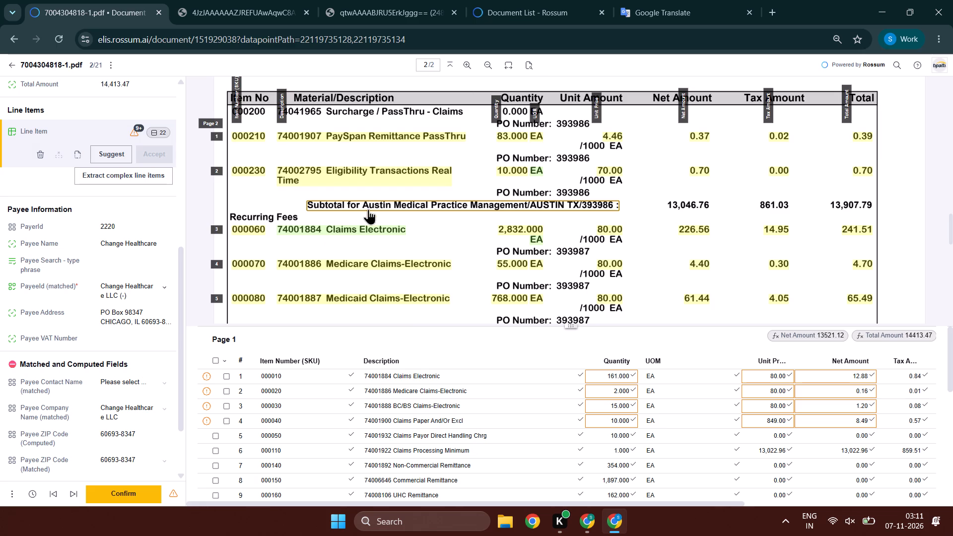
scroll(368, 209, down, 3)
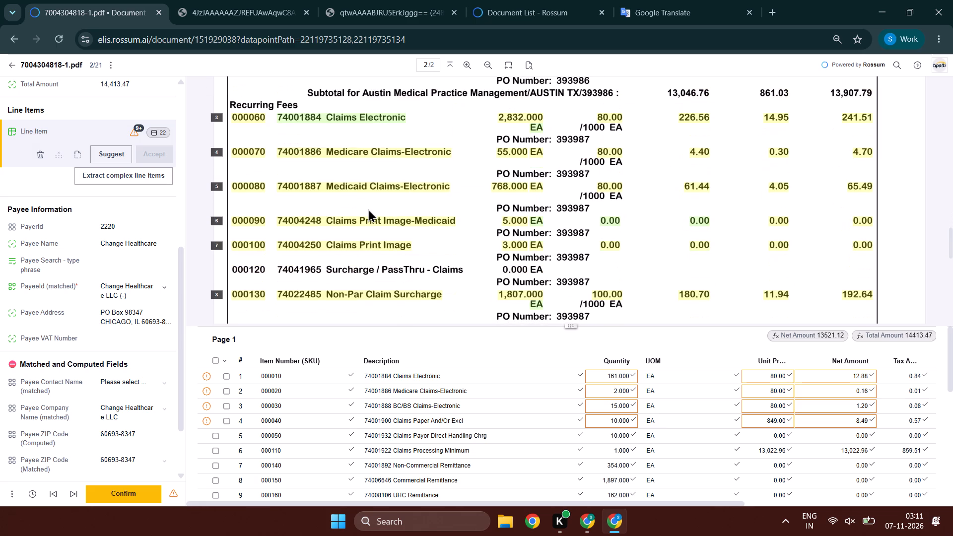
scroll(368, 209, down, 1)
scroll(375, 205, up, 5)
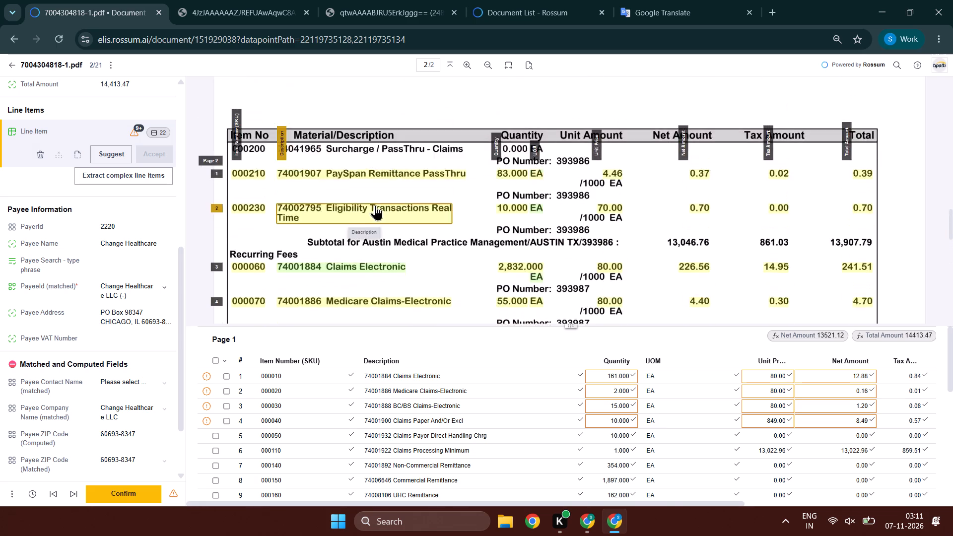
scroll(375, 205, up, 20)
scroll(375, 205, up, 3)
scroll(362, 202, down, 1)
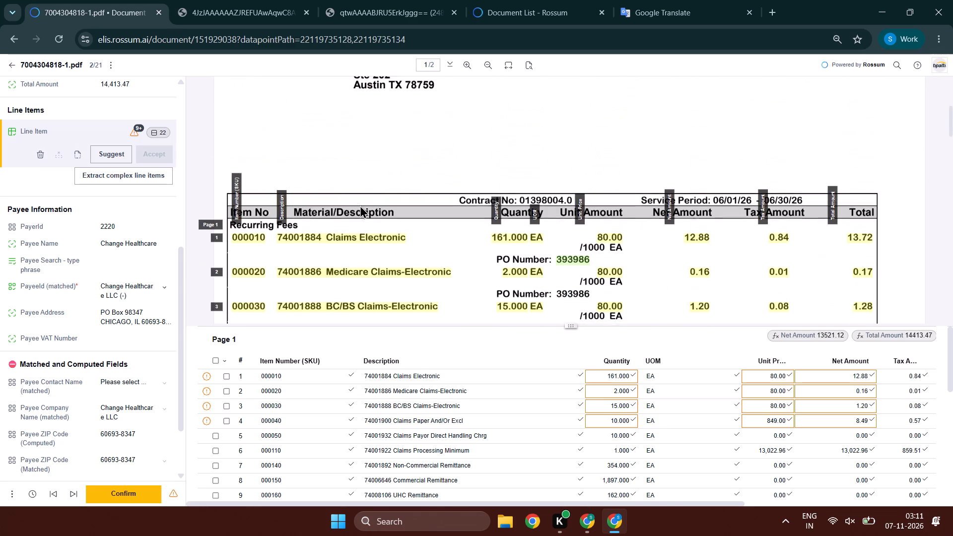
scroll(360, 205, down, 1)
Delete the captured Item Number (SKU) and Description columns from the page 1 line items.
click(239, 183)
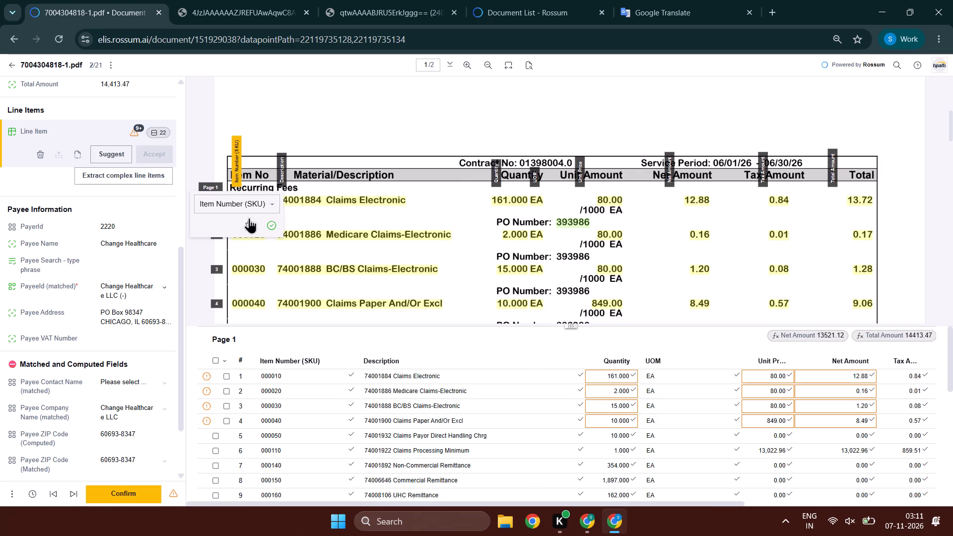
click(250, 220)
click(283, 184)
click(284, 222)
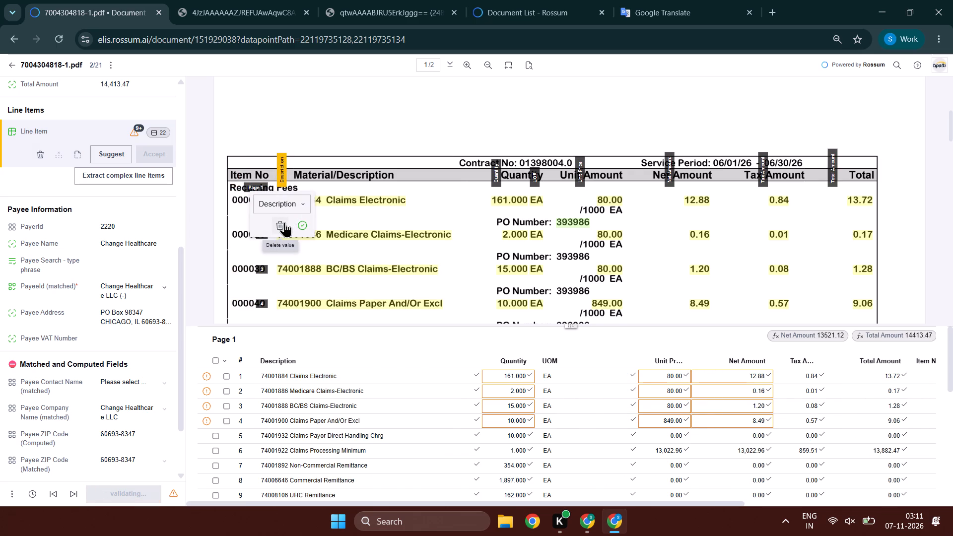
Capture material numbers 74001884, 74001886 and 74001888 as Item Number (SKU) for line items 1 to 3, and capture the one for line item 4.
click(717, 379)
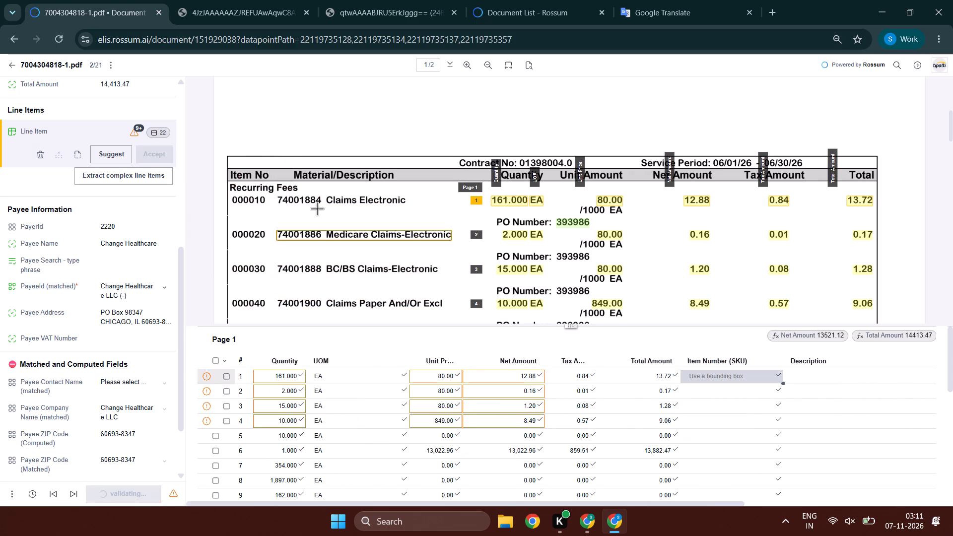
drag(323, 194, 275, 214)
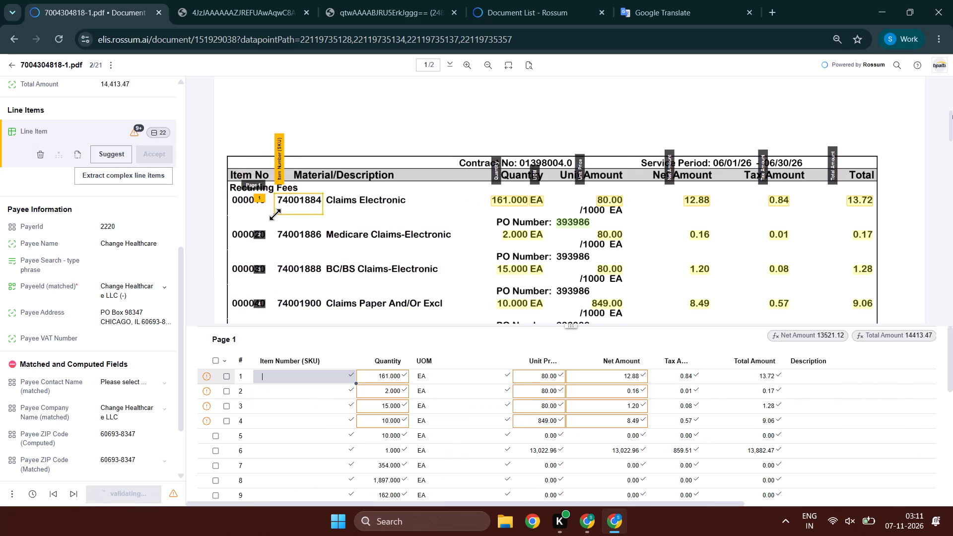
key(Down)
drag(326, 227, 273, 251)
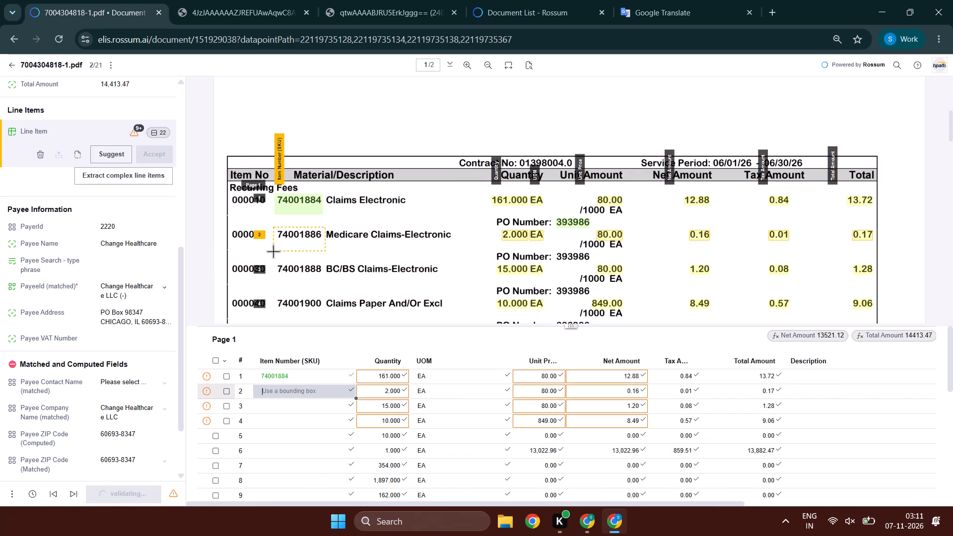
drag(273, 251, 272, 251)
key(Down)
drag(321, 260, 271, 284)
key(Down)
drag(323, 293, 277, 308)
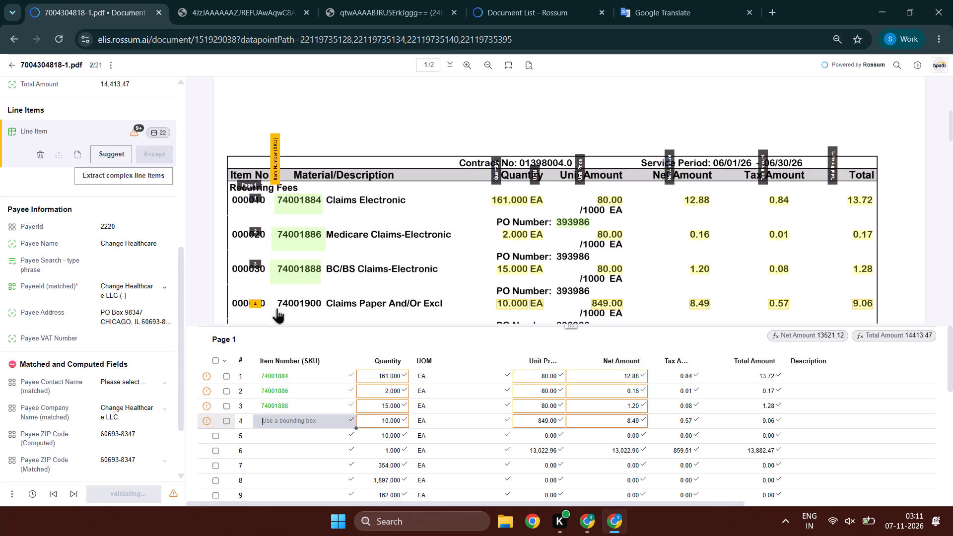
drag(277, 308, 272, 310)
Capture Claims Electronic, Medicare Claims-Electronic, BC/BS Claims-Electronic and Claims Paper And/Or Excl as the descriptions of page 1 line items 1 to 4.
click(803, 379)
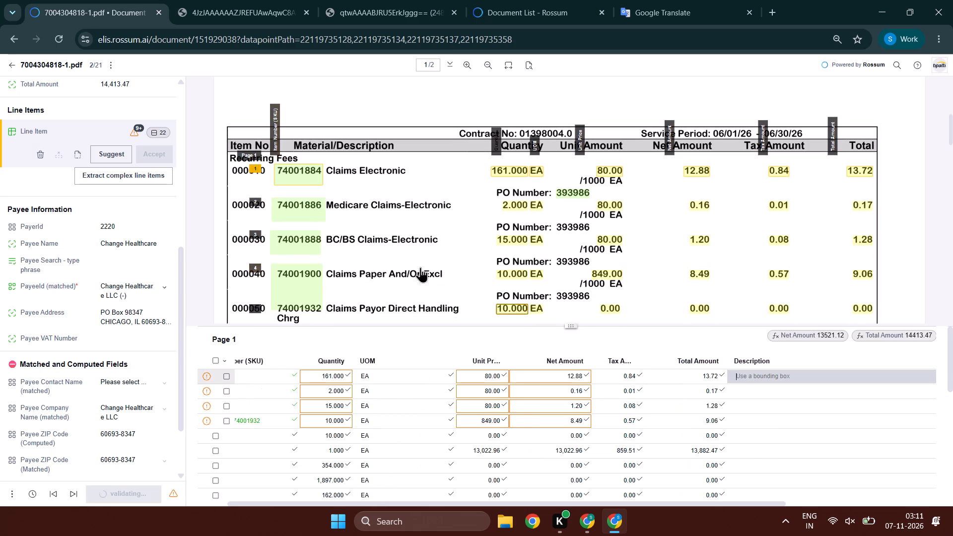
drag(324, 164, 427, 184)
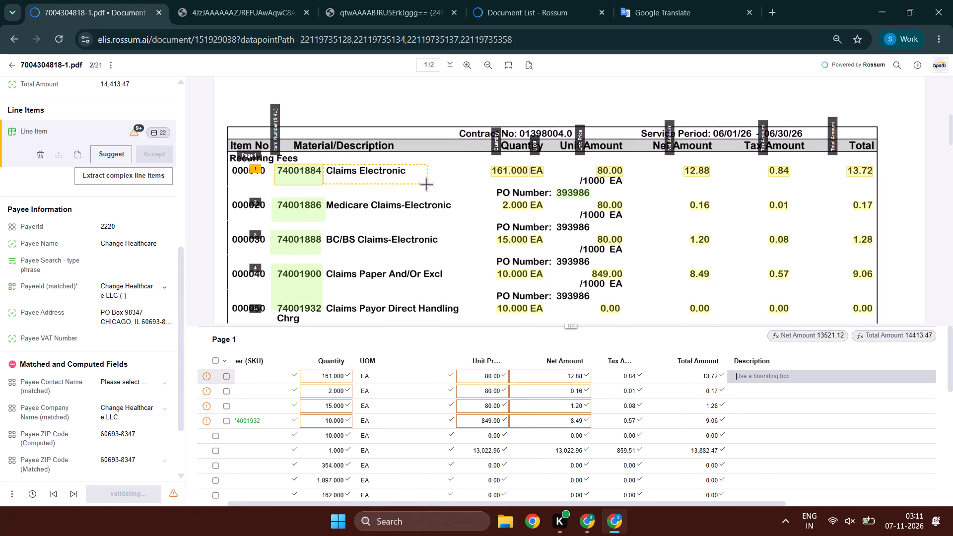
key(Down)
drag(456, 198, 326, 223)
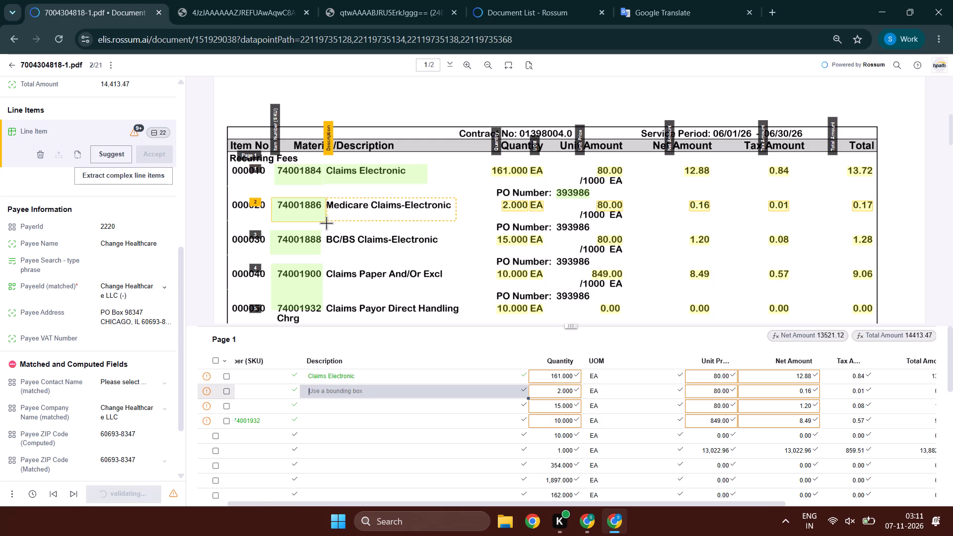
drag(326, 223, 323, 224)
drag(324, 230, 455, 255)
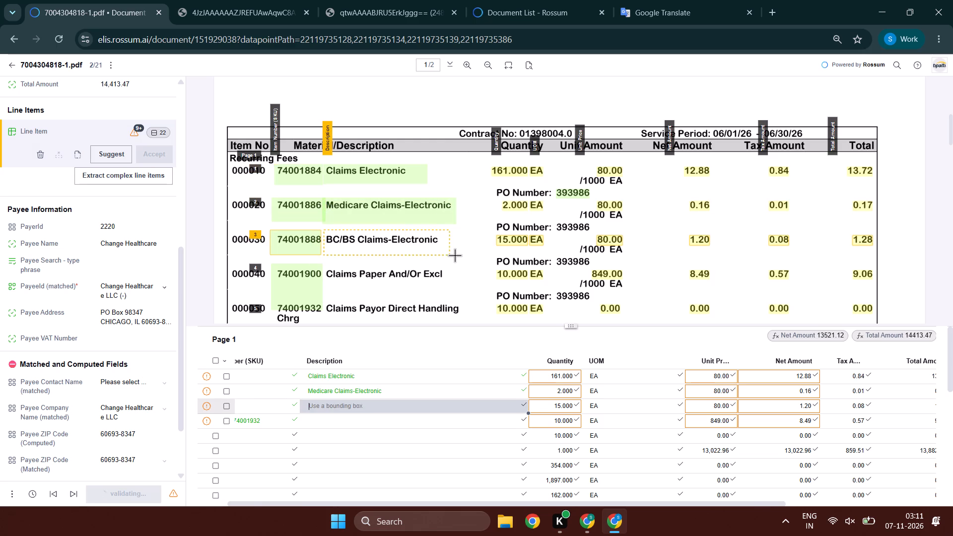
drag(455, 255, 456, 255)
drag(448, 263, 324, 290)
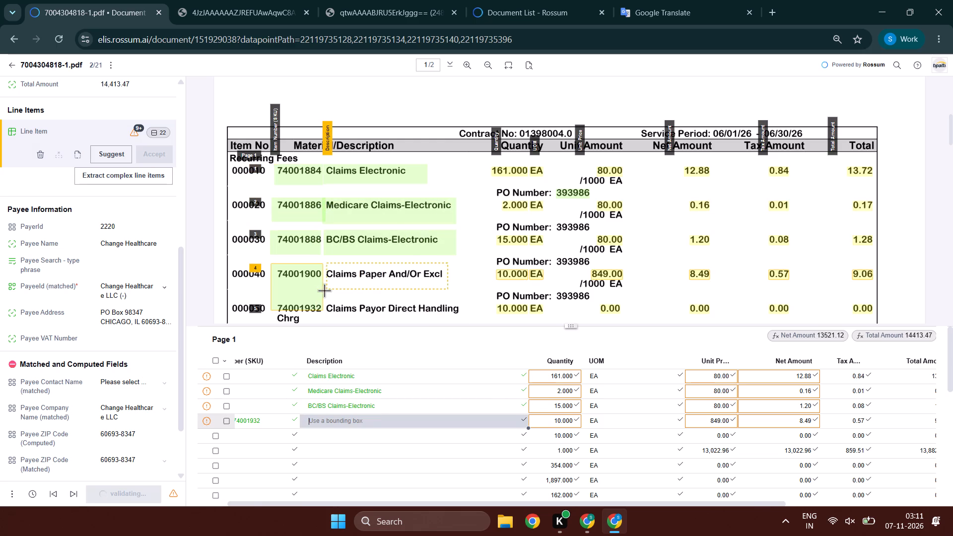
drag(324, 290, 322, 290)
Generate and accept suggested values for the item numbers of page 1 line items 5 to 9 and line item 6's description, Claims Processing Minimum.
double_click(97, 155)
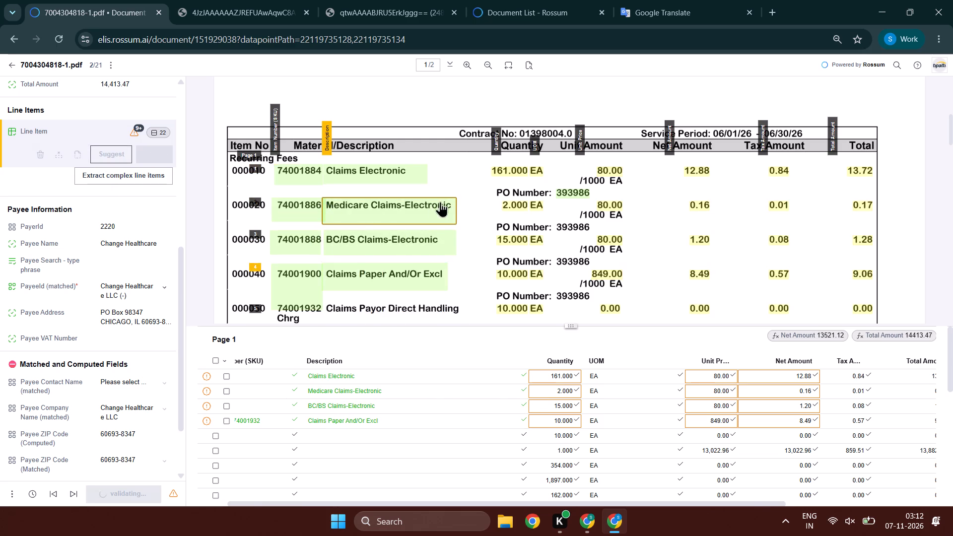
scroll(444, 201, down, 2)
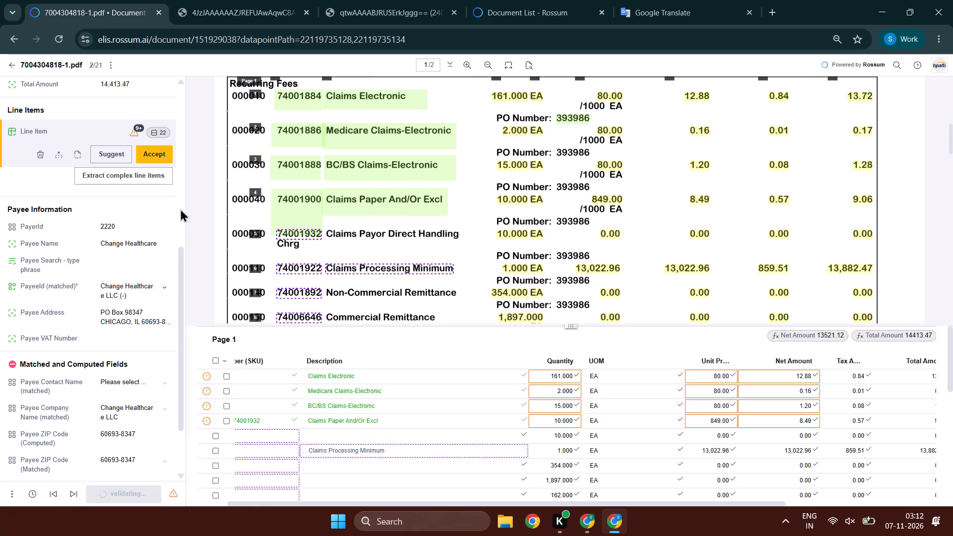
click(337, 272)
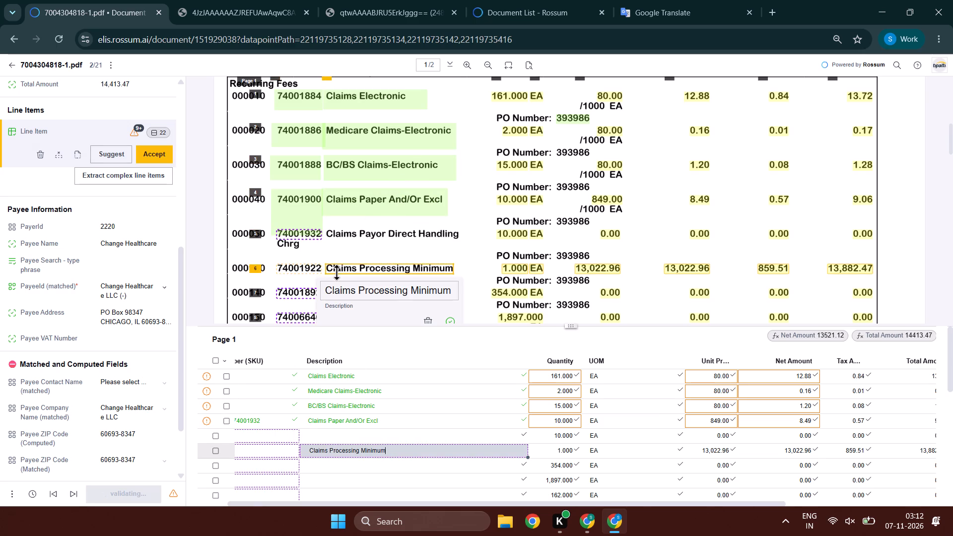
click(159, 156)
Capture Claims Payor Direct Handling Chrg as line item 5's description without its item number, and trim line item 4's item number to 74001900.
scroll(401, 185, down, 2)
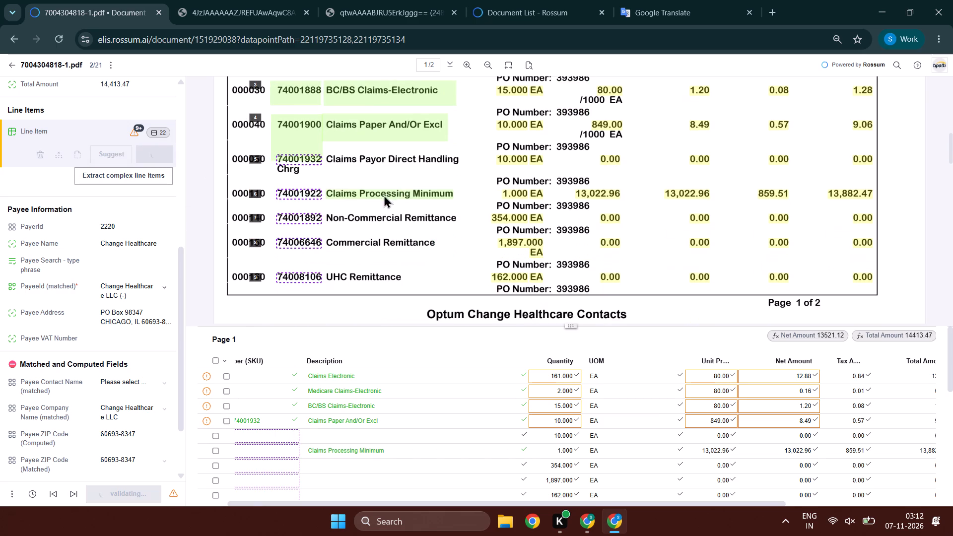
click(309, 162)
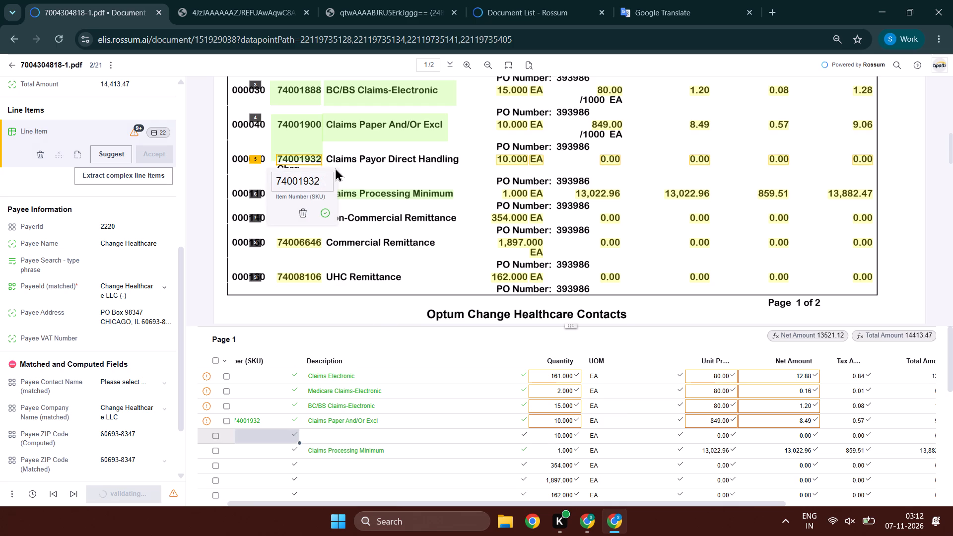
drag(270, 156, 389, 179)
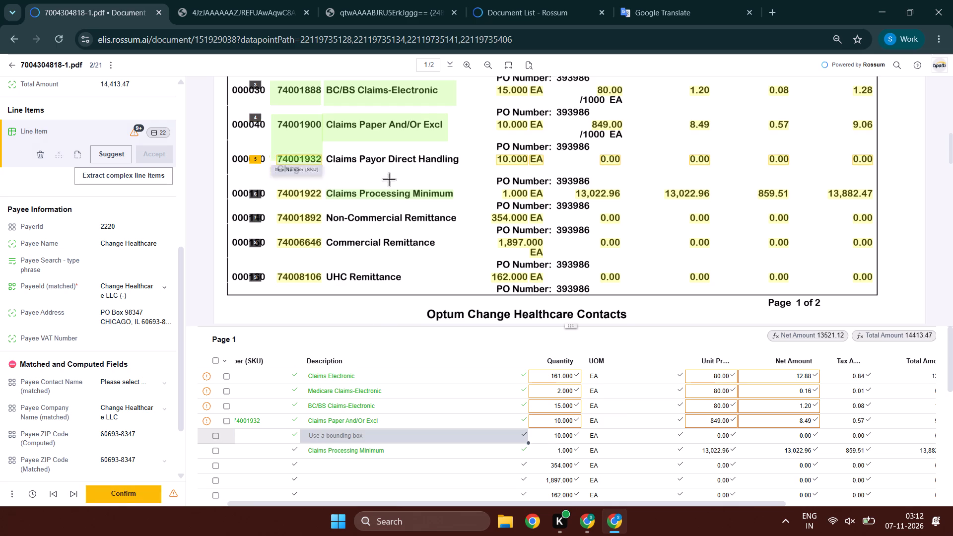
drag(389, 179, 464, 176)
click(310, 144)
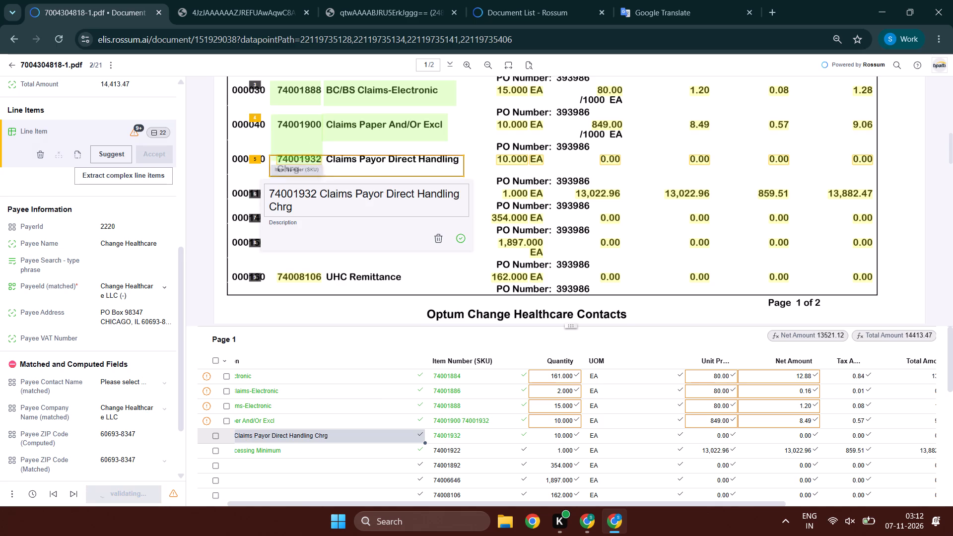
drag(321, 161, 323, 147)
click(348, 167)
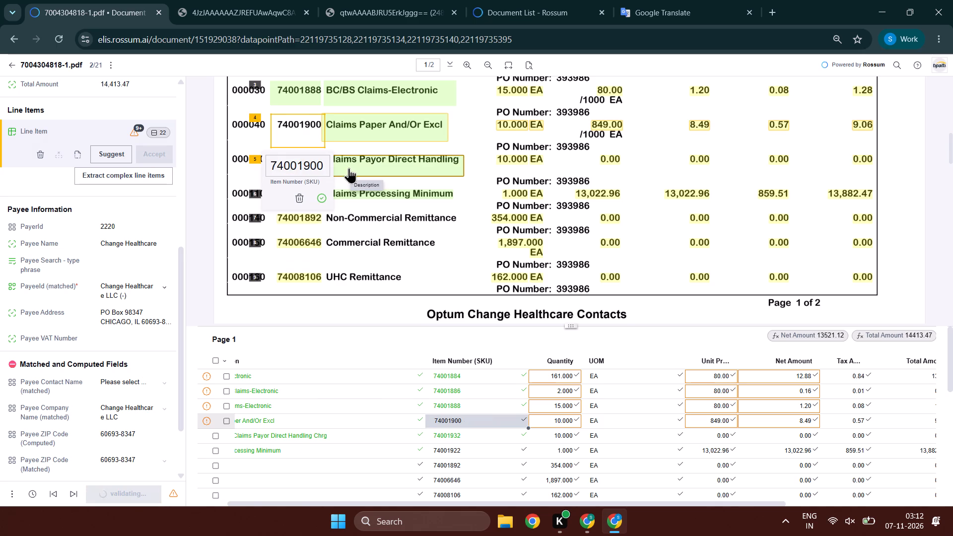
double_click(306, 194)
key(BackSpace)
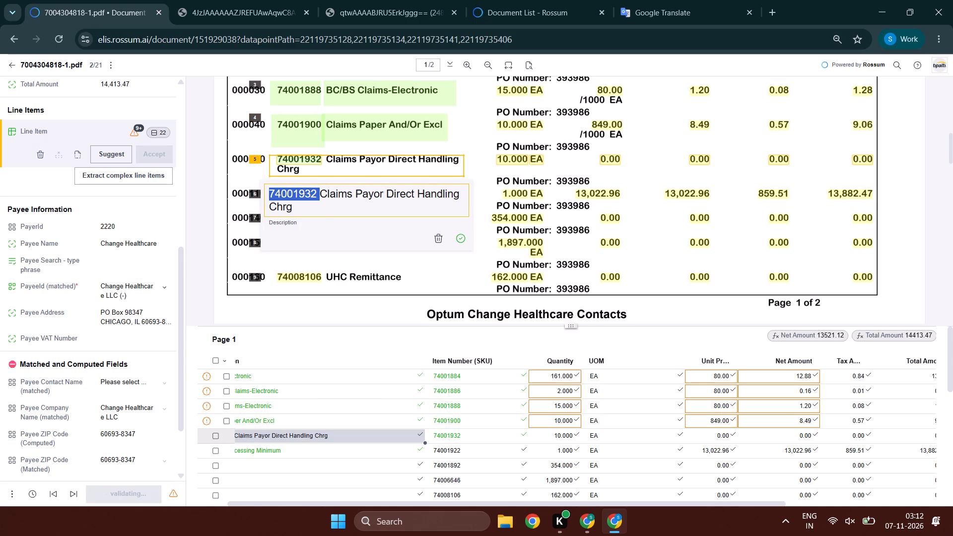
Capture Non-Commercial Remittance, Commercial Remittance and UHC Remittance as the descriptions of page 1 line items 7 to 9.
click(306, 461)
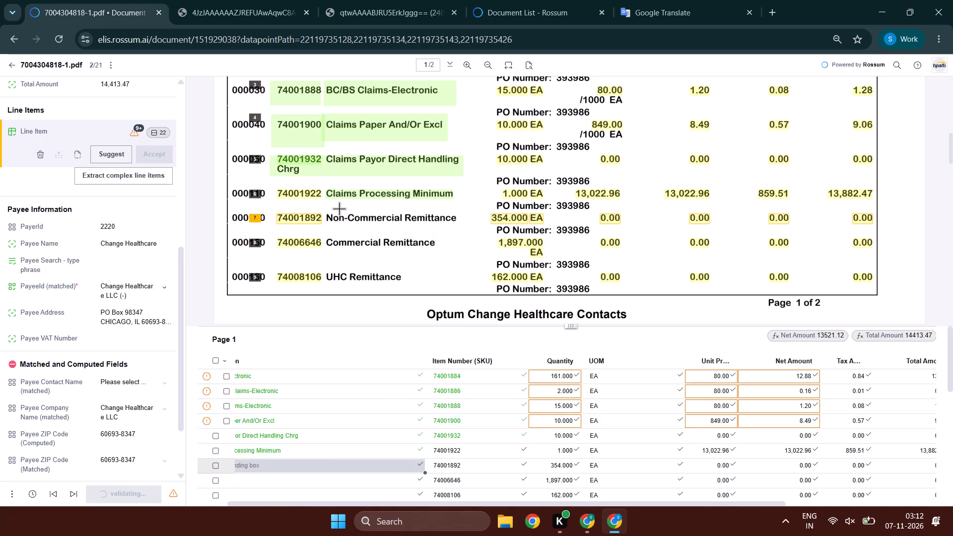
drag(323, 206, 461, 223)
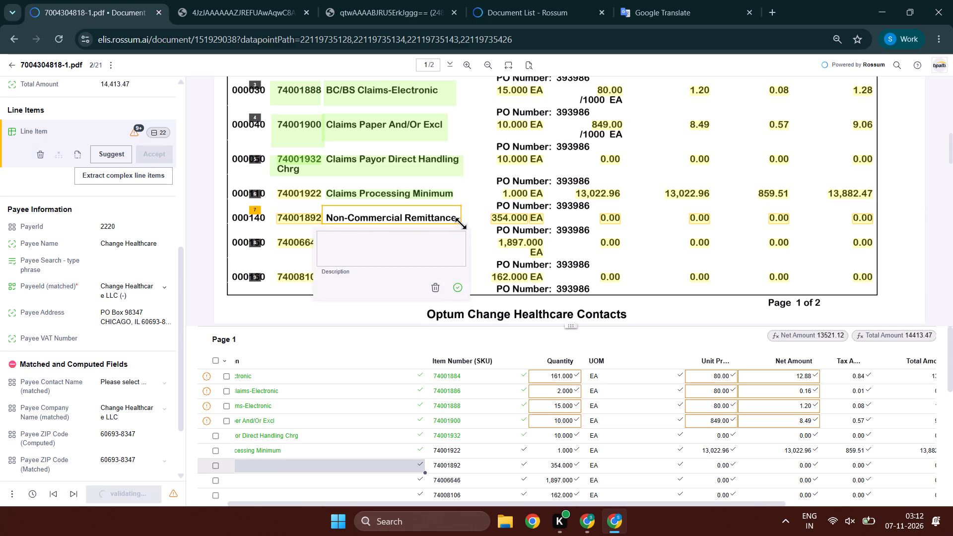
key(Down)
drag(461, 236, 325, 262)
key(Down)
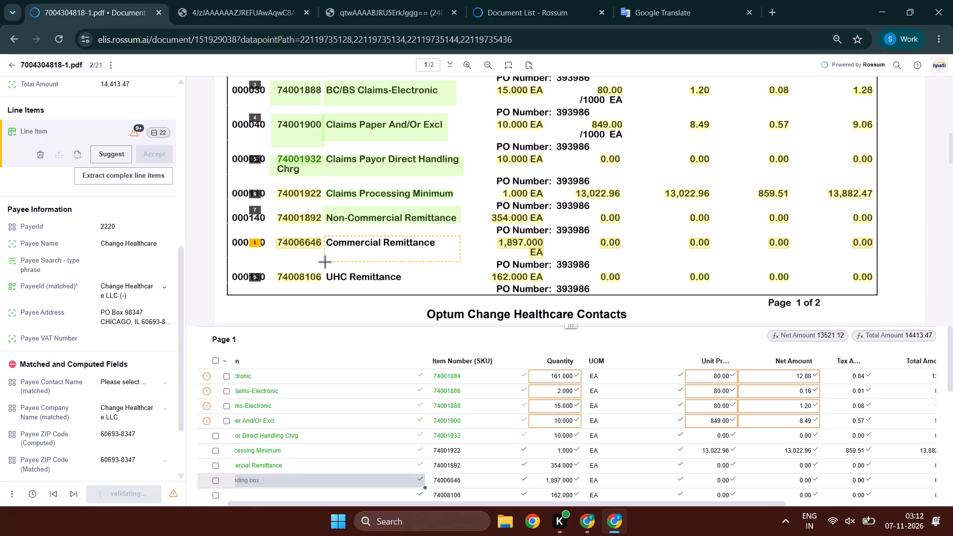
drag(325, 262, 412, 289)
drag(413, 288, 327, 274)
Generate and accept suggested item numbers and descriptions for the page 2 line items.
key(Down)
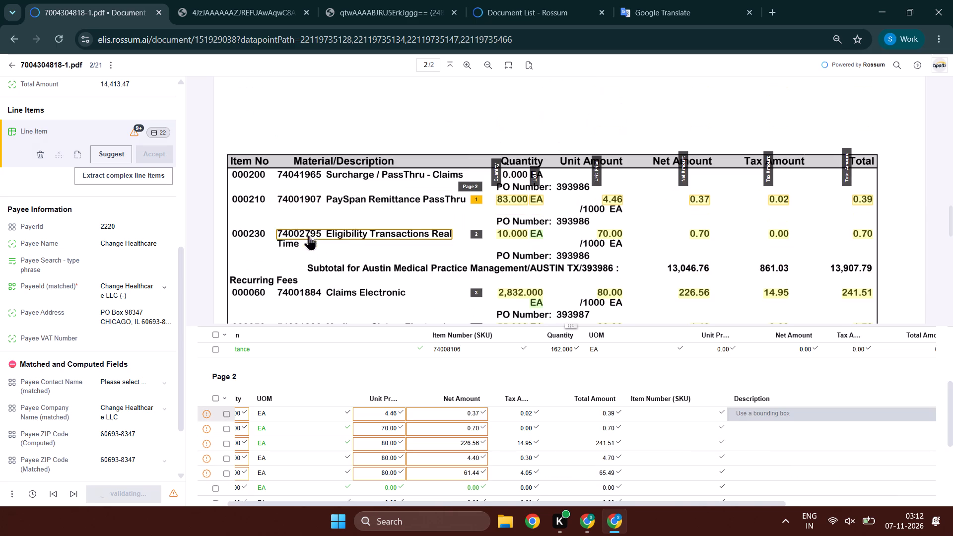
scroll(358, 423, down, 1)
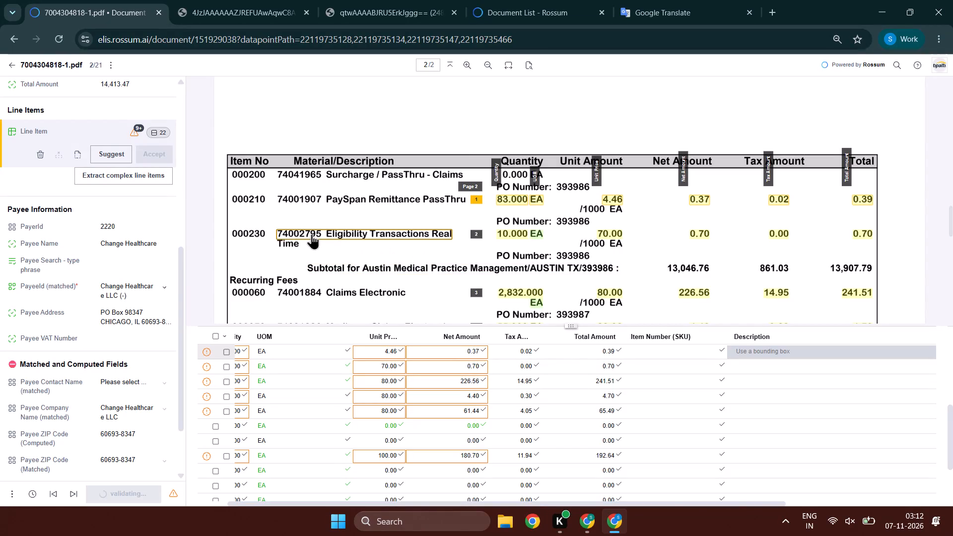
double_click(118, 150)
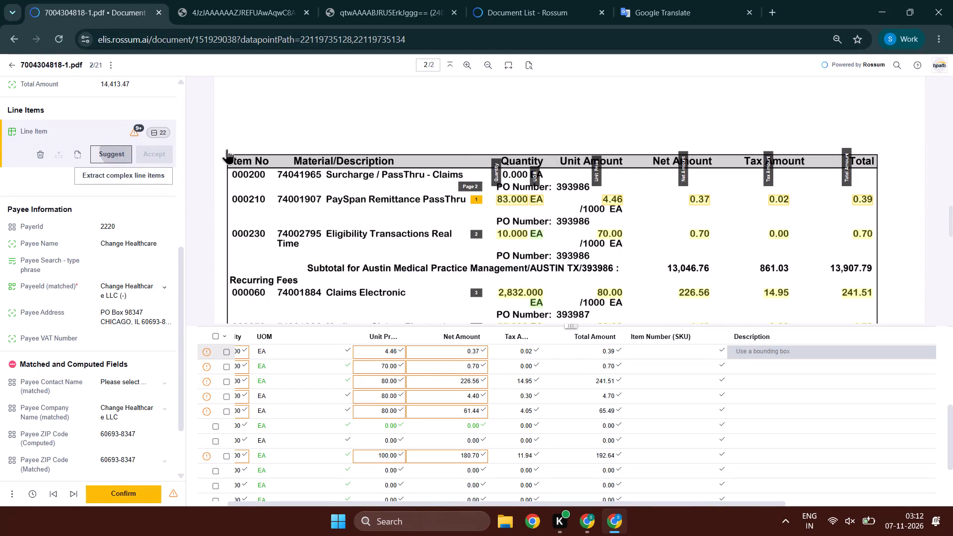
scroll(416, 176, down, 1)
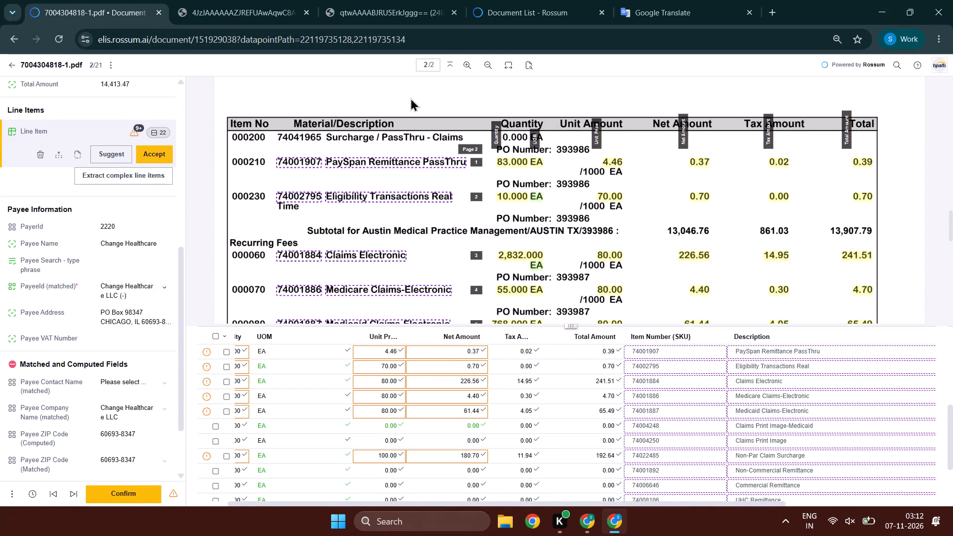
click(164, 159)
Extend page 2 line item 2's description to Eligibility Transactions Real Time without the item number, check the remaining rows and leave the line items.
click(347, 196)
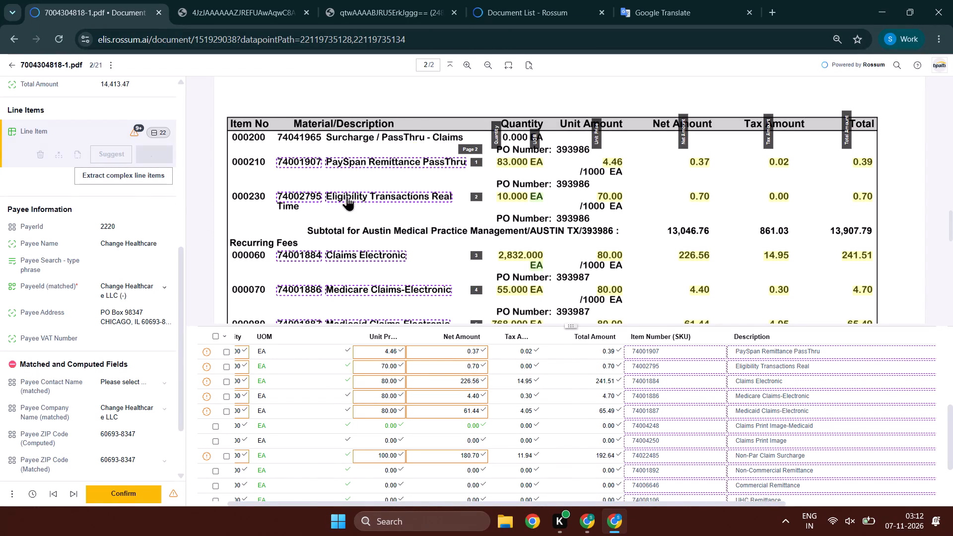
click(347, 200)
drag(326, 202, 269, 220)
double_click(302, 242)
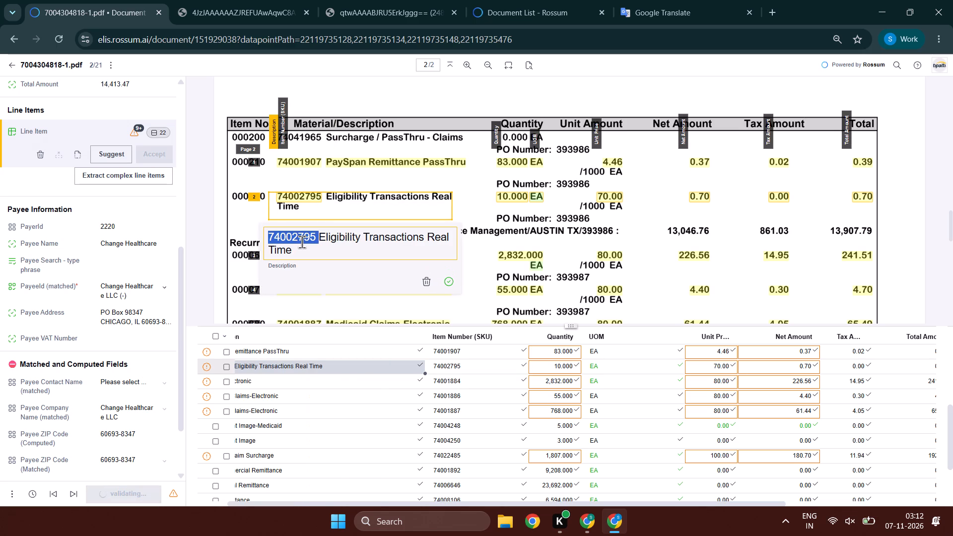
key(BackSpace)
key(Tab)
scroll(325, 236, down, 2)
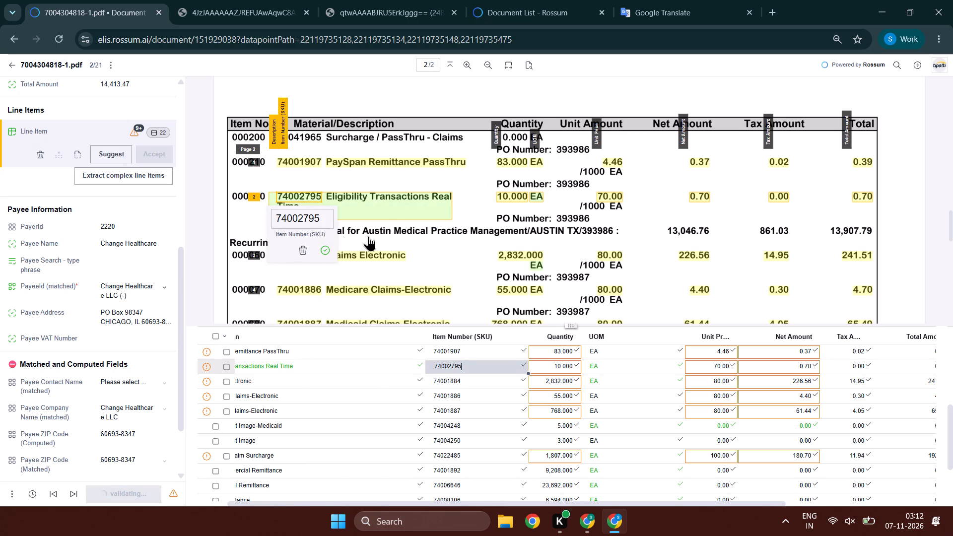
scroll(368, 236, down, 7)
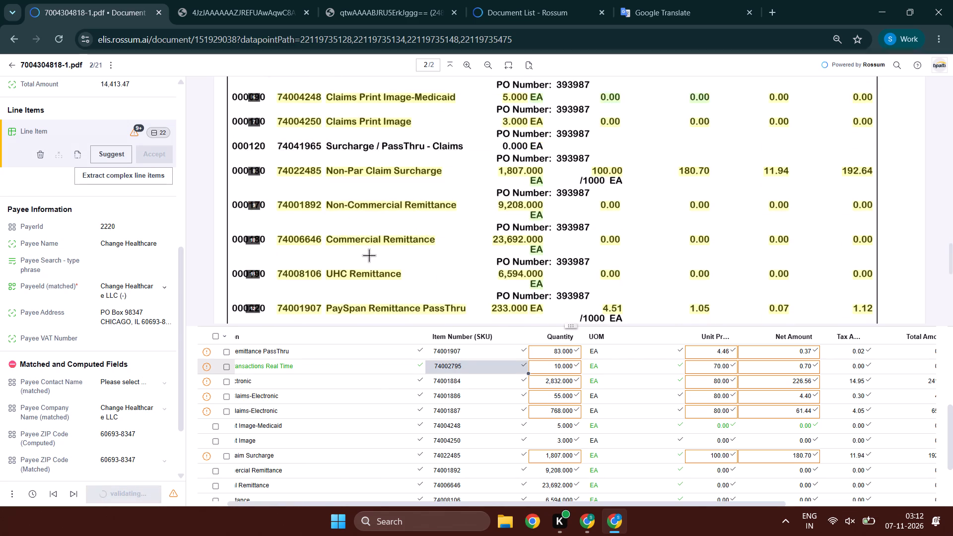
scroll(369, 255, down, 3)
click(159, 250)
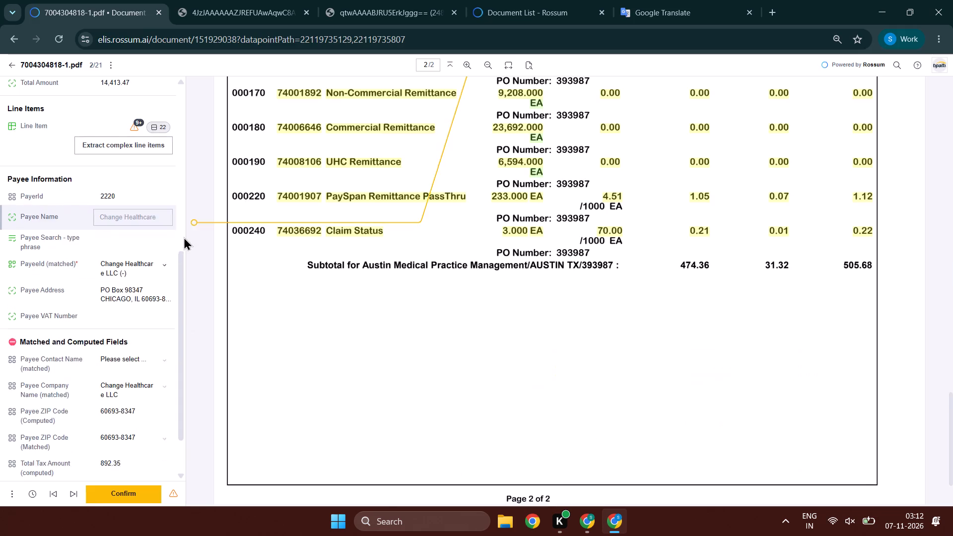
Switch to the Managed Services ALL OCR DBR form and start another response.
key(alt+Tab)
click(395, 122)
double_click(391, 122)
double_click(389, 126)
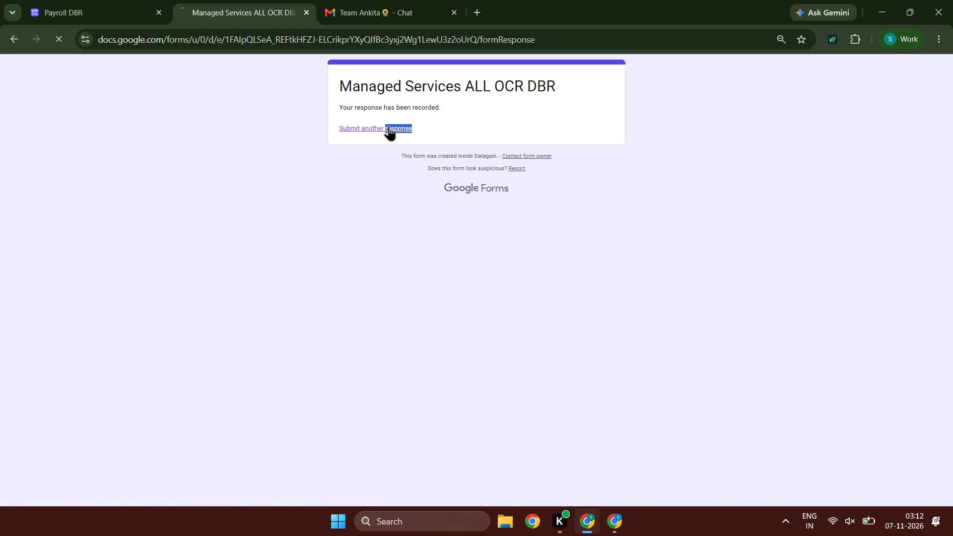
key(alt+Tab)
double_click(131, 487)
scroll(162, 340, up, 5)
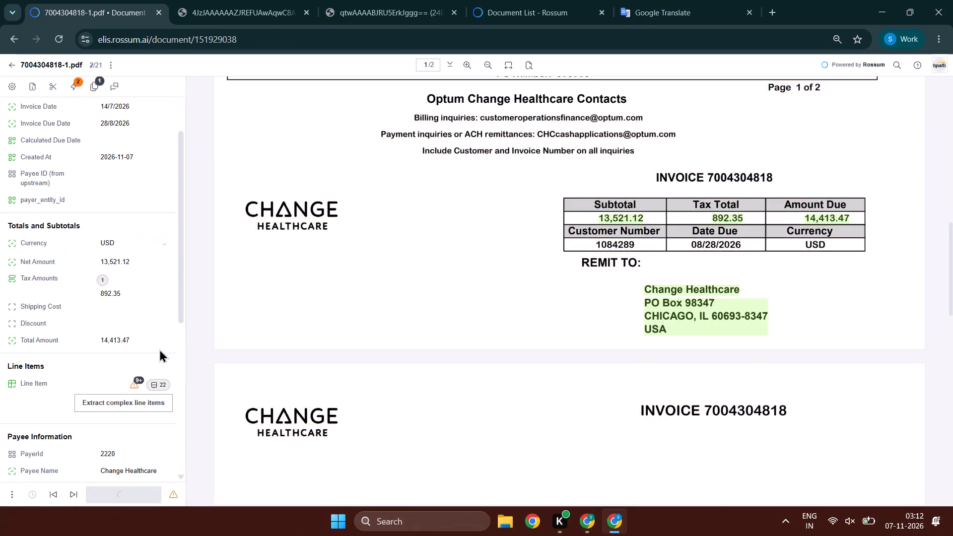
In the DBR form, record the email with the response, choose the OCR and continue to the next section.
key(alt+Tab)
click(341, 197)
click(341, 210)
click(353, 425)
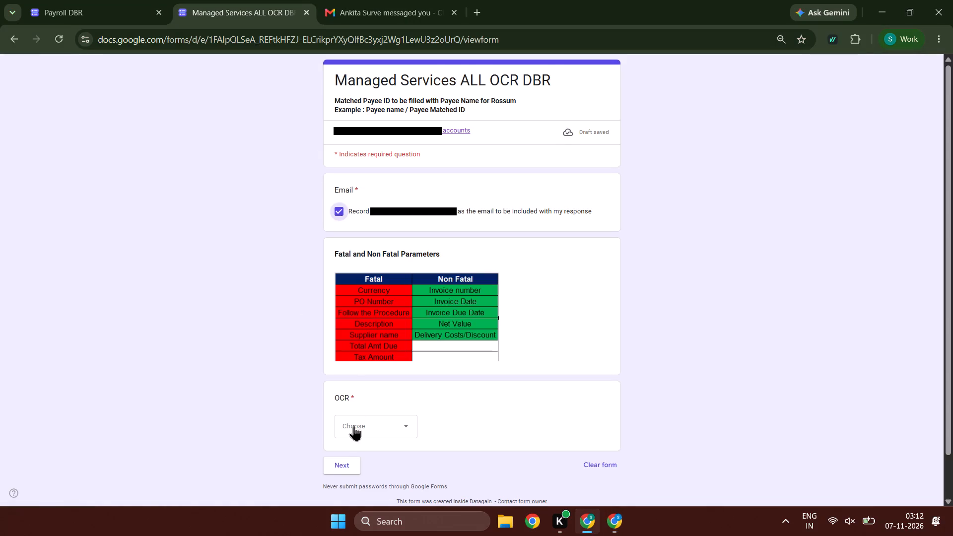
click(367, 462)
double_click(348, 468)
key(alt+Tab)
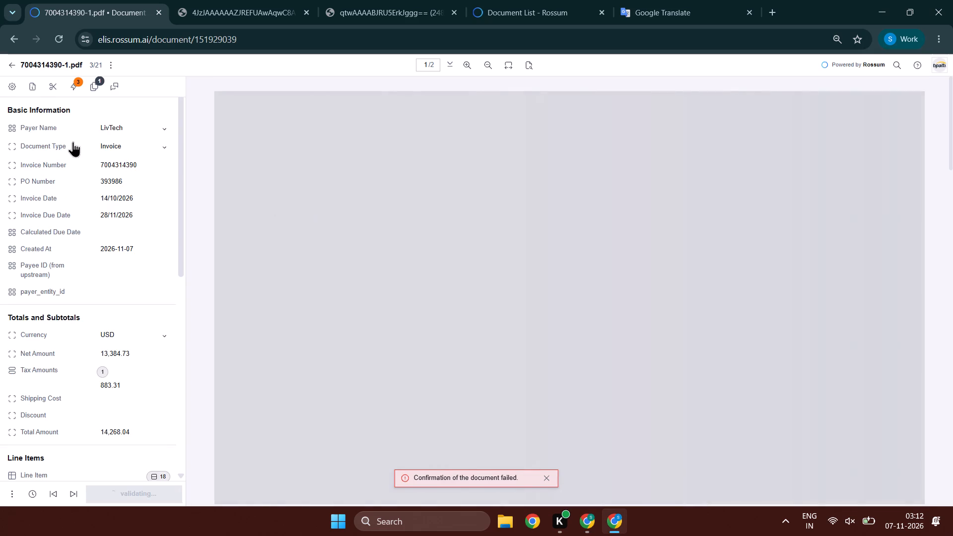
click(94, 167)
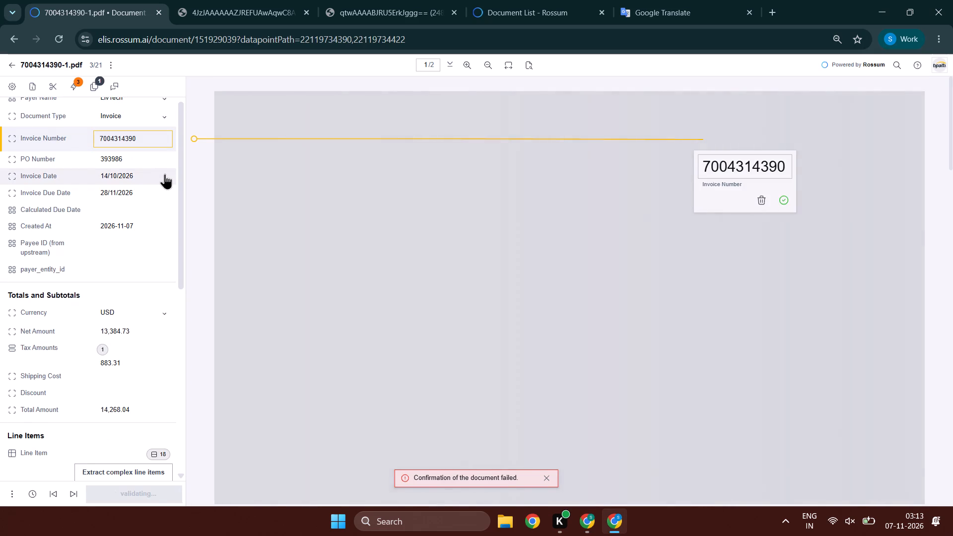
key(Tab)
key(Tab)
key(shift+Tab)
scroll(442, 222, down, 1)
key(Tab)
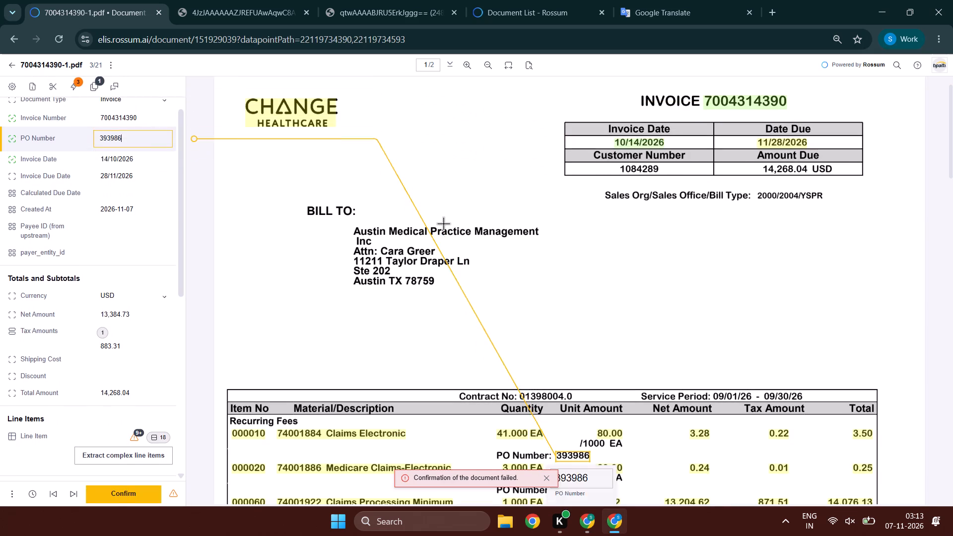
key(Tab)
key(Tab)
key(Tab)
key(Tab)
key(Tab)
click(3, 63)
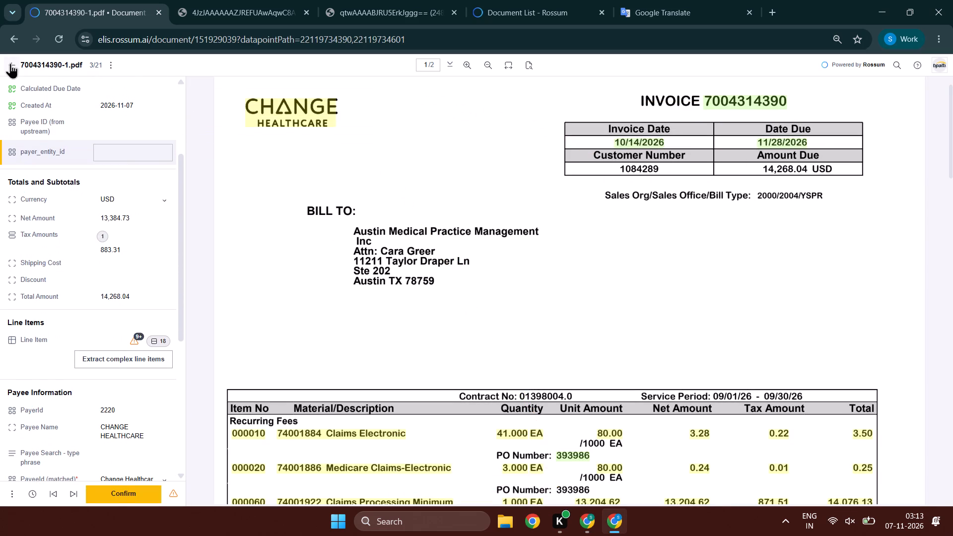
click(10, 63)
drag(451, 453, 573, 461)
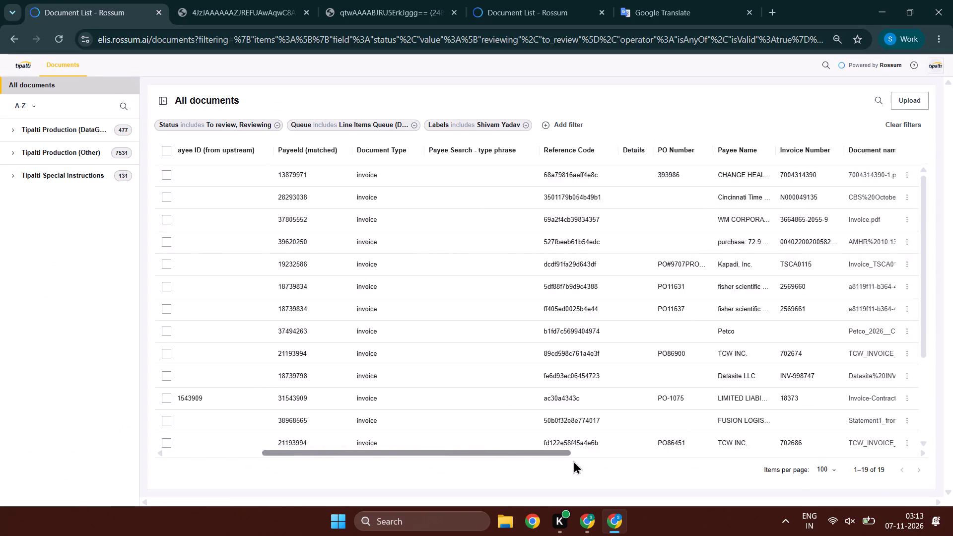
drag(573, 461, 741, 492)
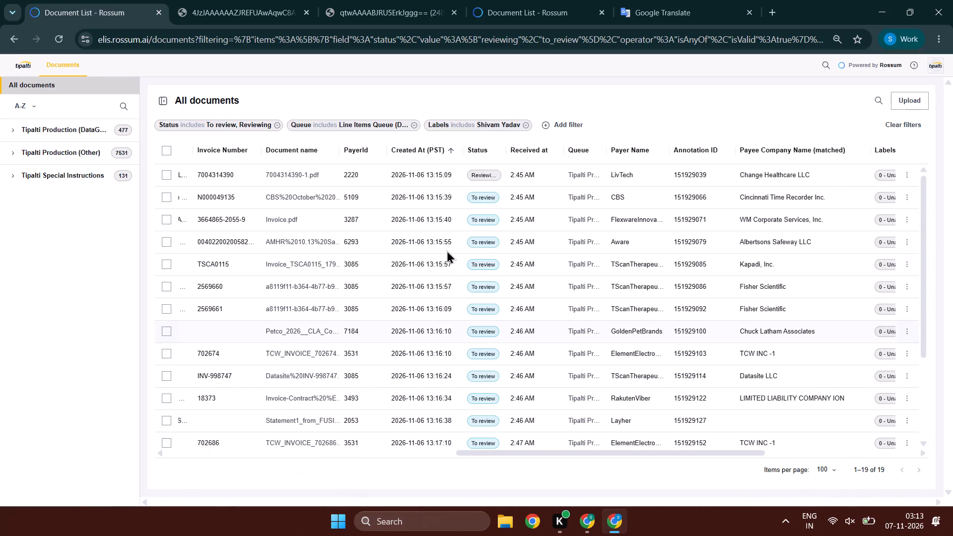
click(300, 180)
Capture EA from the invoice as the unit of measure for page 2 line items 000120, 000130 and 000140.
key(alt+Tab)
click(404, 229)
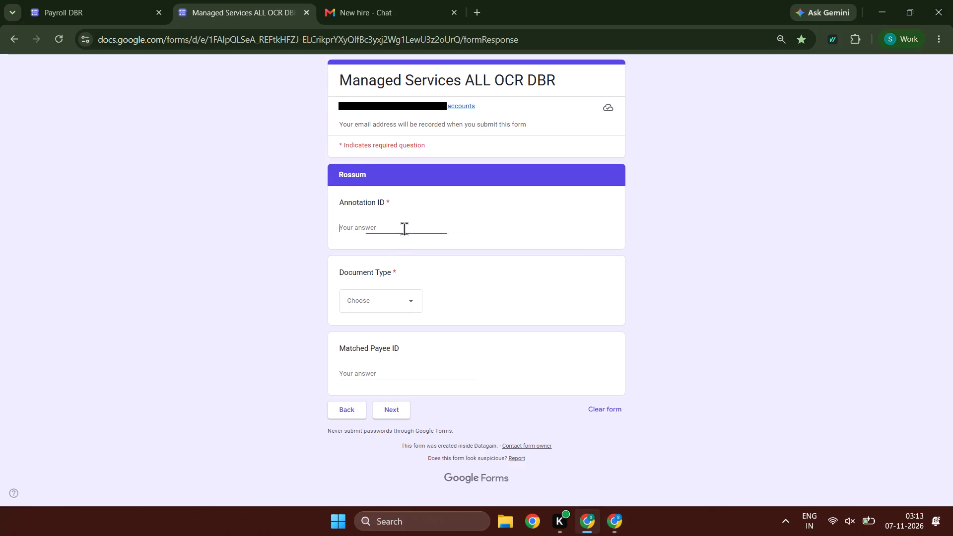
key(alt+Tab)
scroll(405, 267, down, 4)
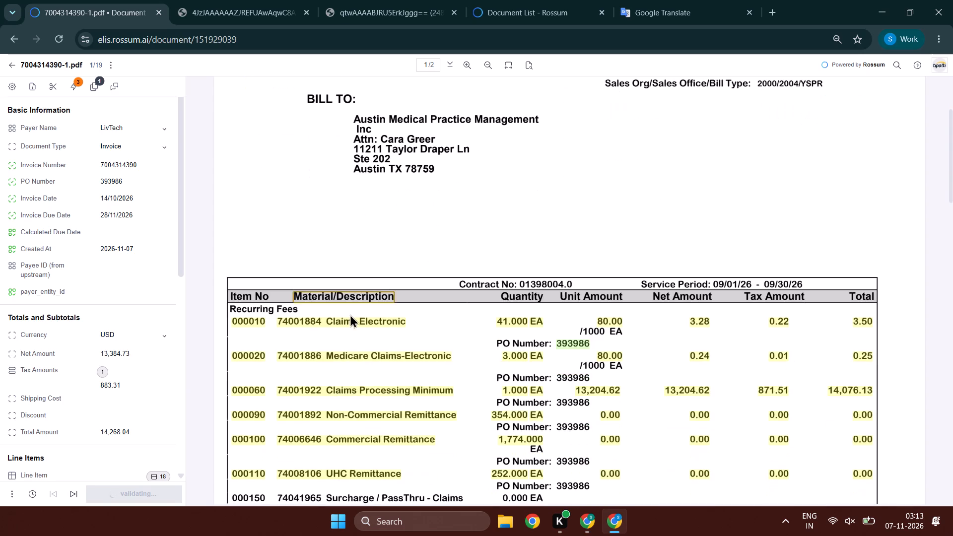
scroll(340, 345, down, 1)
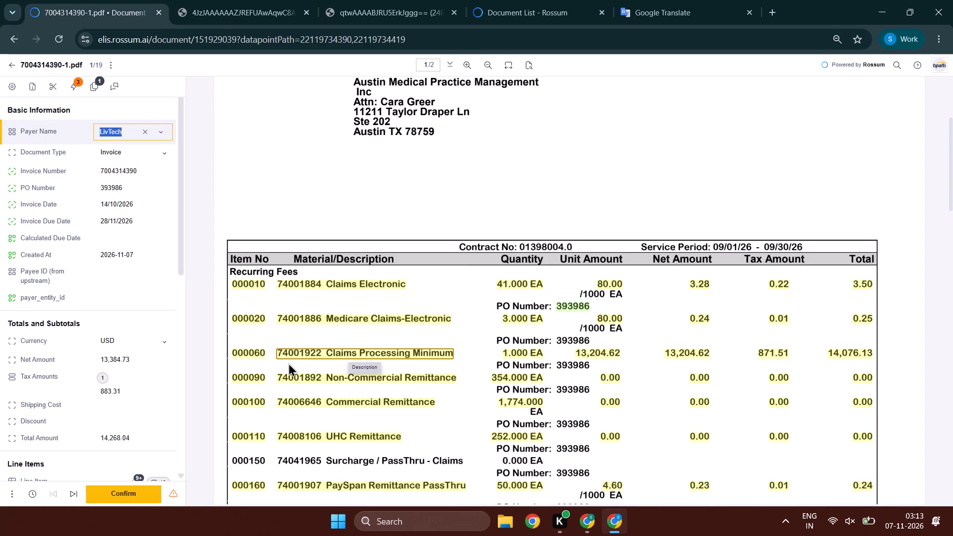
scroll(340, 388, down, 2)
click(345, 367)
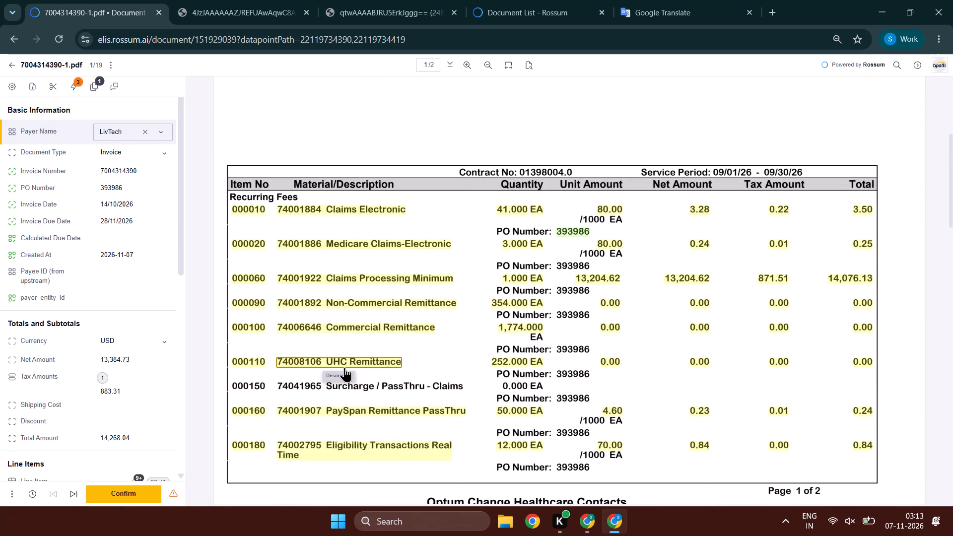
key(Tab)
scroll(508, 424, down, 2)
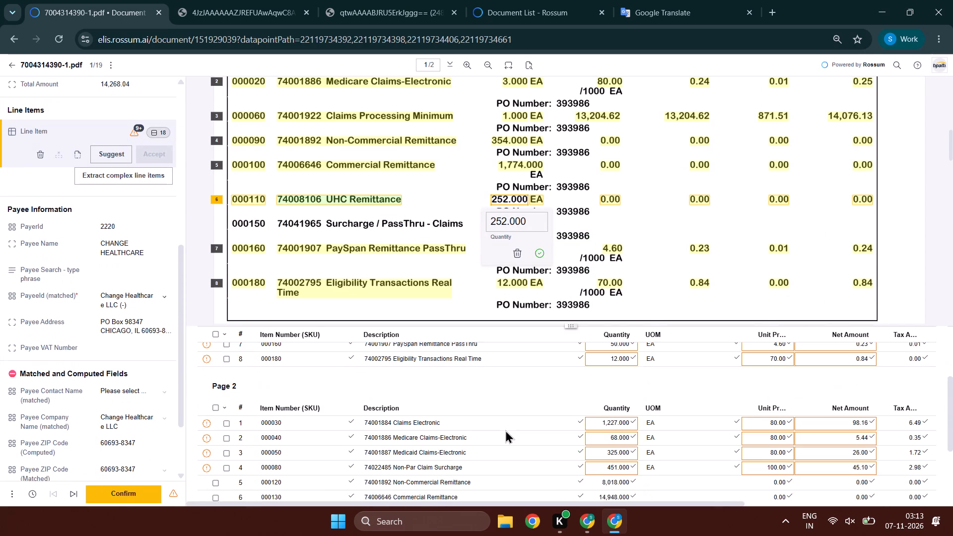
scroll(505, 430, down, 1)
click(639, 419)
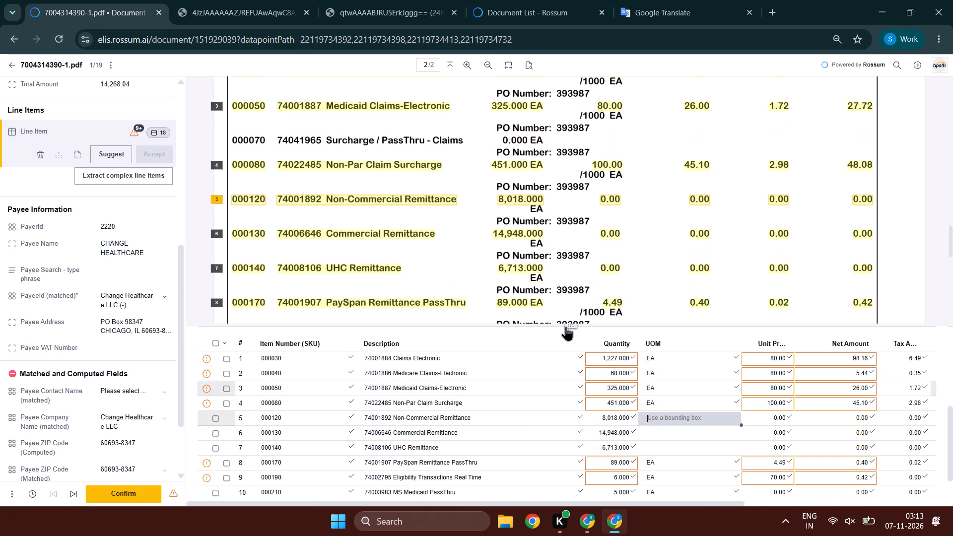
click(539, 207)
key(Down)
click(536, 242)
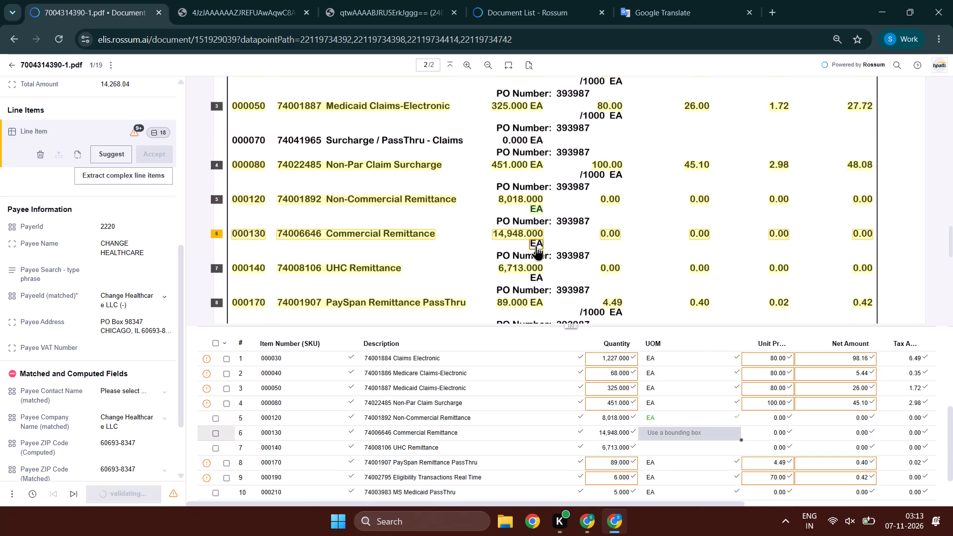
key(Down)
click(535, 274)
key(Down)
scroll(593, 374, down, 3)
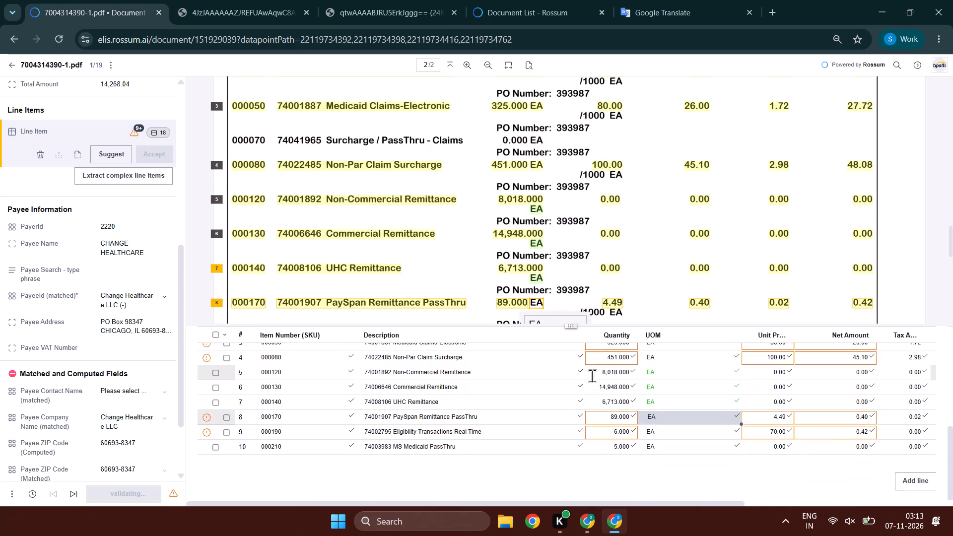
scroll(592, 376, up, 4)
scroll(205, 346, up, 6)
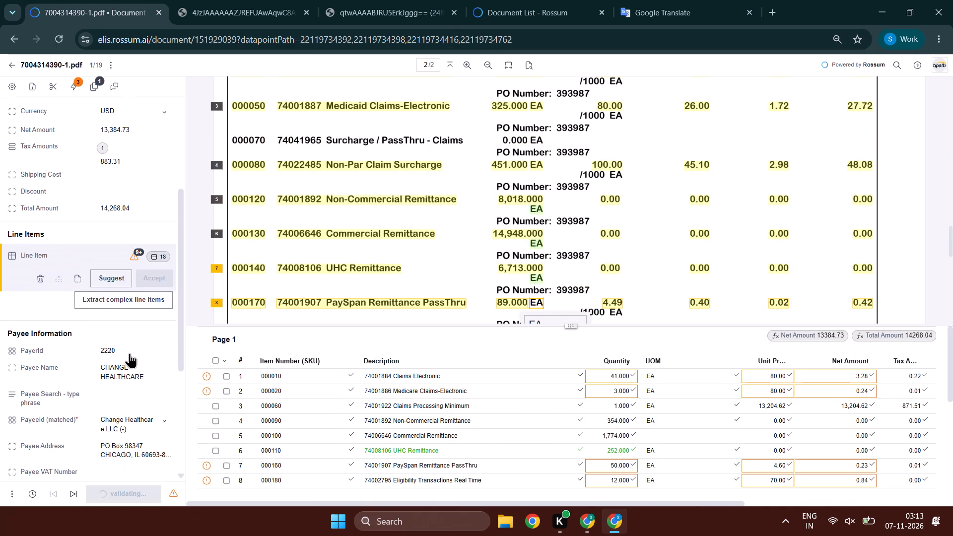
click(125, 372)
key(Tab)
key(Tab)
key(Tab)
key(Tab)
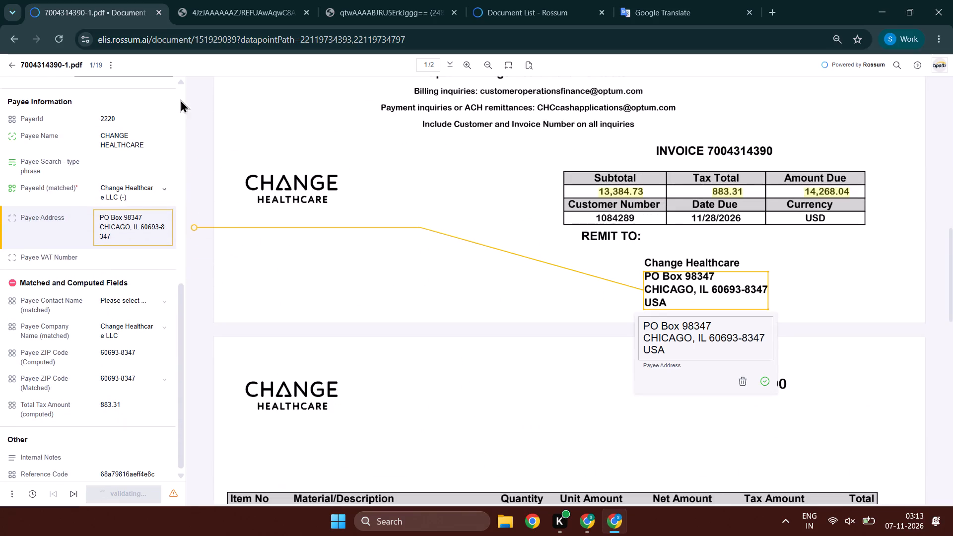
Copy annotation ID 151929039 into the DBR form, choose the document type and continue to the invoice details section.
double_click(211, 40)
key(ctrl+c)
key(ctrl+c)
key(alt+Tab)
key(ctrl+v)
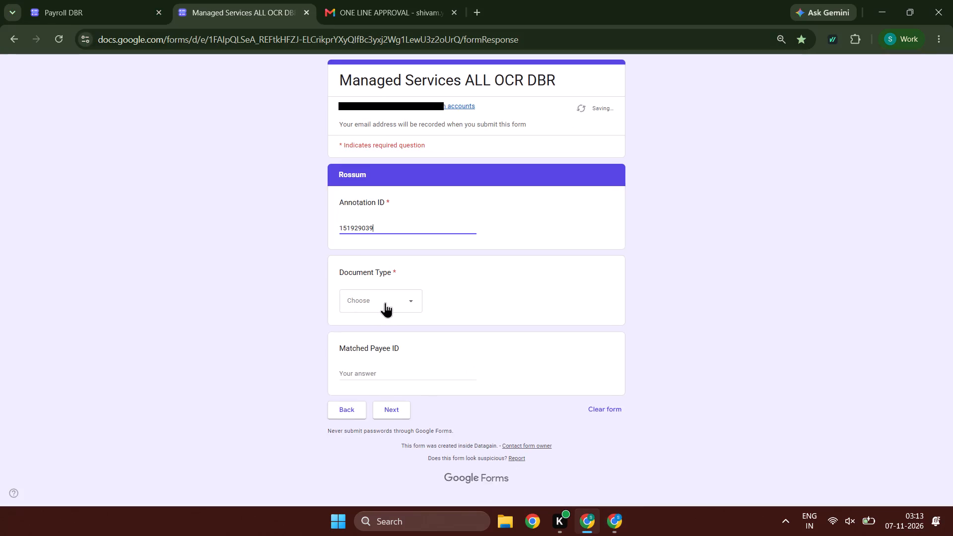
click(385, 302)
click(379, 324)
double_click(394, 408)
Fill the form's Payer with LivTech copied from Rossum, set Review to R and enter 18 bill lines.
key(alt+Tab)
scroll(34, 267, up, 8)
click(124, 126)
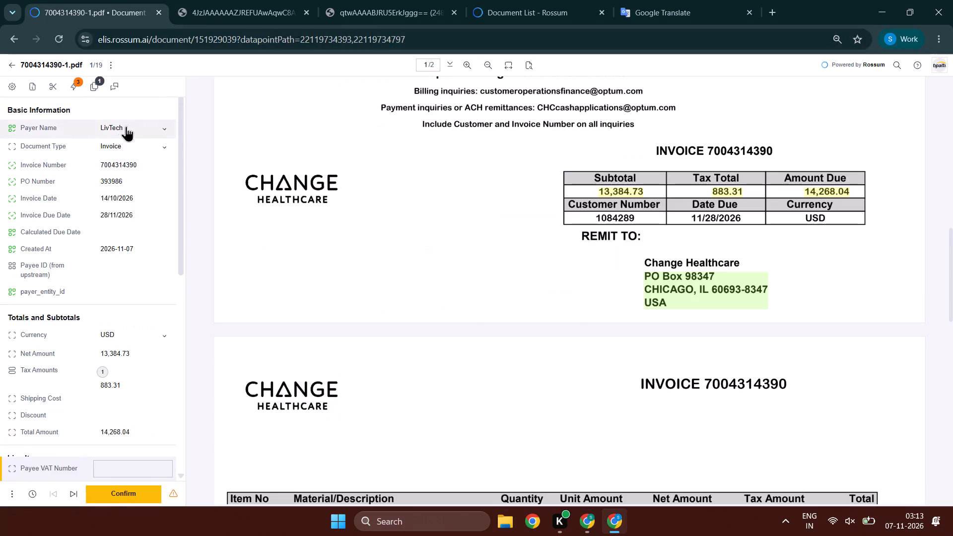
key(ctrl+c)
key(ctrl+c)
key(alt+Tab)
ctrl+click(355, 229)
key(ctrl+v)
click(361, 295)
click(362, 326)
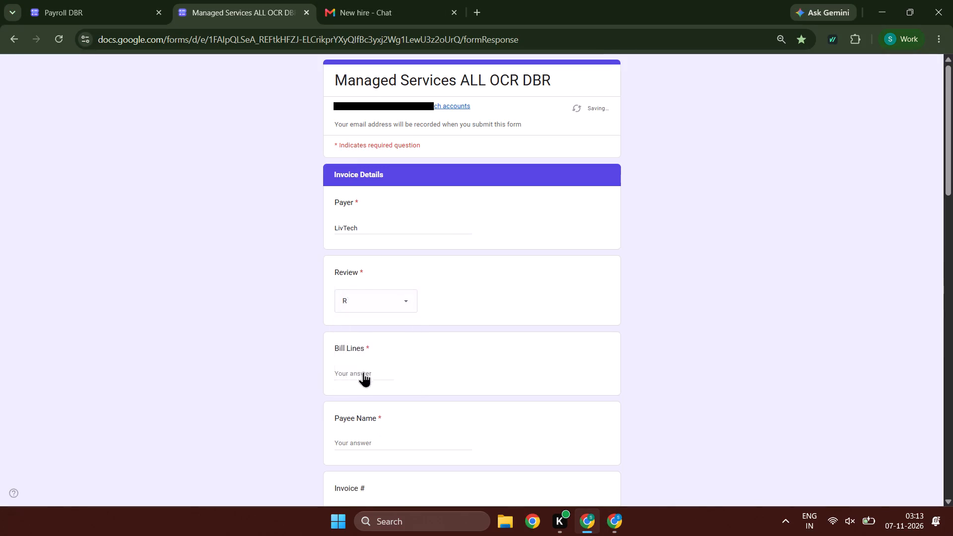
click(362, 376)
key(alt+Tab)
scroll(0, 268, down, 3)
key(alt+Tab)
text(18)
key(Tab)
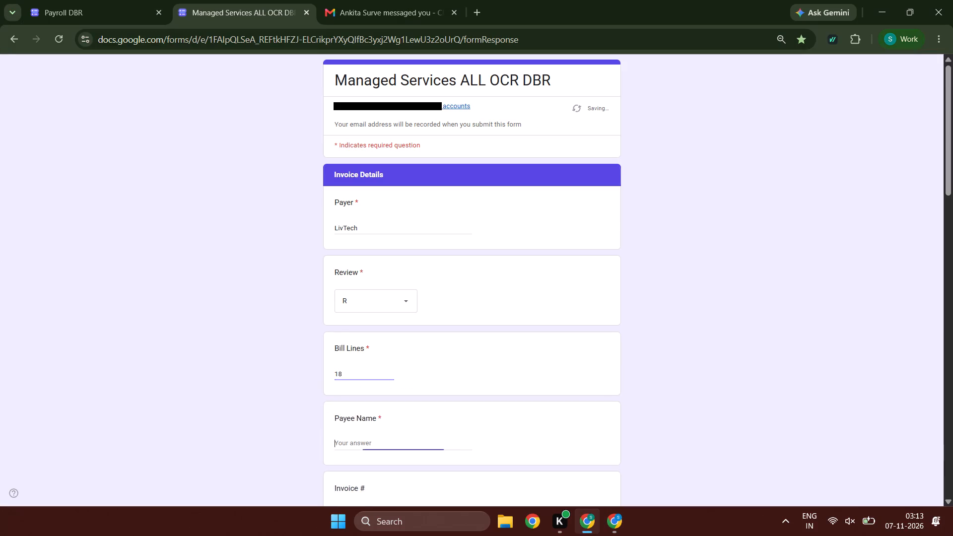
Copy the matched payee, Change Healthcare LLC (-), from Rossum into the form's Payee Name.
key(alt+Tab)
click(115, 440)
key(ctrl+c)
key(ctrl+c)
key(alt+Tab)
key(ctrl+v)
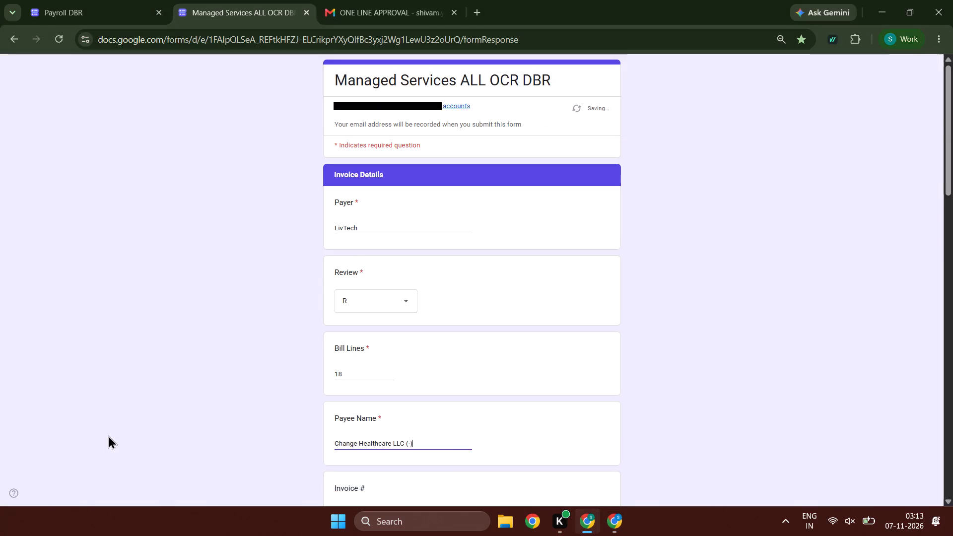
key(Tab)
key(alt+Tab)
scroll(103, 297, up, 9)
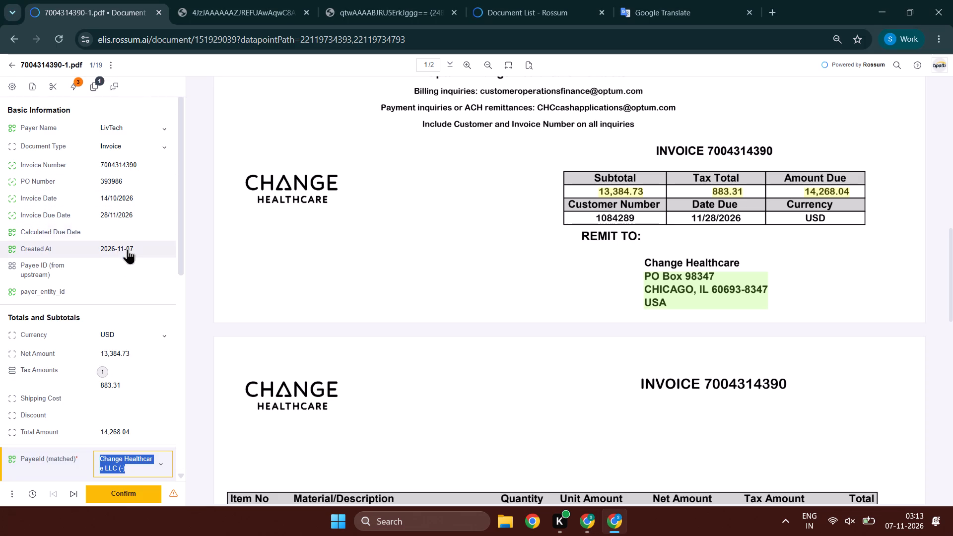
key(alt+Tab)
key(alt+Tab)
scroll(111, 244, up, 8)
drag(146, 165, 74, 158)
key(ctrl+c)
key(ctrl+c)
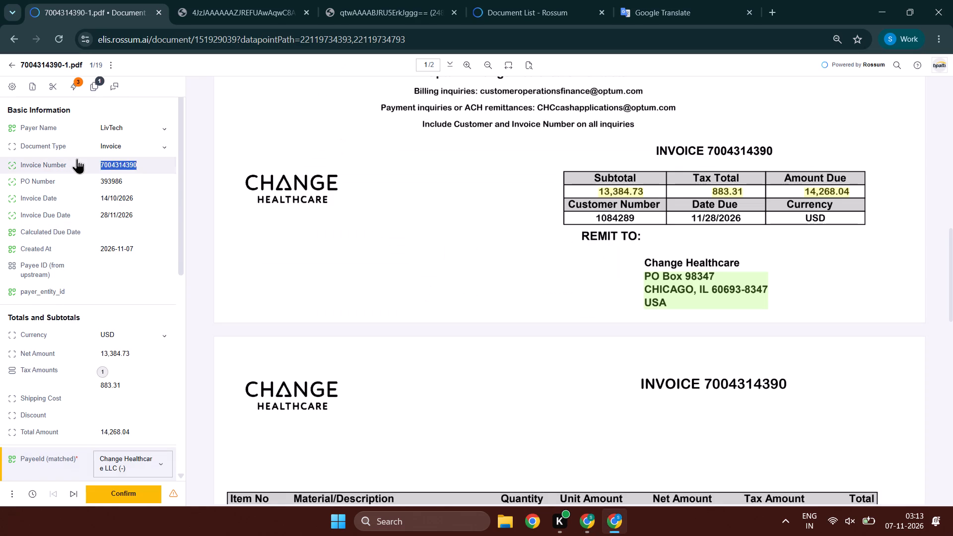
key(alt+Tab)
key(ctrl+v)
key(Tab)
Enter 14-10-2026 as the form's Invoice Date and 28-11-2026 as its Invoice Due Date.
key(1)
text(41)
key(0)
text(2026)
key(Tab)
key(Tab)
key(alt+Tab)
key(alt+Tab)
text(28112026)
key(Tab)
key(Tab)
Copy PO number 393986 from Rossum into the DBR form, leaving Terms blank.
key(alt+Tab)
drag(138, 328, 104, 328)
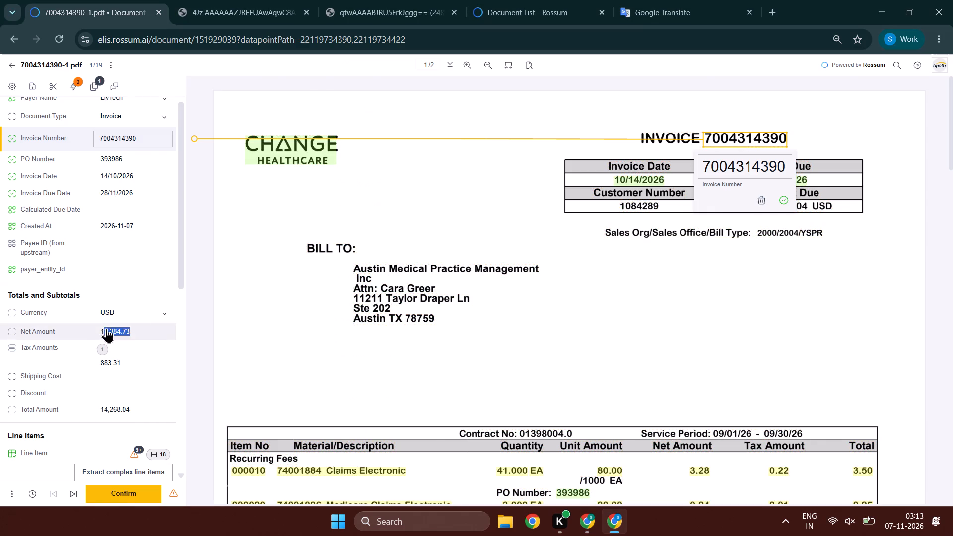
scroll(130, 208, up, 4)
drag(133, 179, 85, 184)
key(ctrl+c)
key(alt+Tab)
key(Tab)
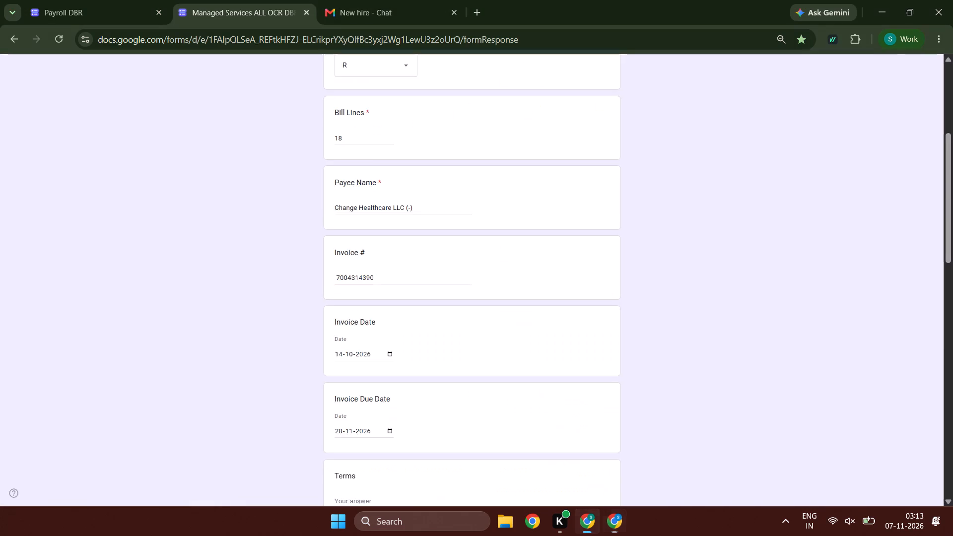
key(ctrl+v)
key(Tab)
Copy the tax amount 883.31 and the total amount 14,268.04 from Rossum into the DBR form.
key(alt+Tab)
drag(127, 345, 92, 349)
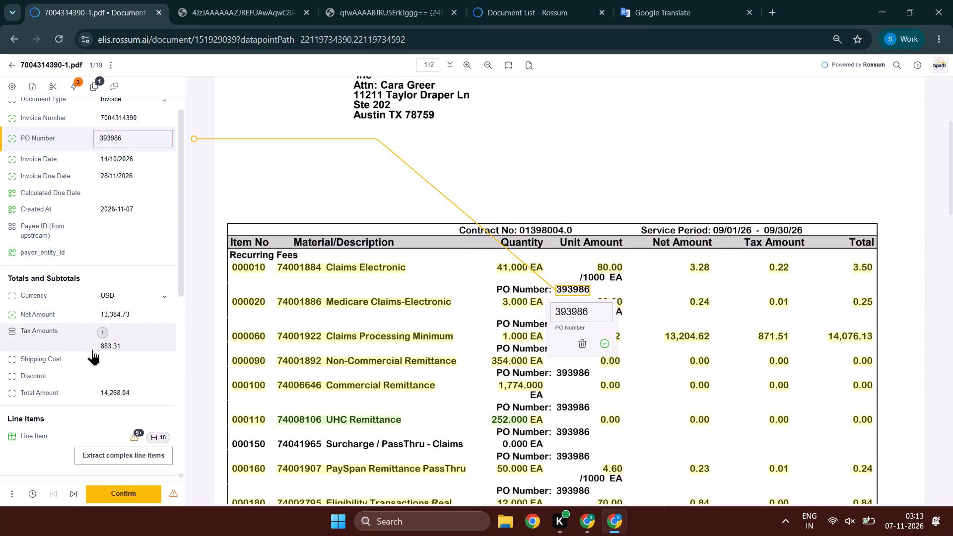
drag(92, 349, 91, 349)
key(ctrl+c)
key(alt+Tab)
key(ctrl+v)
key(Tab)
key(alt+Tab)
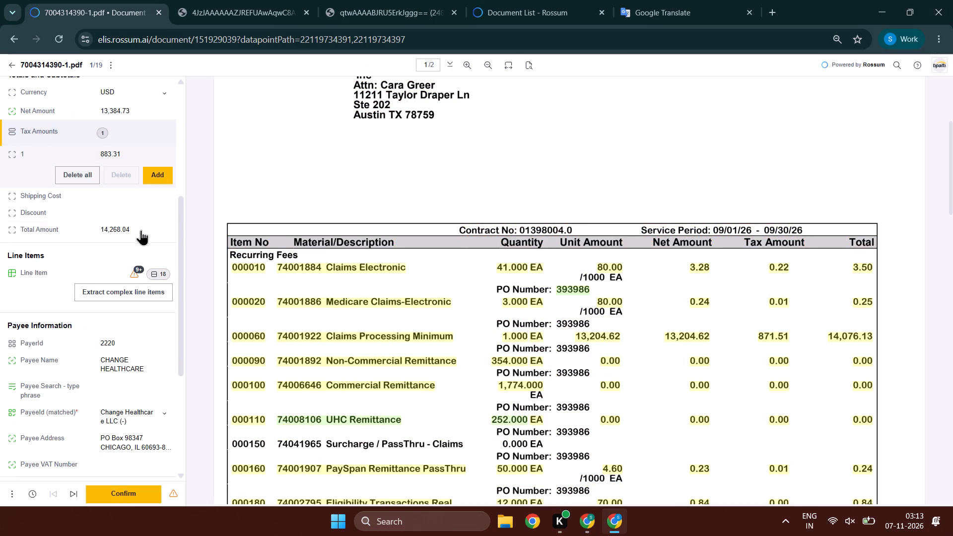
drag(141, 229, 93, 237)
key(ctrl+c)
key(alt+Tab)
key(ctrl+v)
key(Tab)
Choose USD as the form's currency and fill the dropdowns after it, with Quality Analyst set to NA.
key(alt+Tab)
scroll(92, 261, up, 1)
key(alt+Tab)
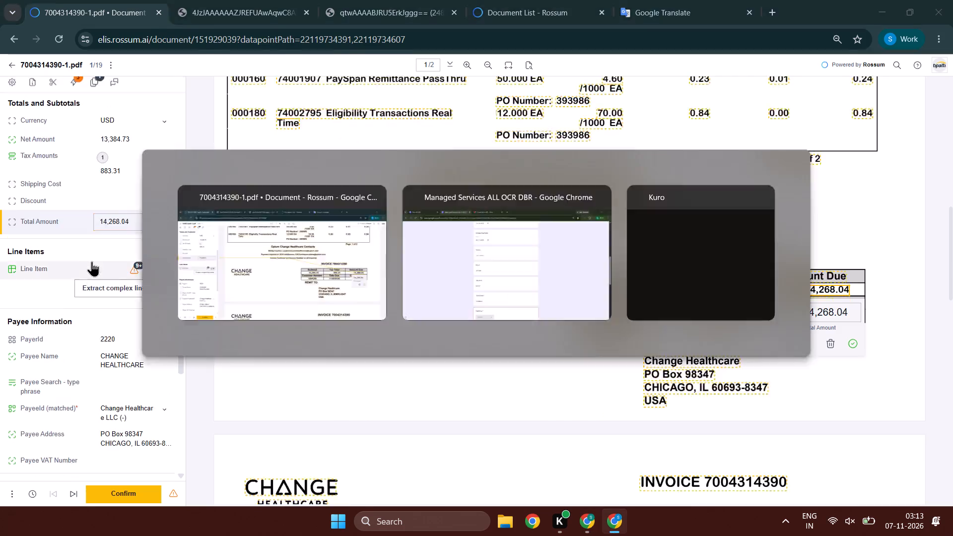
text(us)
key(Tab)
key(n)
key(Tab)
text(nnn)
key(shift+Tab)
text(nn)
key(Tab)
key(Tab)
Enter 1 invoice page, set Multiple Payees to No, request a copy of the responses and submit the form.
key(1)
key(Tab)
key(n)
key(Tab)
key(Tab)
key(space)
key(Tab)
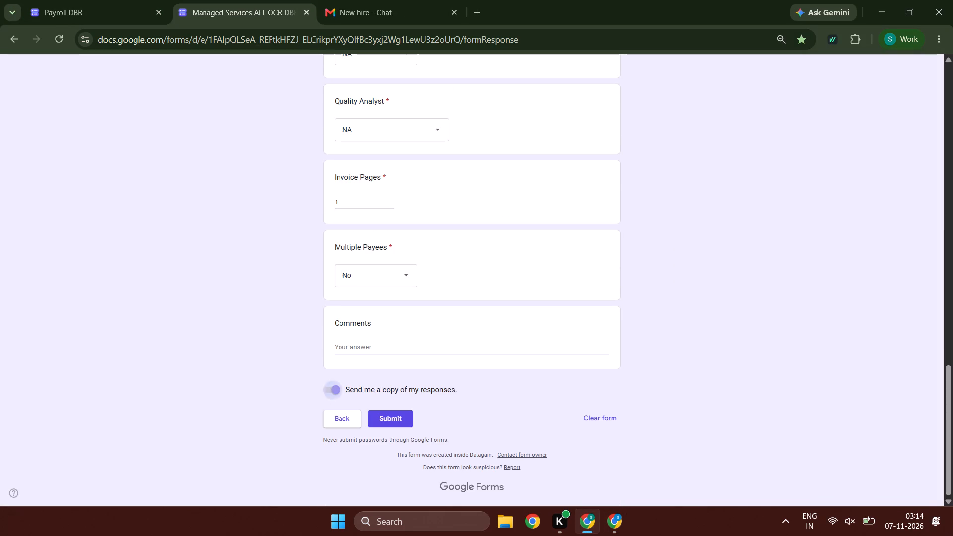
key(Tab)
key(space)
key(alt+Tab)
double_click(126, 496)
Start another DBR form response, record the email with it, choose the OCR and continue to the next section.
key(alt+Tab)
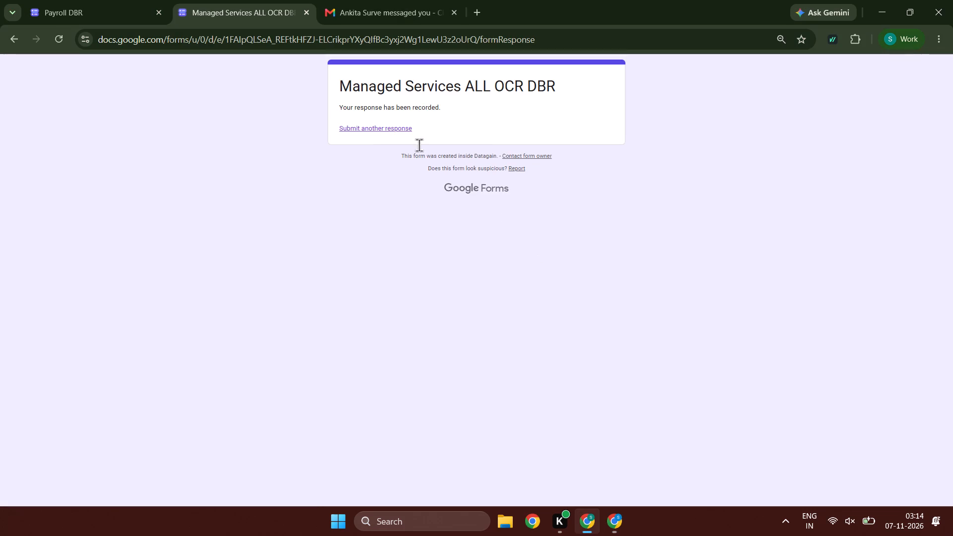
double_click(383, 131)
key(alt+Tab)
key(alt+Tab)
click(354, 213)
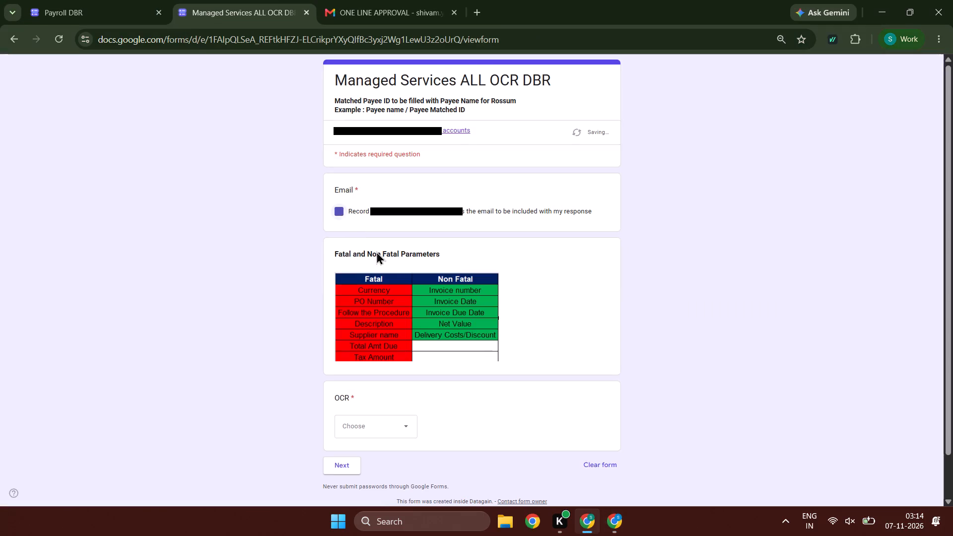
drag(374, 421, 373, 427)
click(379, 462)
double_click(352, 461)
Back in Rossum, verify the Basic Information fields of invoice N000049135, from the invoice number through payer_entity_id.
key(alt+Tab)
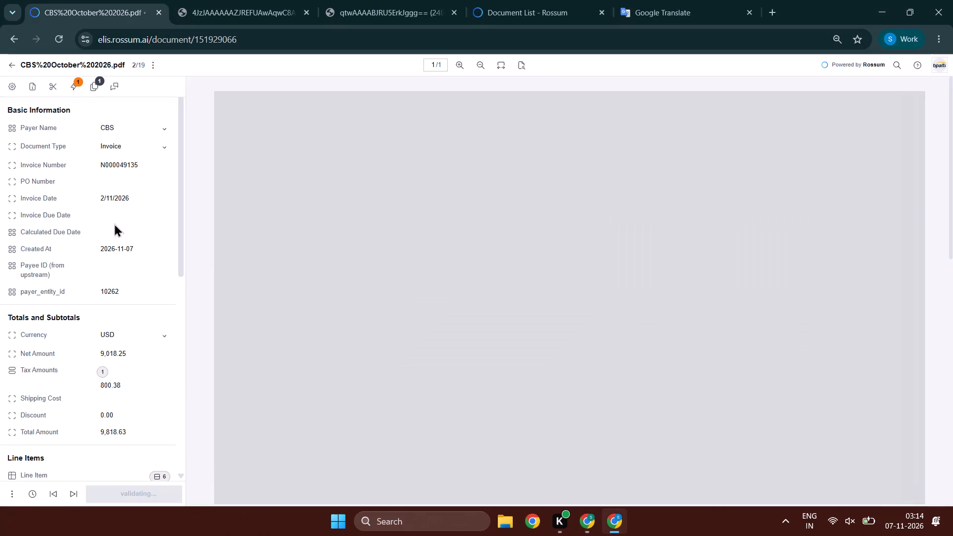
click(119, 171)
key(Tab)
key(Tab)
scroll(613, 218, down, 1)
key(Tab)
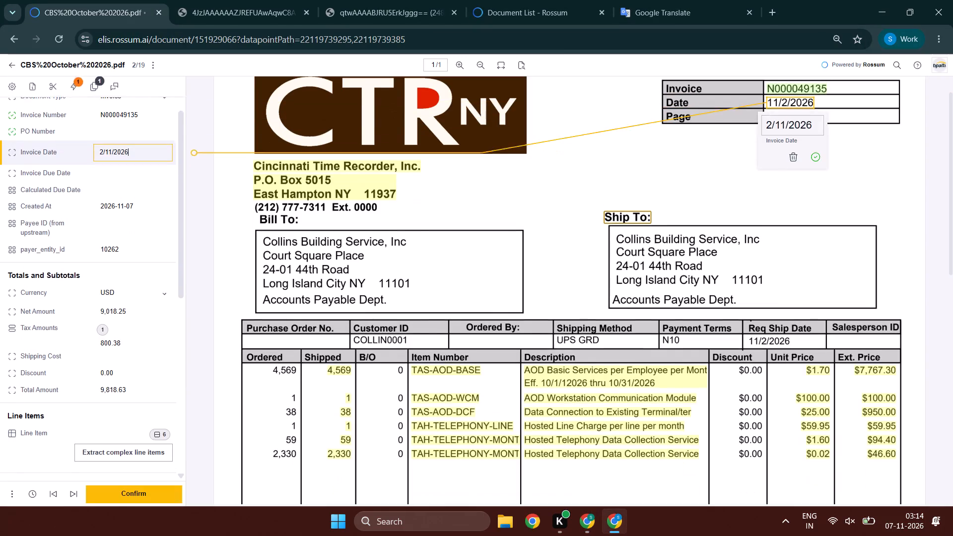
key(Tab)
key(Tab)
key(Tab)
key(Tab)
key(Tab)
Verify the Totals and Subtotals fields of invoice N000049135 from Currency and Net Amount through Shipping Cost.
scroll(613, 222, down, 2)
key(Tab)
key(Tab)
key(Tab)
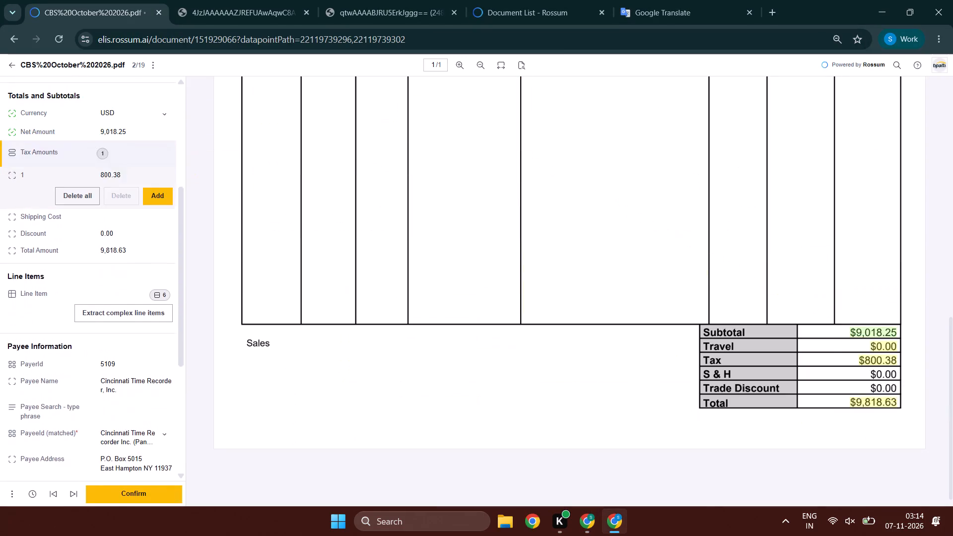
key(Tab)
key(Tab)
key(Tab)
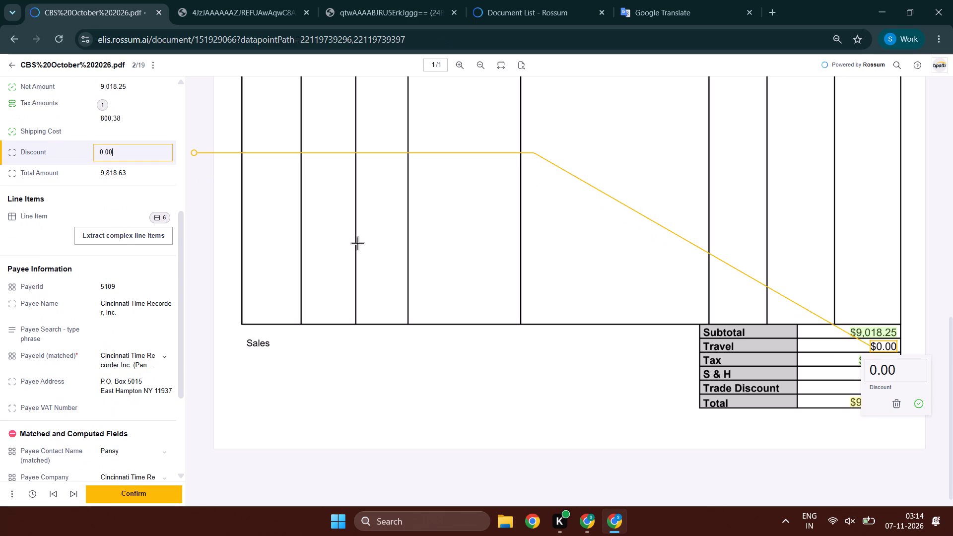
Clear the captured Discount, then capture Shipping Cost from the S & H amount and Discount from the Trade Discount amount, both 0.00.
key(shift+Tab)
key(Tab)
click(895, 404)
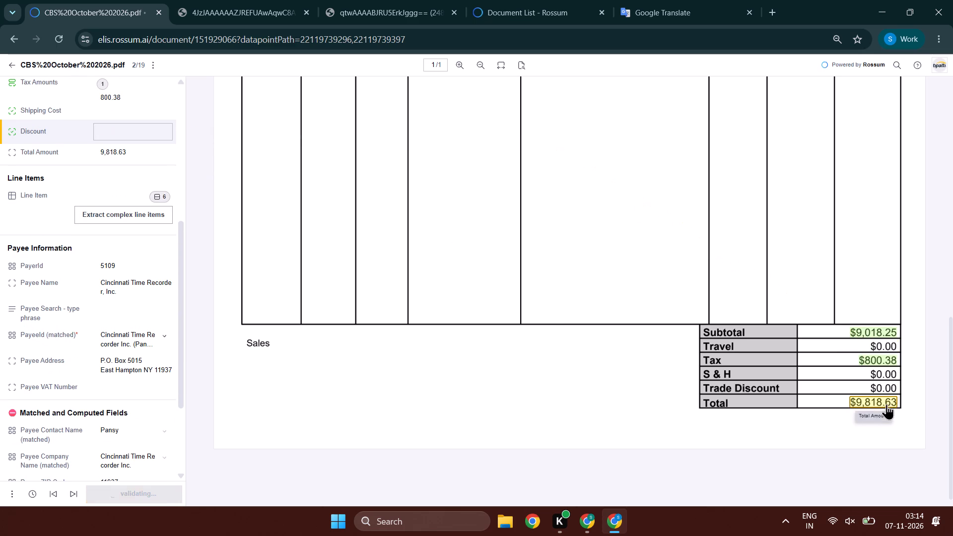
key(shift+Tab)
click(878, 373)
key(Tab)
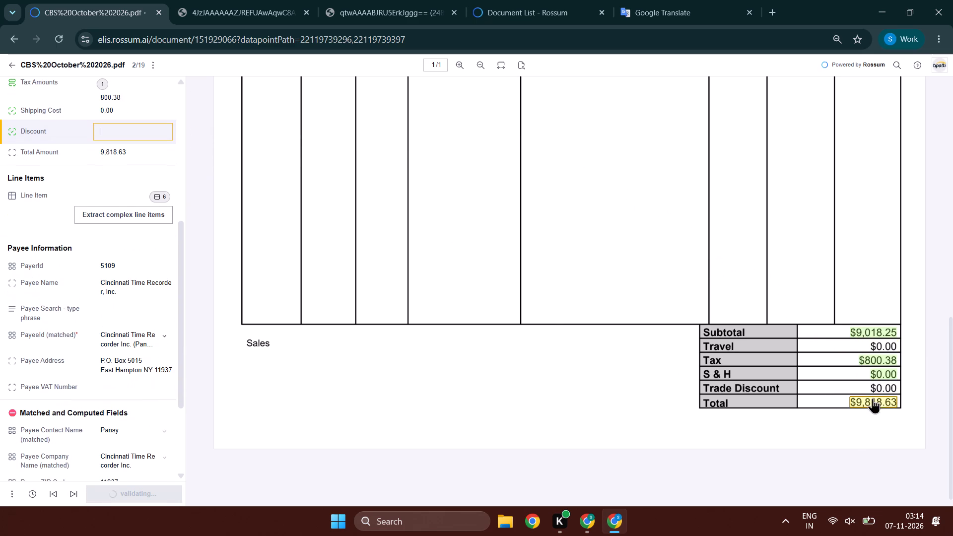
click(893, 390)
Open the invoice's line items and verify the TAS-AOD-BASE row's quantity, item number, description and unit price.
click(144, 181)
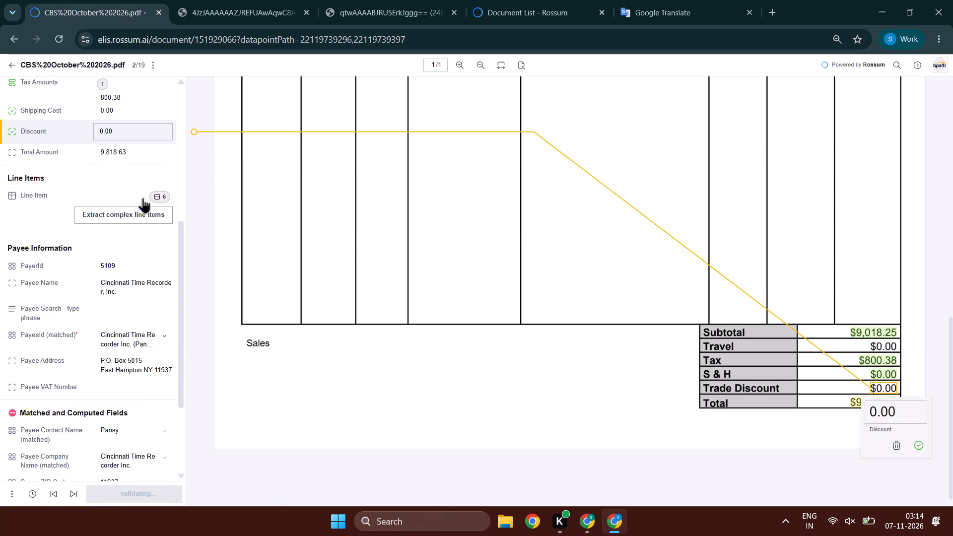
click(143, 198)
key(Tab)
key(Tab)
key(Tab)
key(Tab)
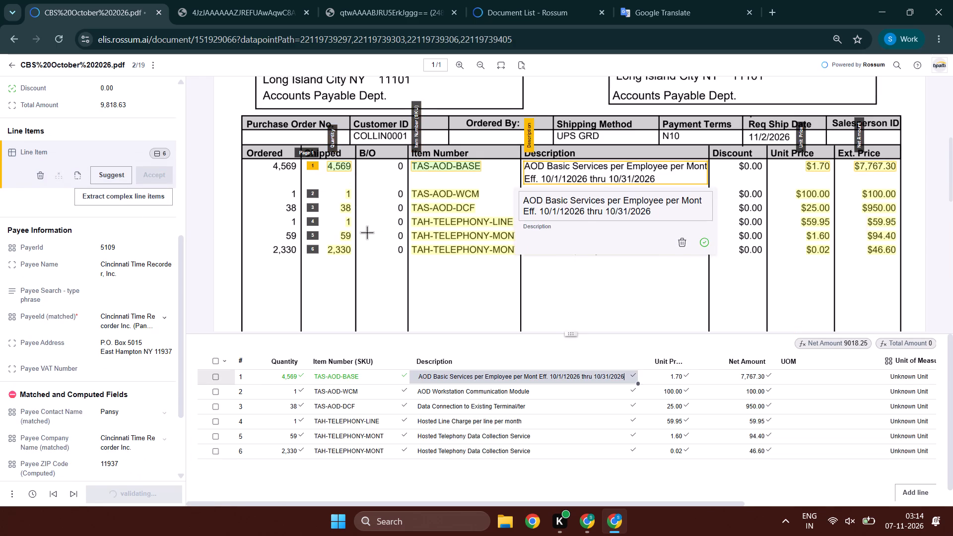
key(Tab)
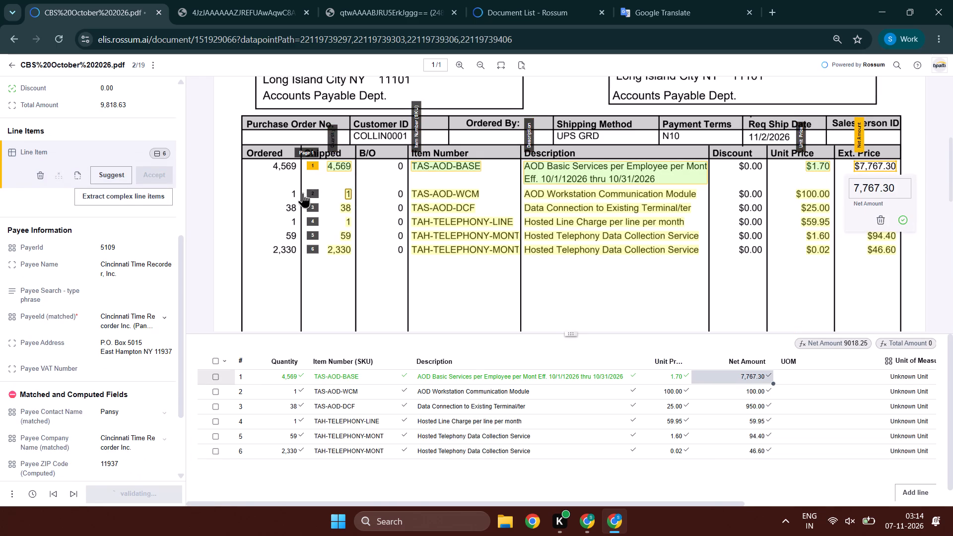
Verify the Payee Information fields of the Cincinnati Time Recorder invoice from Payee Name through Payee Address.
click(108, 267)
key(Tab)
key(Tab)
key(Tab)
key(Tab)
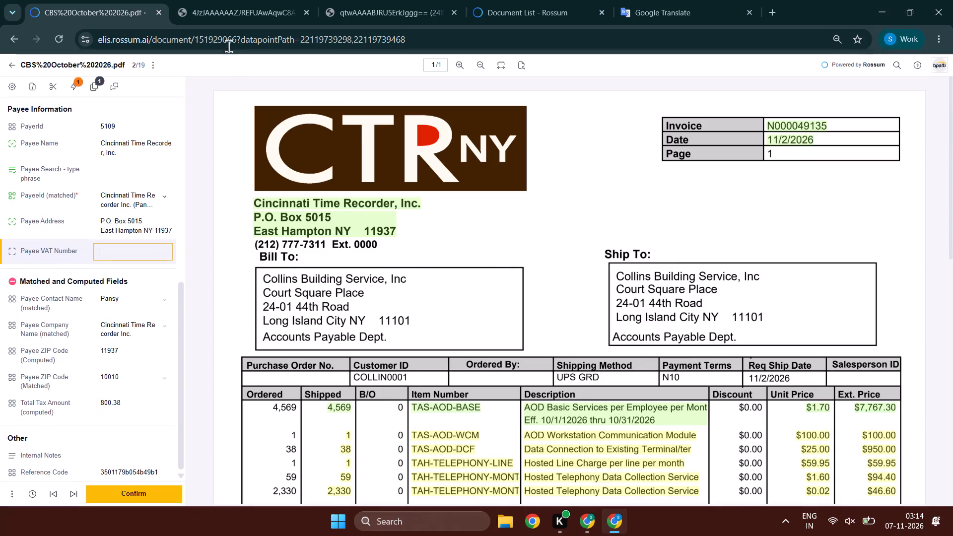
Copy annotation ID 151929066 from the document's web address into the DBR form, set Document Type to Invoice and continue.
ctrl+double_click(227, 40)
key(ctrl+c)
key(ctrl+c)
key(alt+Tab)
ctrl+click(397, 232)
key(ctrl+v)
click(396, 308)
click(399, 332)
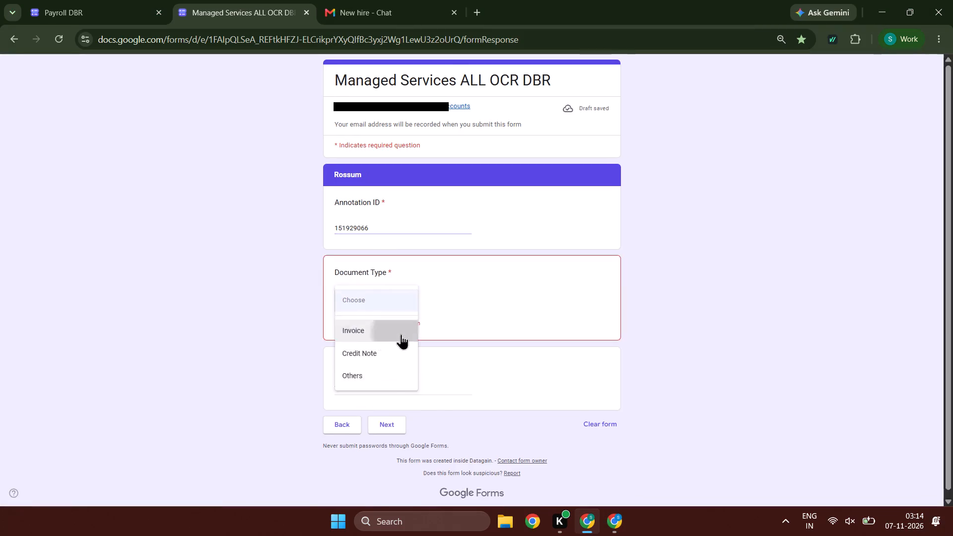
double_click(398, 410)
Copy the payer name CBS from the Rossum document into the next section of the DBR form.
key(alt+Tab)
scroll(0, 183, up, 8)
click(95, 122)
key(ctrl+c)
key(ctrl+c)
key(alt+Tab)
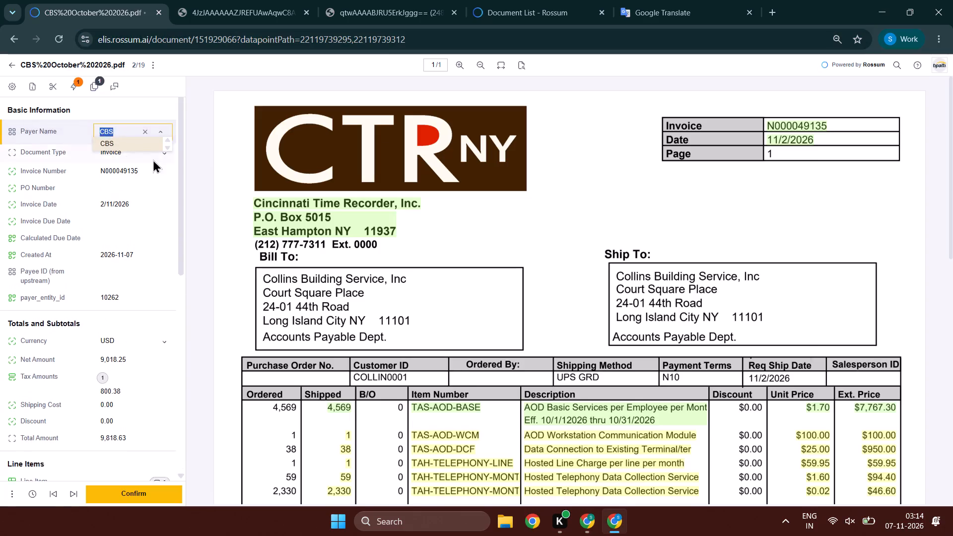
ctrl+click(363, 227)
key(ctrl+v)
Answer the choice question after the payer name in the DBR form and enter 6 as the number of line items.
click(355, 291)
click(354, 325)
click(352, 370)
key(alt+Tab)
scroll(70, 293, down, 3)
key(alt+Tab)
key(6)
key(Tab)
key(alt+Tab)
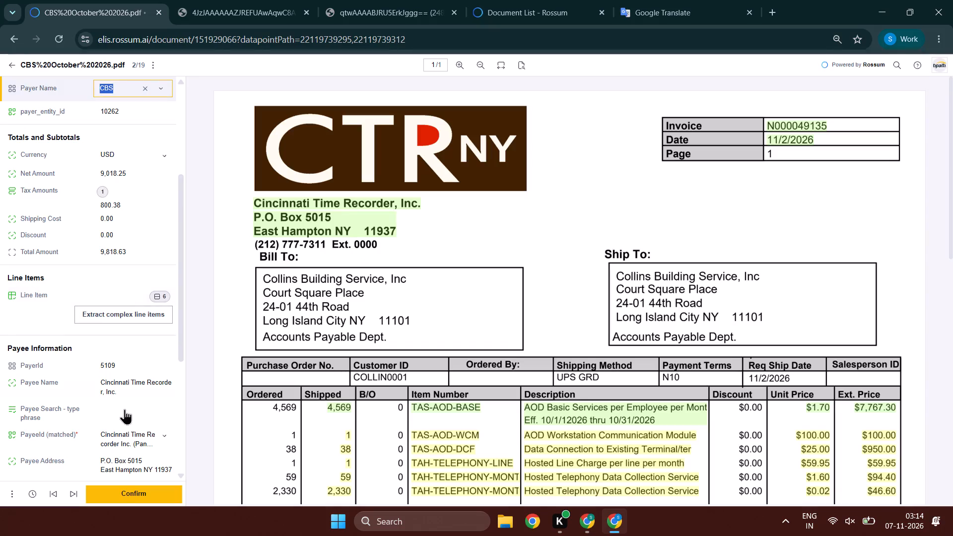
Copy the matched payee, Cincinnati Time Recorder Inc., from Rossum into the DBR form's Payee Name.
click(128, 441)
key(ctrl+c)
key(alt+Tab)
key(ctrl+v)
key(Tab)
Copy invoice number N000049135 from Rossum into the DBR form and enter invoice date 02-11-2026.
key(alt+Tab)
scroll(100, 316, up, 8)
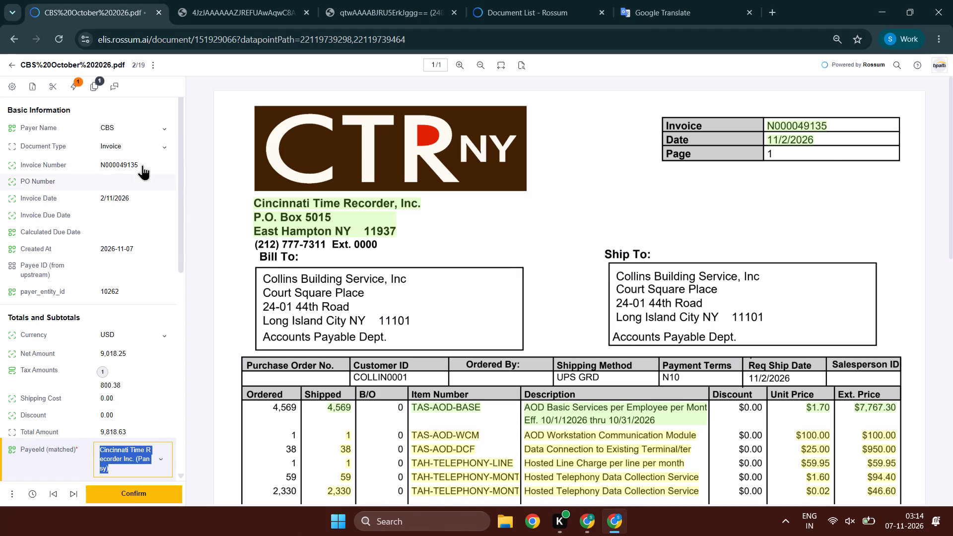
drag(142, 165, 89, 165)
key(ctrl+c)
key(ctrl+c)
key(alt+Tab)
key(ctrl+v)
key(Tab)
key(0)
key(2)
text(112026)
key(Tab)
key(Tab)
Copy the tax amount 800.38 from Rossum into the form's Tax Amt, leaving Invoice Due Date, Terms and PO # blank.
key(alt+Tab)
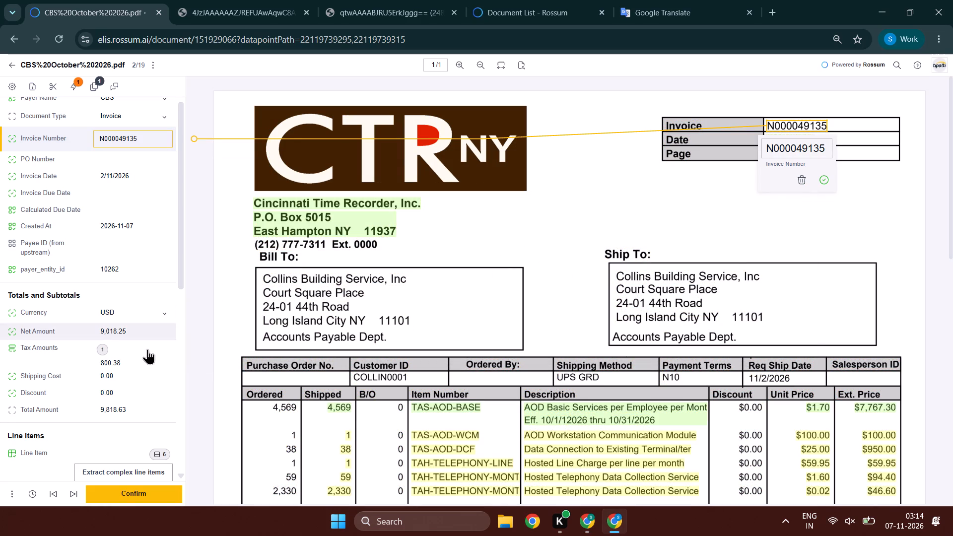
drag(137, 359, 91, 362)
key(ctrl+c)
key(ctrl+c)
key(alt+Tab)
alt+scroll(476, 248, down, 4)
key(Tab)
key(Tab)
click(365, 381)
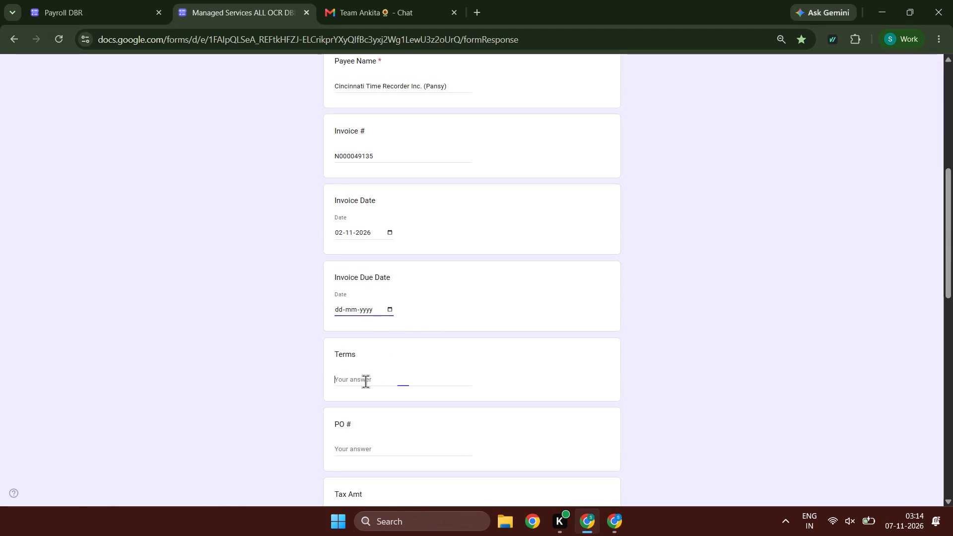
key(Tab)
key(Tab)
key(ctrl+v)
key(Tab)
Copy the total amount 9,818.63 from Rossum into the DBR form's Total Amt.
key(alt+Tab)
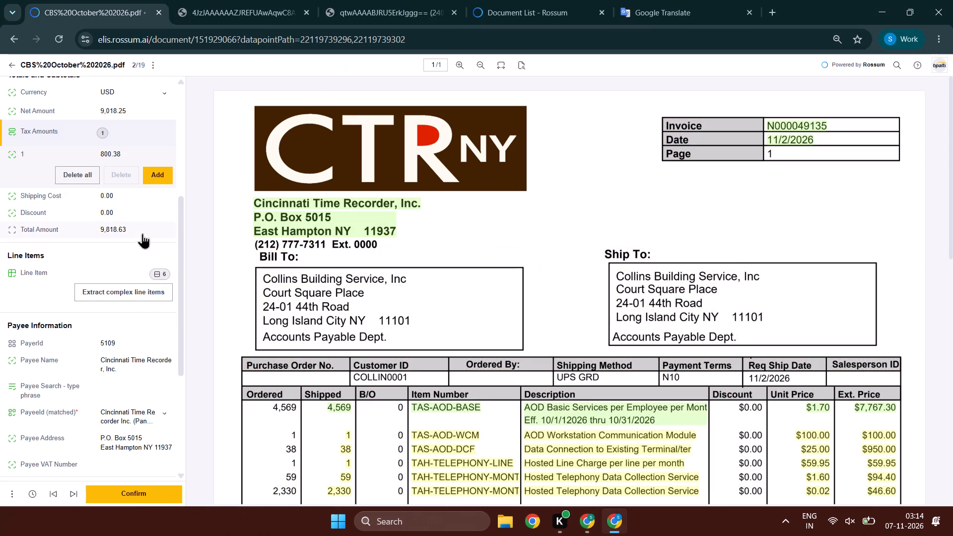
drag(142, 233, 96, 231)
key(ctrl+c)
key(ctrl+c)
key(alt+Tab)
key(ctrl+v)
key(Tab)
Set Currency to USD, Foreign Language to NA and Quality Analyst to NA in the DBR form.
text(us)
key(Tab)
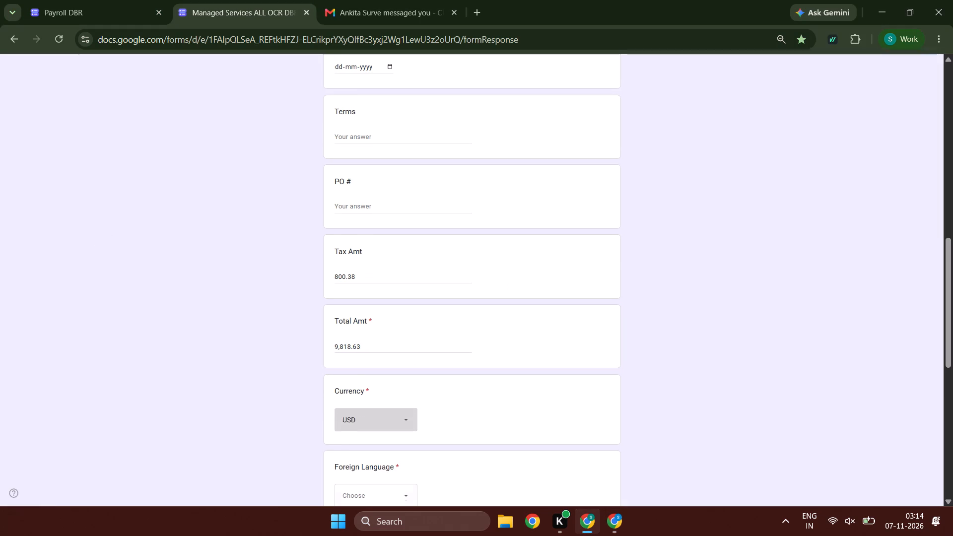
text(nn)
key(Tab)
text(nnn)
Enter 1 invoice page, set Multiple Payees to No, request a copy of the responses and submit the form.
key(Tab)
key(1)
key(Tab)
key(n)
key(Tab)
key(Tab)
key(space)
key(Tab)
key(Tab)
key(space)
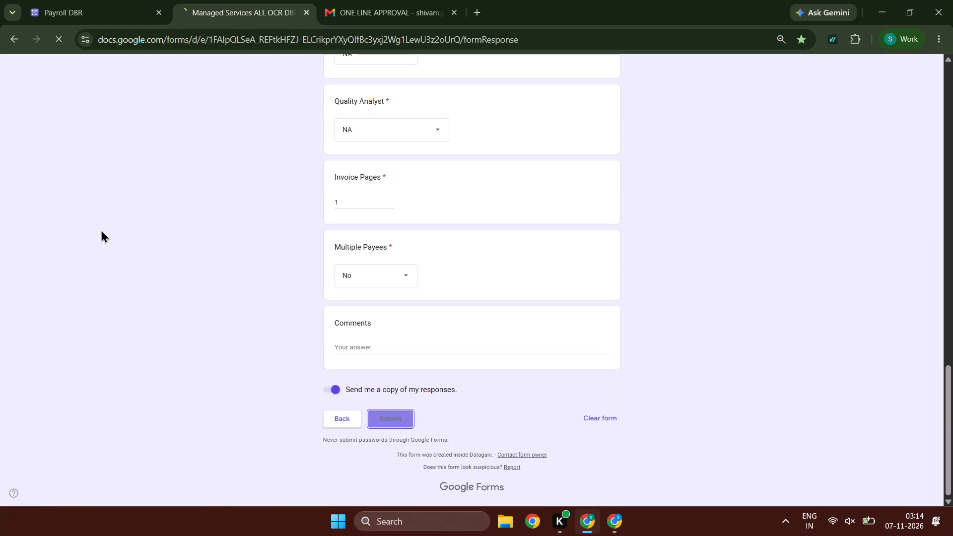
Switch back to Rossum and confirm the CBS October 2026 document.
key(alt+Tab)
click(142, 494)
Start another DBR form response, record the email with it, set OCR to Rossum and continue to the next section.
key(alt+Tab)
double_click(368, 123)
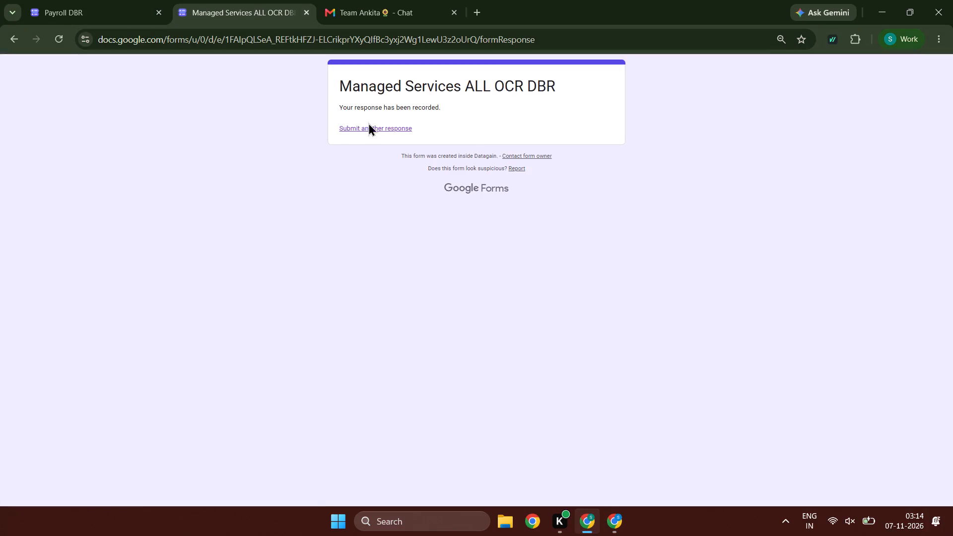
triple_click(366, 130)
click(344, 207)
click(378, 429)
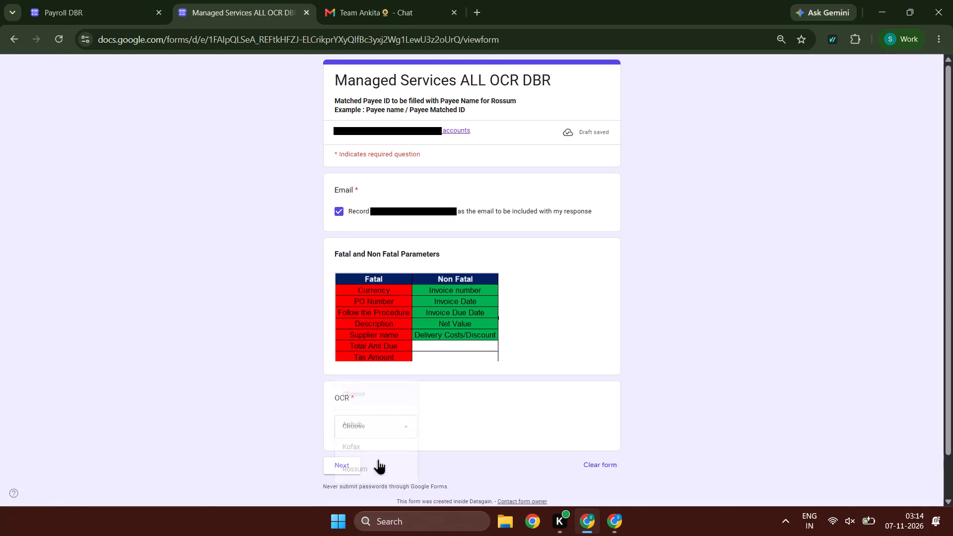
click(377, 461)
double_click(338, 470)
key(alt+Tab)
click(139, 176)
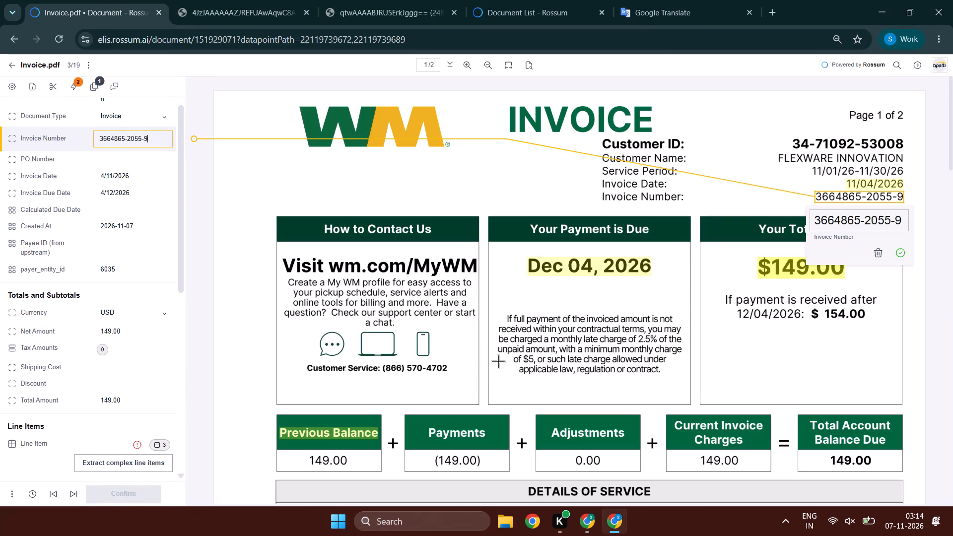
key(Tab)
key(Tab)
key(Tab)
key(Tab)
key(Tab)
key(Tab)
key(Tab)
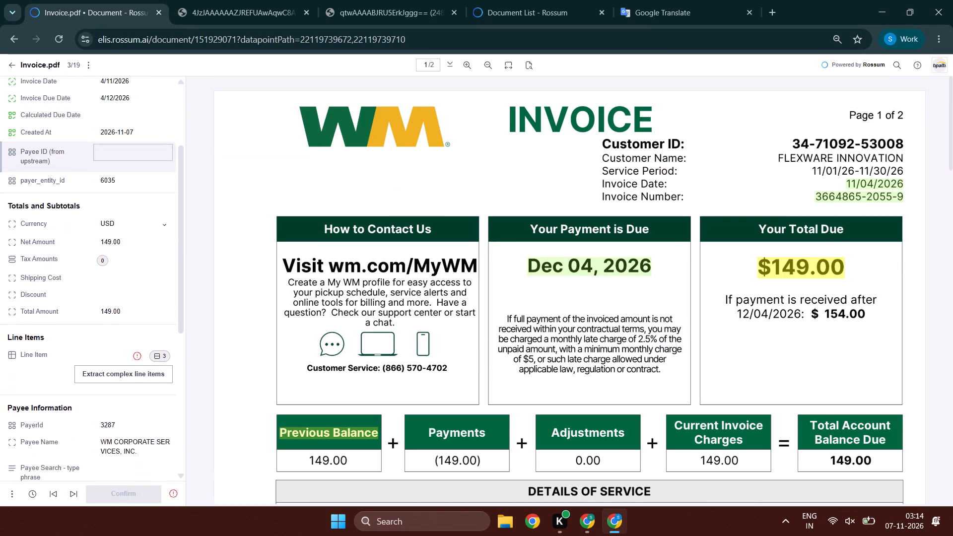
key(Tab)
key(Tab)
key(Tab)
key(Tab)
key(Tab)
key(Tab)
In the line items, capture 149.00 from the document as the Net Amount of the Previous Balance row.
key(Tab)
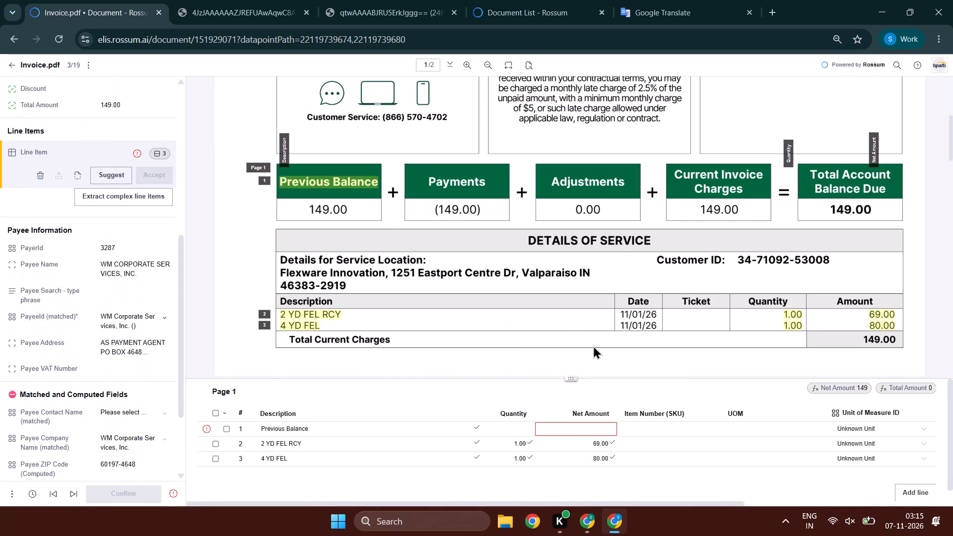
key(Tab)
key(Tab)
key(Tab)
click(338, 209)
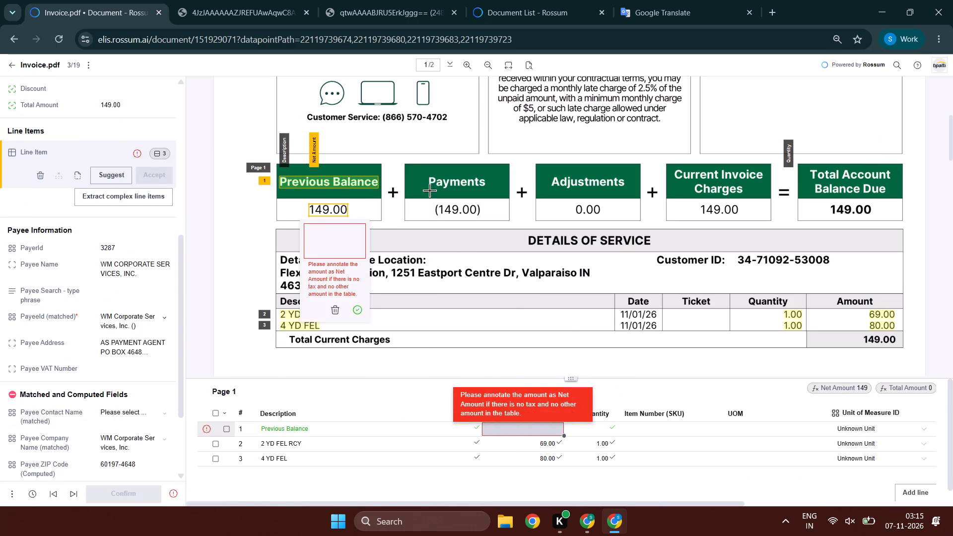
Add a line item below Previous Balance, capturing Payments as its description and -149.00 as its Net Amount.
key(ctrl+shift+a)
key(Tab)
click(438, 184)
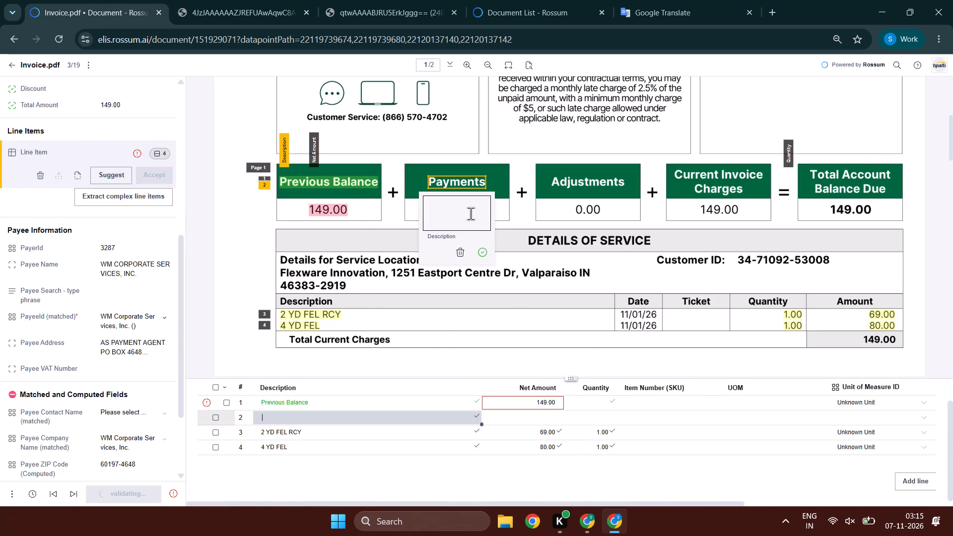
key(Tab)
click(464, 209)
key(Tab)
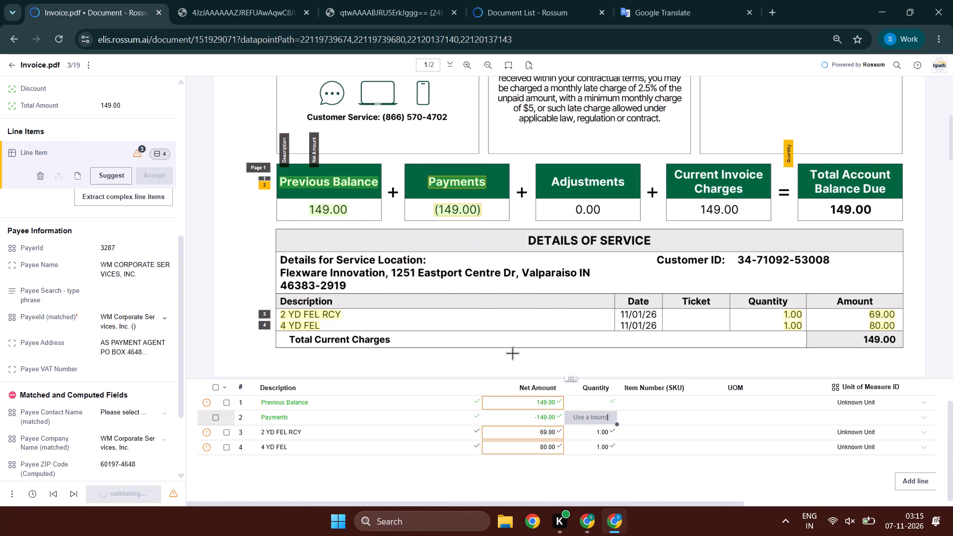
Verify the WM Corporate Services payee fields from Payee Name through the matched PayeeId, moving on to Payee Address.
scroll(473, 337, down, 2)
scroll(504, 511, up, 4)
scroll(524, 453, up, 4)
scroll(82, 308, up, 2)
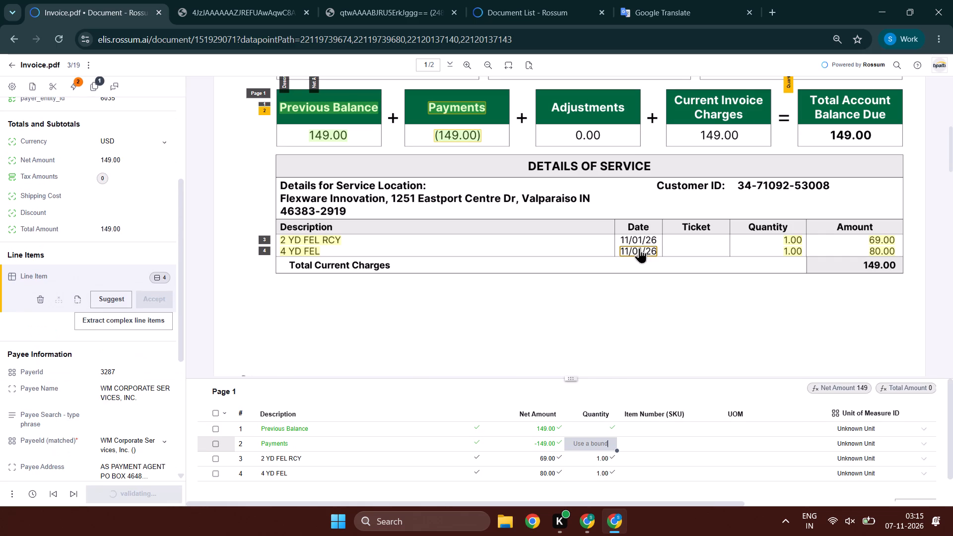
click(118, 395)
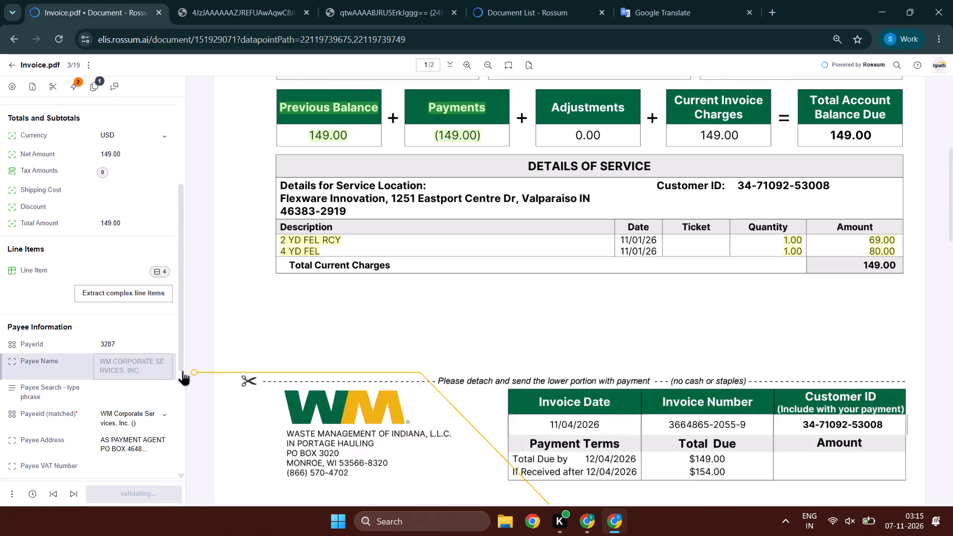
key(Tab)
key(Tab)
key(Tab)
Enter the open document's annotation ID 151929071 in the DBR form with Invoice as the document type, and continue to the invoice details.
ctrl+double_click(223, 39)
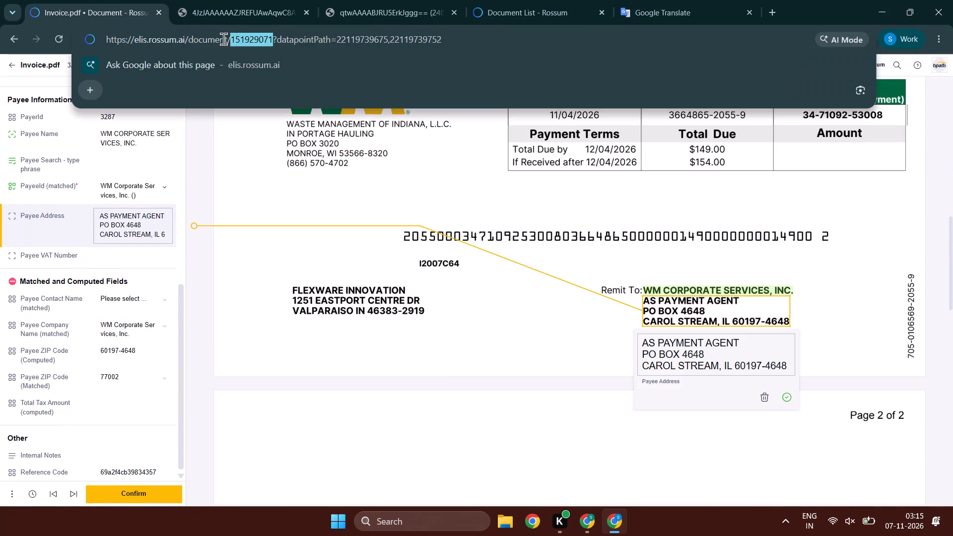
key(ctrl+c)
key(ctrl+c)
key(alt+Tab)
ctrl+click(367, 230)
key(ctrl+v)
click(364, 292)
click(372, 336)
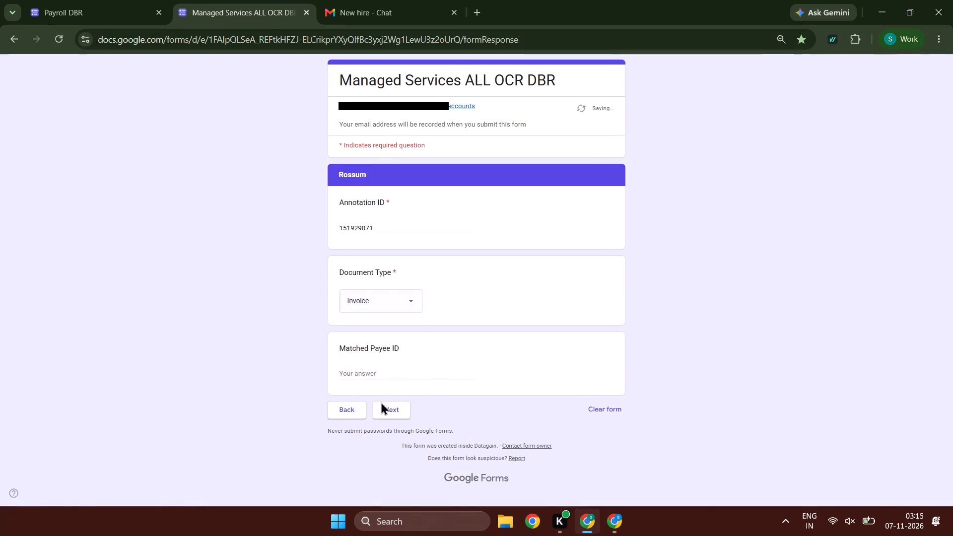
double_click(382, 405)
Copy the payer name FlexwareInnovation from the document into the form's Payer field and set Review to R.
key(alt+Tab)
scroll(96, 253, up, 3)
scroll(95, 251, down, 1)
scroll(95, 251, up, 4)
ctrl+click(124, 114)
scroll(111, 132, up, 5)
ctrl+click(129, 123)
key(ctrl+c)
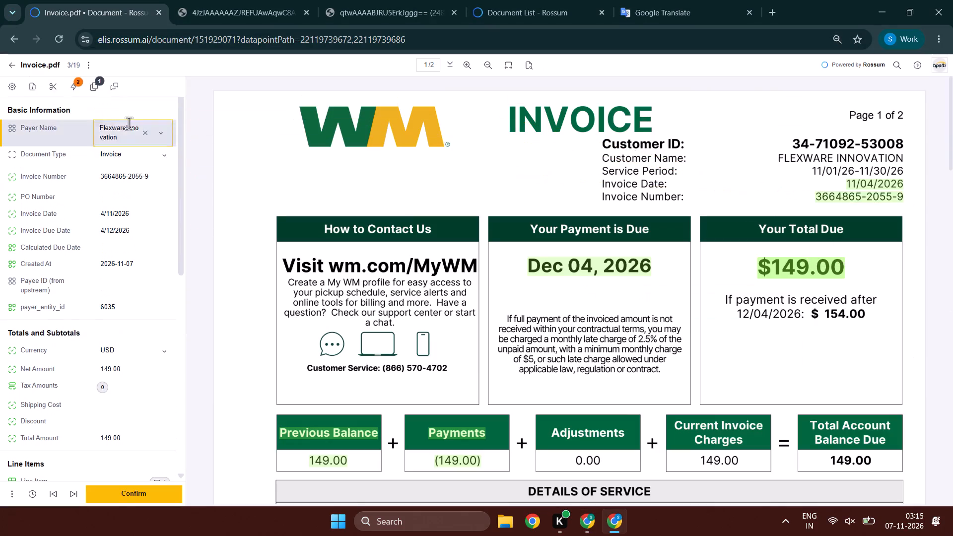
key(ctrl+c)
key(alt+Tab)
ctrl+click(375, 224)
key(ctrl+v)
click(359, 304)
click(358, 329)
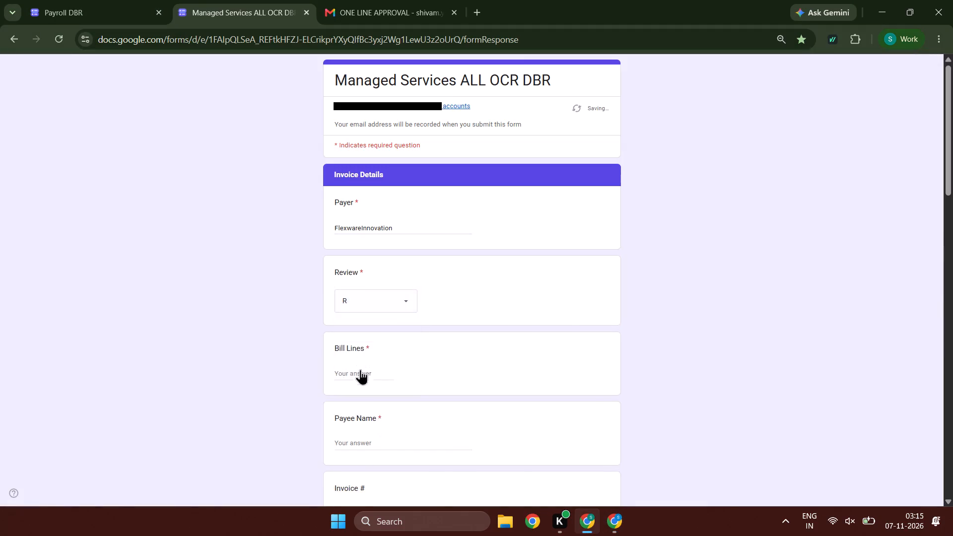
Check the document's line item count and enter 4 as the Bill Lines in the form.
click(360, 370)
key(alt+Tab)
scroll(86, 325, down, 3)
key(alt+Tab)
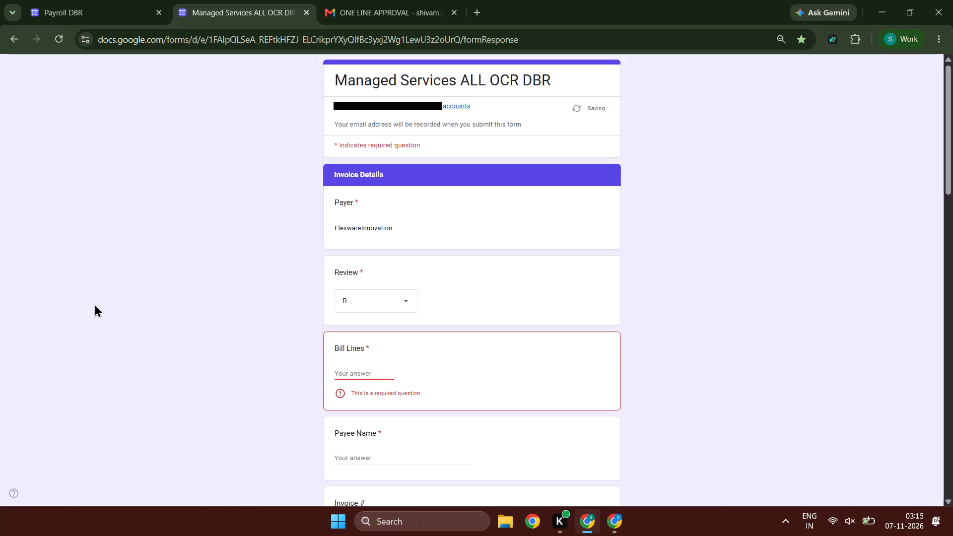
key(4)
key(Tab)
Copy the matched payee WM Corporate Services, Inc. () from the document into the form's Payee Name.
key(alt+Tab)
click(80, 422)
key(Tab)
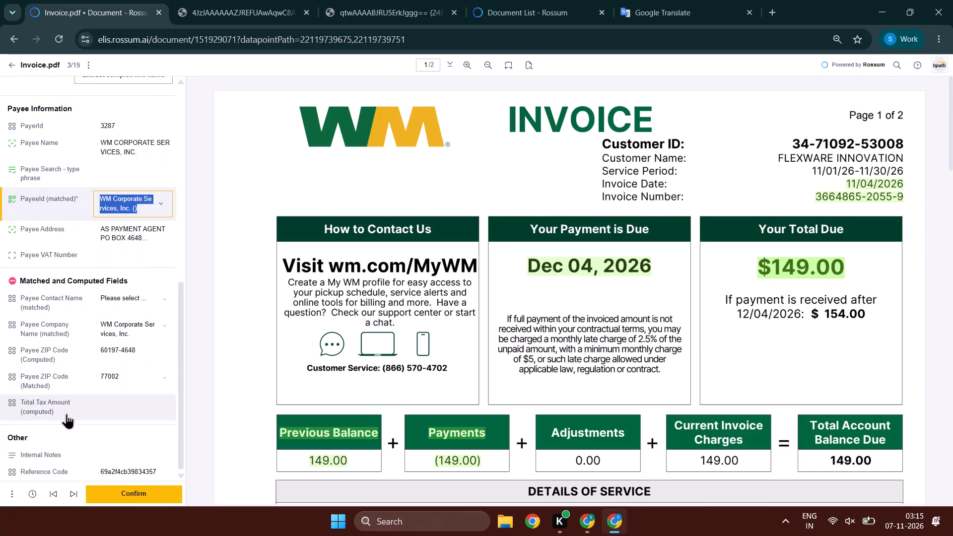
key(ctrl+c)
key(alt+Tab)
key(ctrl+v)
key(Tab)
key(alt+Tab)
scroll(99, 315, up, 9)
drag(158, 171, 90, 182)
key(ctrl+c)
key(ctrl+c)
ctrl+click(103, 173)
drag(103, 173, 149, 157)
key(ctrl+c)
key(ctrl+c)
key(ctrl+c)
key(alt+Tab)
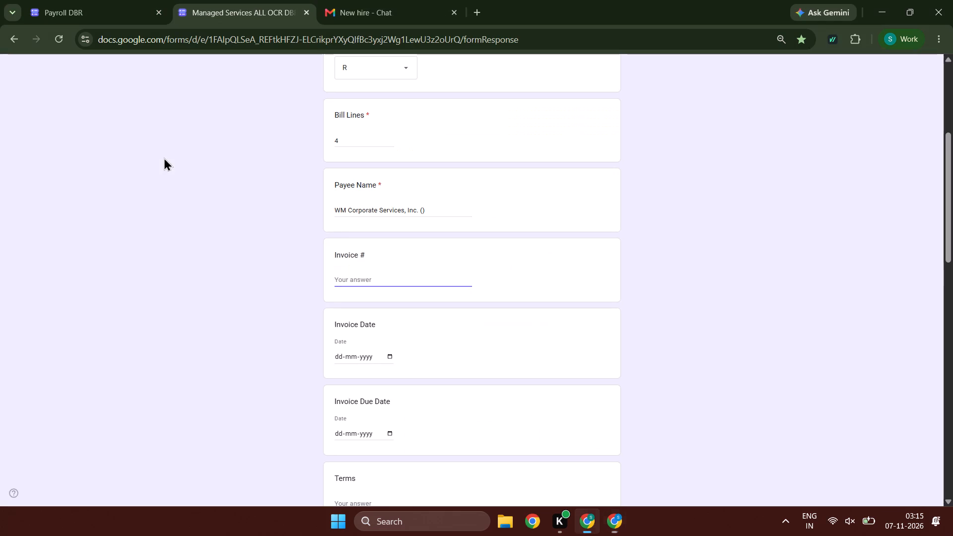
key(ctrl+v)
key(Tab)
Set the form's Invoice Date to 04-11-2026 and Invoice Due Date to 04-12-2026.
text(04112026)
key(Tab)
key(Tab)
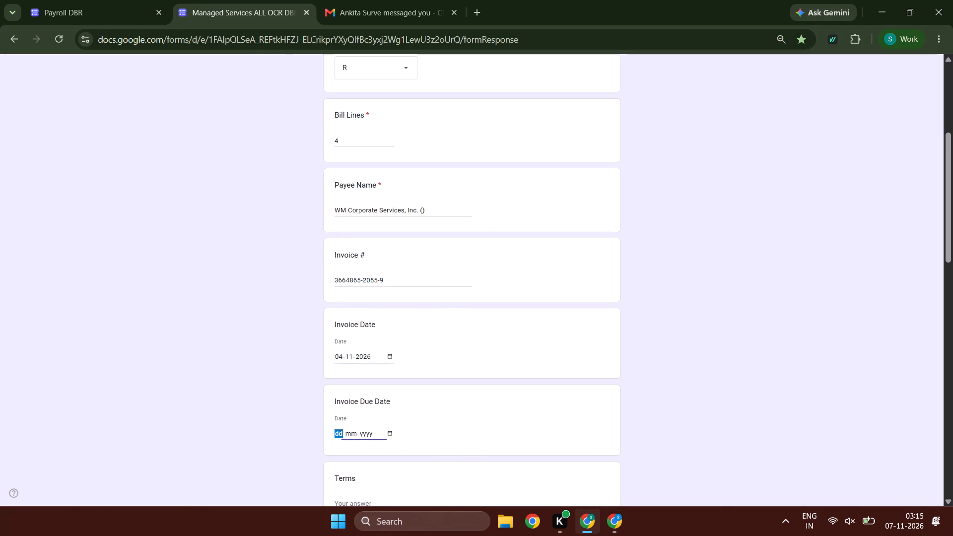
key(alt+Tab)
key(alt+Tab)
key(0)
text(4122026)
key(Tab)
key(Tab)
Copy the invoice amount 149.00 from the document into the form, leaving Terms blank, and set the currency to USD.
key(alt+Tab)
drag(123, 337, 98, 336)
key(ctrl+c)
key(ctrl+c)
key(alt+Tab)
alt+scroll(499, 380, down, 5)
key(Tab)
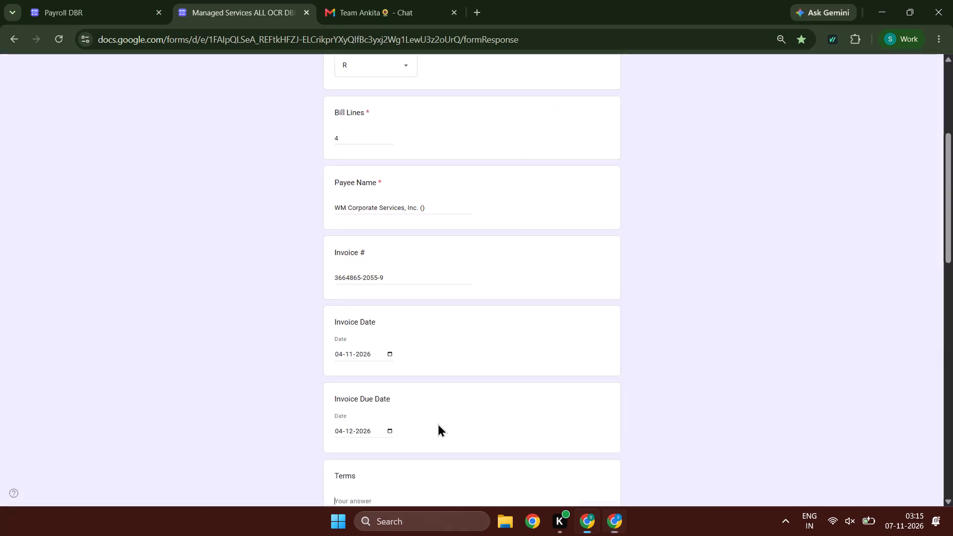
key(Tab)
key(Tab)
key(ctrl+v)
key(Tab)
key(alt+Tab)
scroll(0, 329, up, 1)
key(alt+Tab)
text(us)
key(Tab)
Complete the form with Quality Analyst NA, Invoice Pages 1 and Multiple Payees No, request a copy of the responses, and submit it.
text(nn)
key(Tab)
text(nnn)
key(Tab)
key(1)
key(Tab)
key(n)
key(Tab)
key(Tab)
key(space)
key(Tab)
key(Tab)
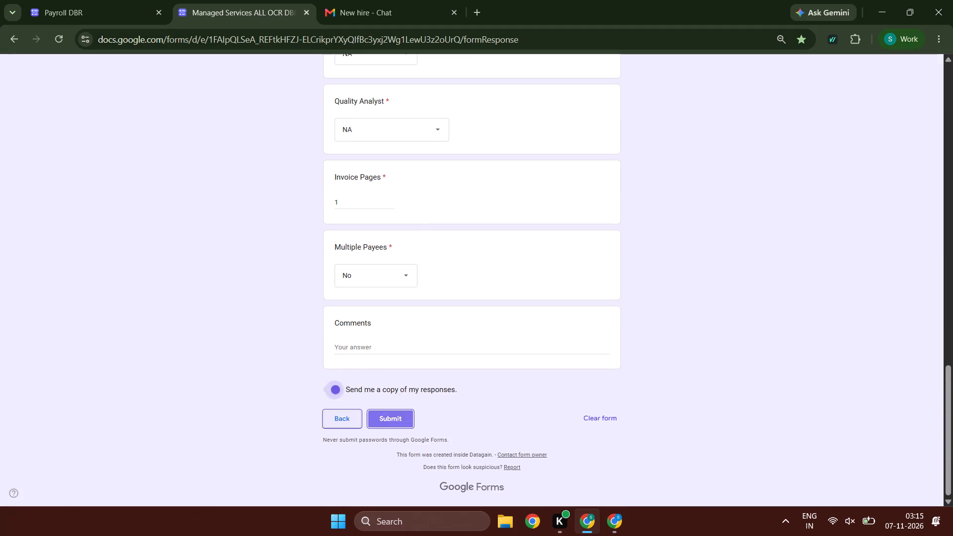
key(space)
key(alt+Tab)
double_click(125, 498)
Start another DBR form response with the email recorded and Rossum as the OCR, and continue to the Rossum section.
key(alt+Tab)
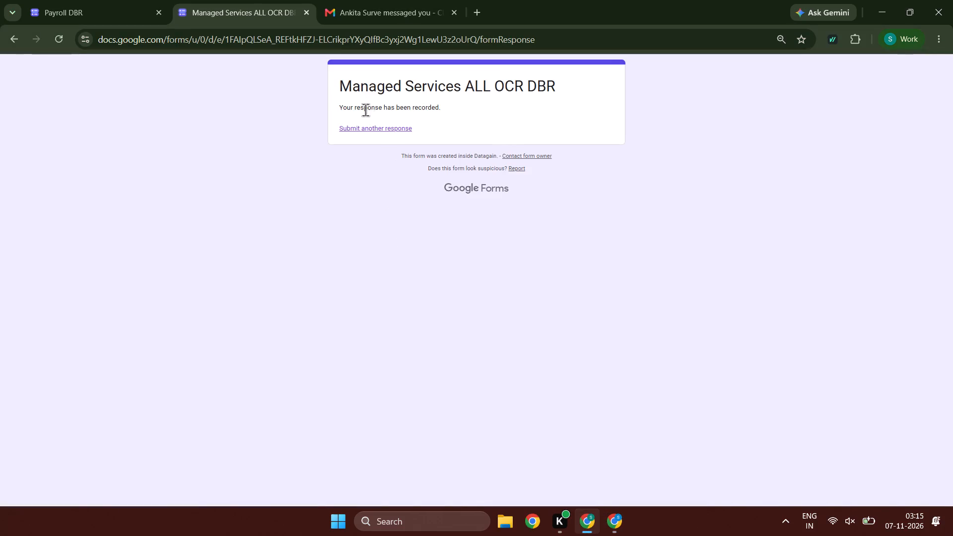
click(365, 120)
double_click(365, 124)
click(339, 213)
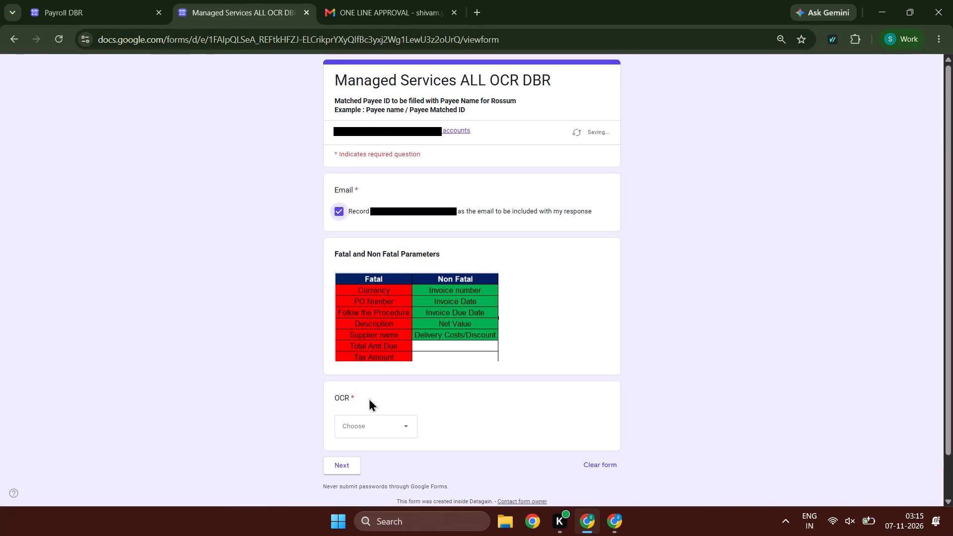
click(369, 434)
click(368, 458)
double_click(350, 464)
Set the Document Type of the Albertsons receipt in Rossum to Other.
key(alt+Tab)
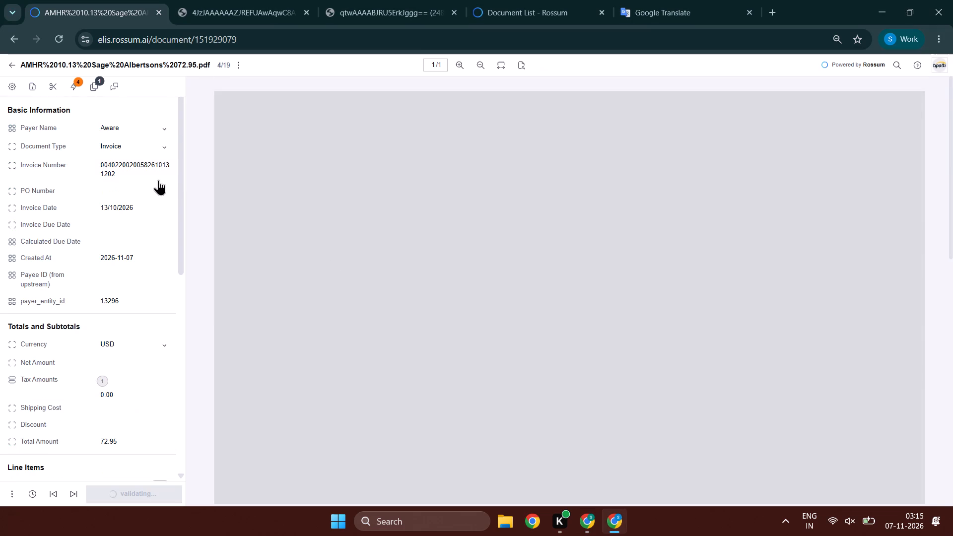
click(157, 179)
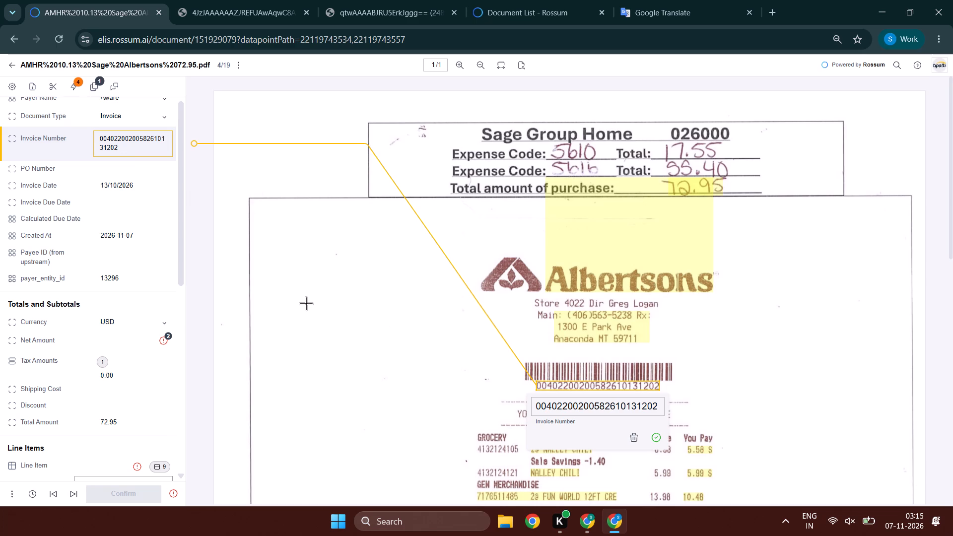
click(134, 118)
click(104, 182)
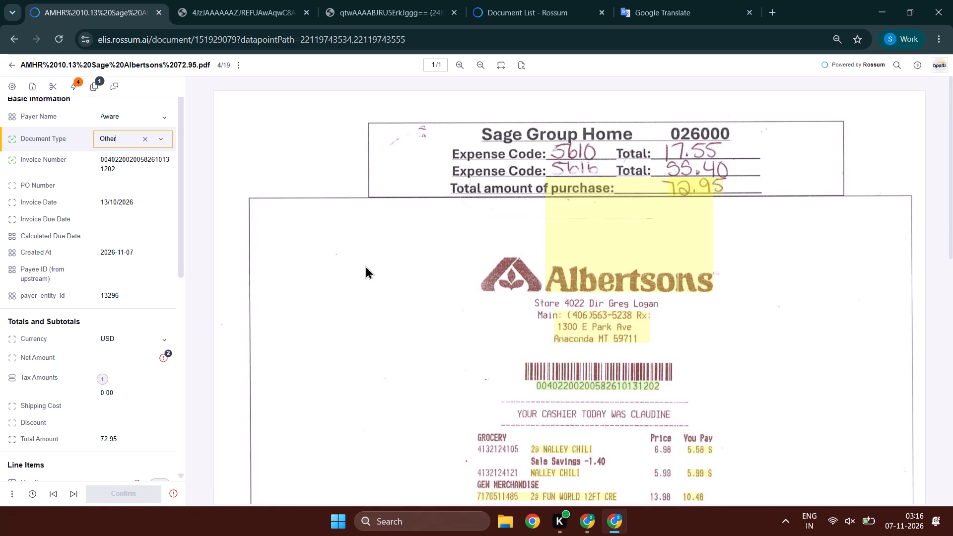
Delete the receipt's Invoice Number value.
key(Tab)
click(636, 437)
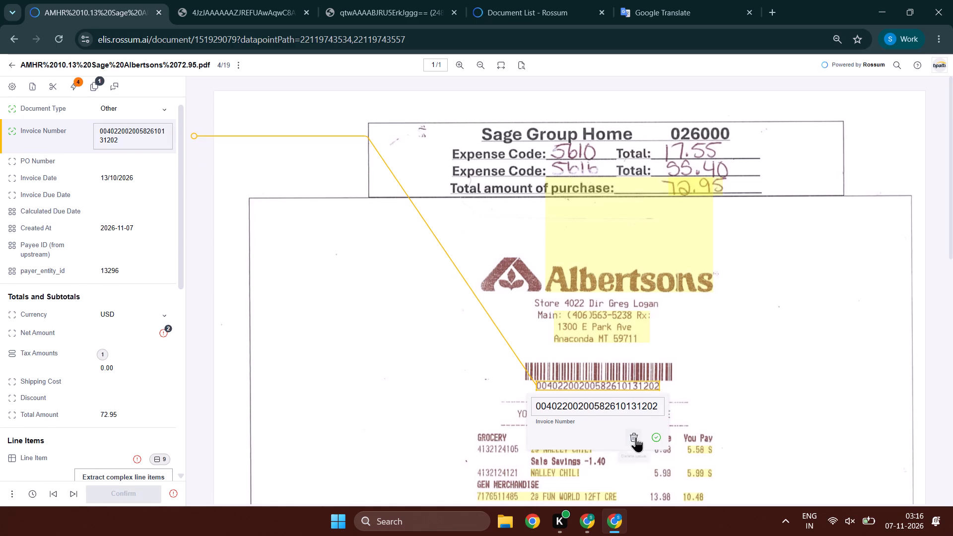
Verify the receipt's fields from PO Number and Invoice Date through Currency, moving on to Net Amount.
key(Tab)
key(Tab)
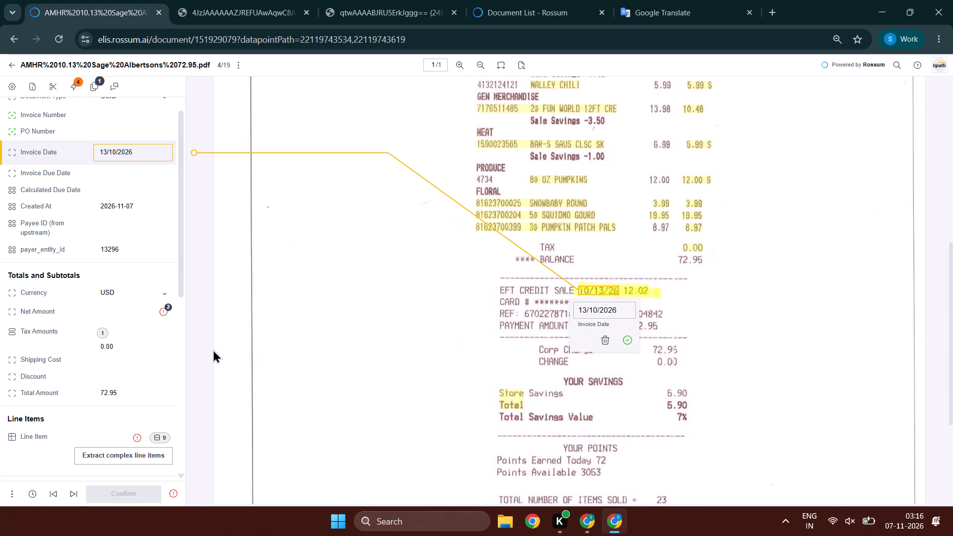
key(Tab)
key(Tab)
key(Tab)
key(Tab)
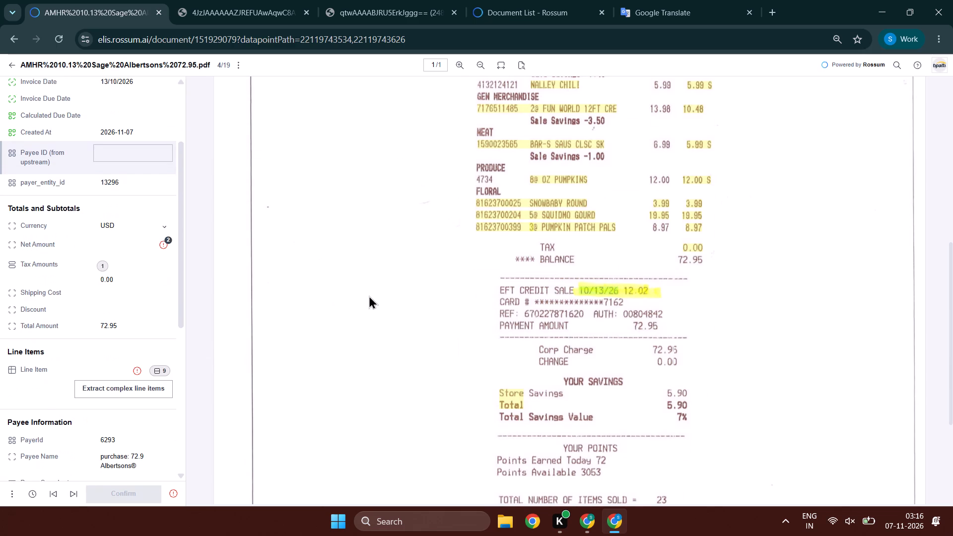
scroll(369, 295, up, 5)
key(Tab)
key(Tab)
key(Tab)
Capture the 72.95 balance from the receipt as the Net Amount.
scroll(513, 309, down, 3)
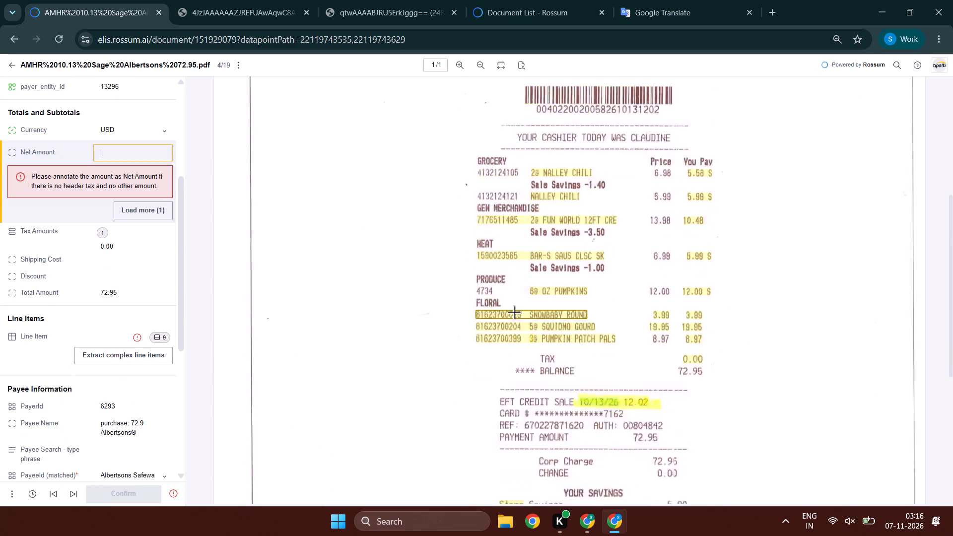
scroll(514, 312, down, 1)
click(688, 300)
key(Tab)
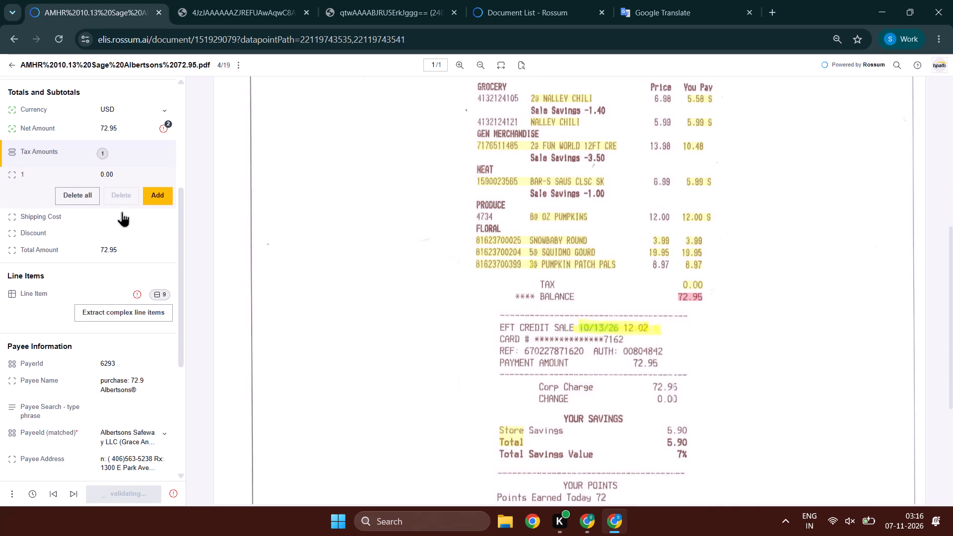
Delete all tax amounts and verify the Total Amount, moving on to the line items.
click(81, 193)
click(113, 233)
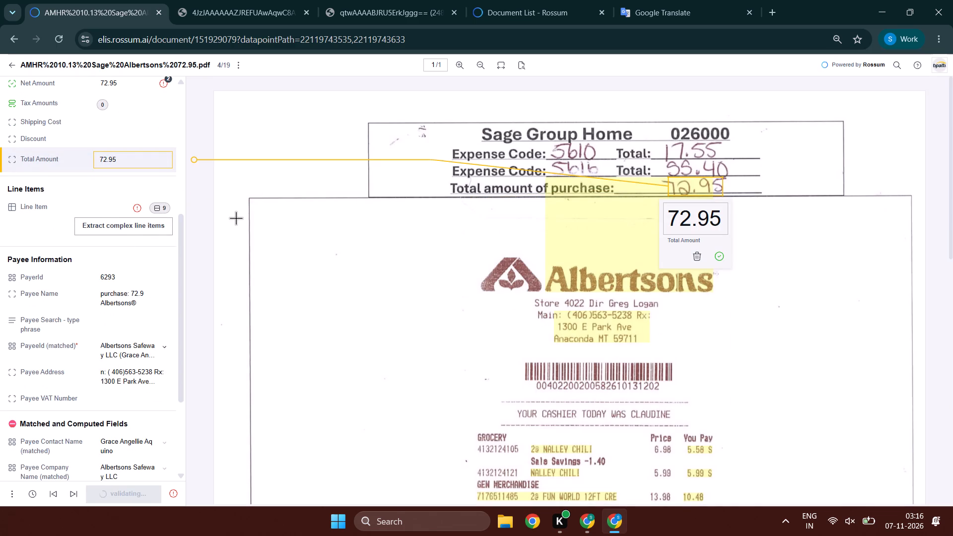
key(Tab)
Delete the Store Total row from the line items.
click(581, 484)
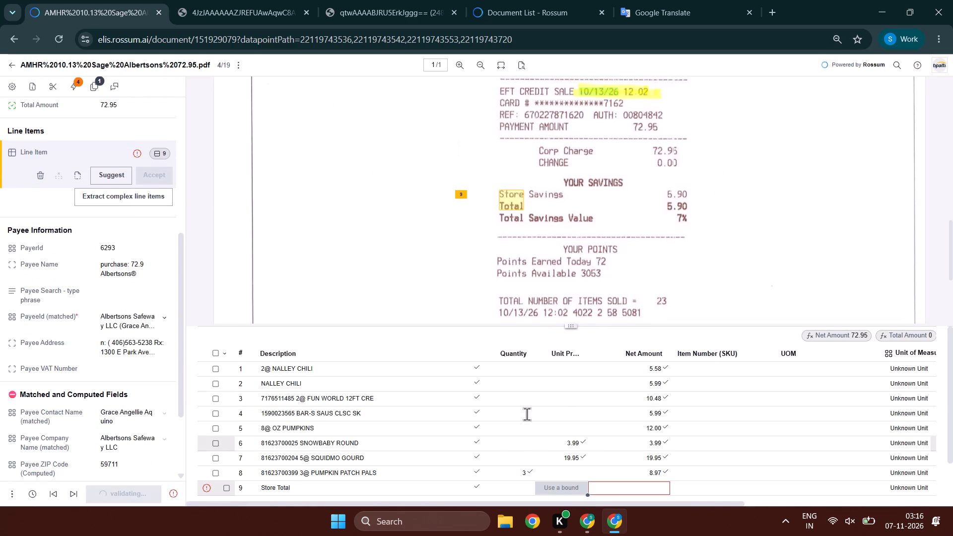
scroll(279, 467, down, 1)
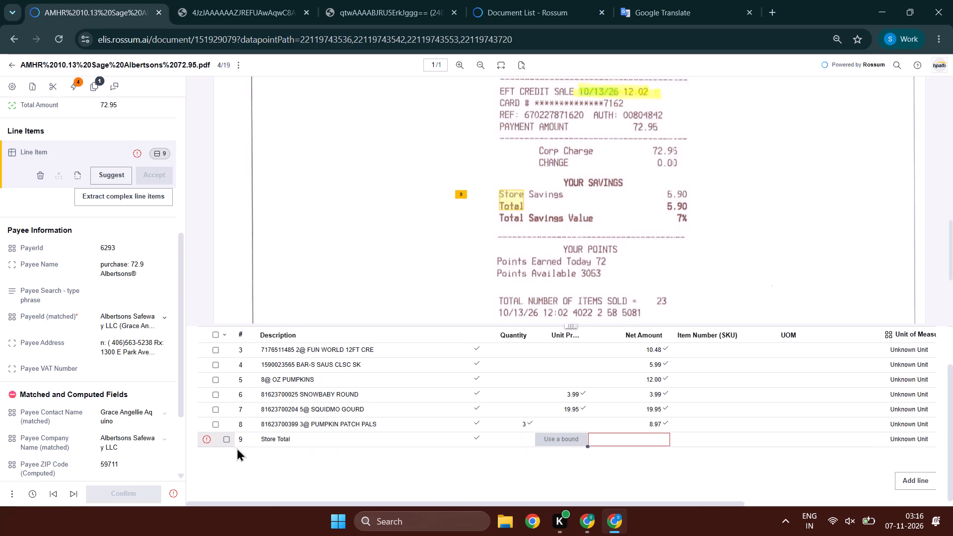
click(225, 440)
click(319, 345)
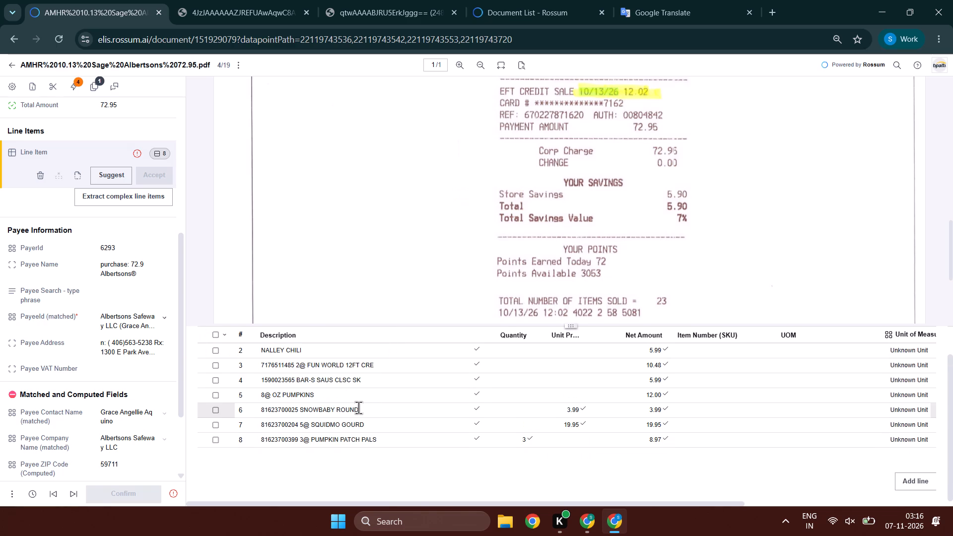
Trim the item codes from line items 6 to 8, leaving SNOWBABY ROUND, 5@ SQUIDMO GOURD and 3@ PUMPKIN PATCH PALS.
click(358, 407)
key(Tab)
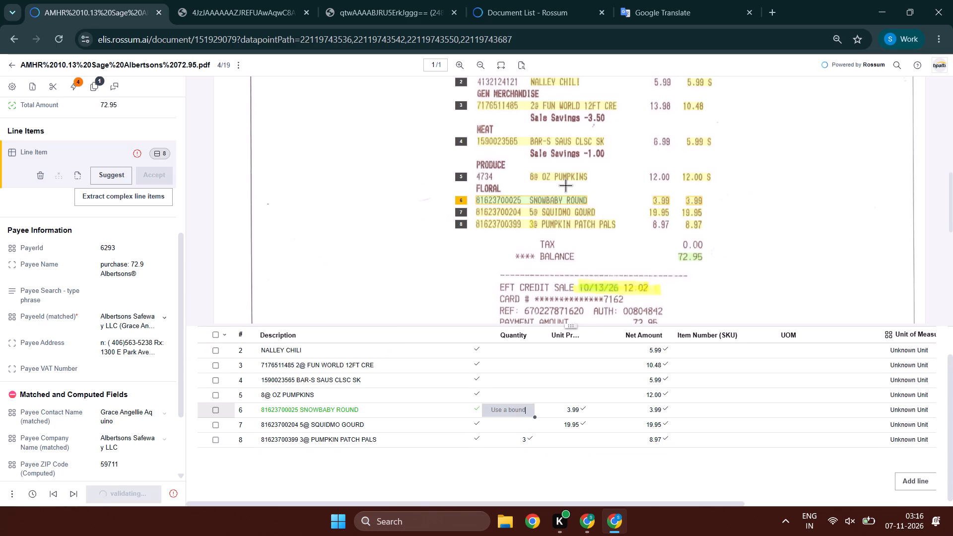
click(515, 204)
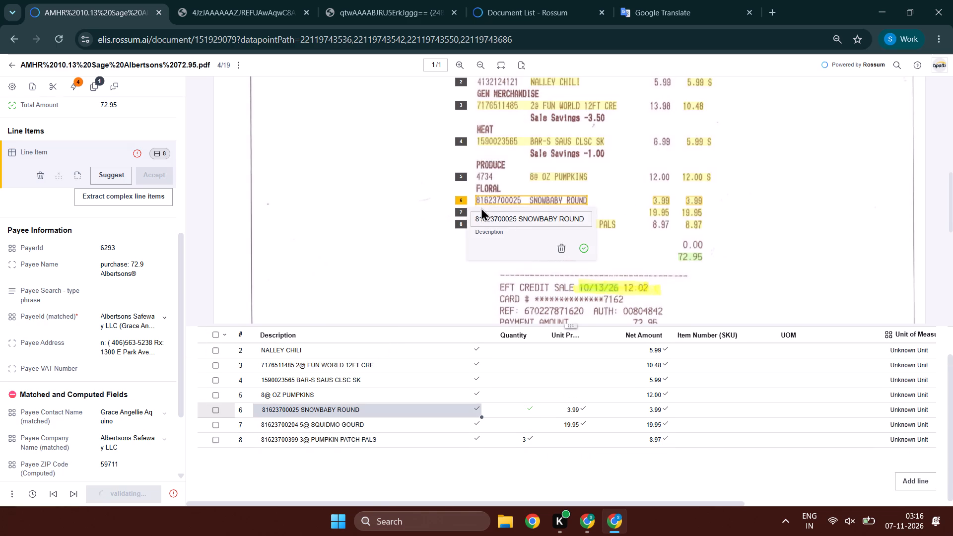
click(478, 203)
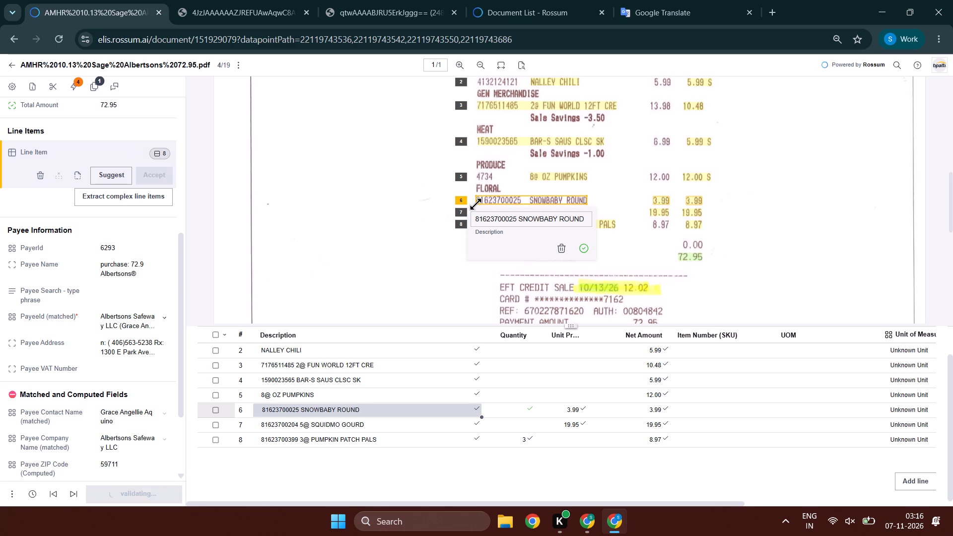
drag(476, 204, 525, 204)
key(Tab)
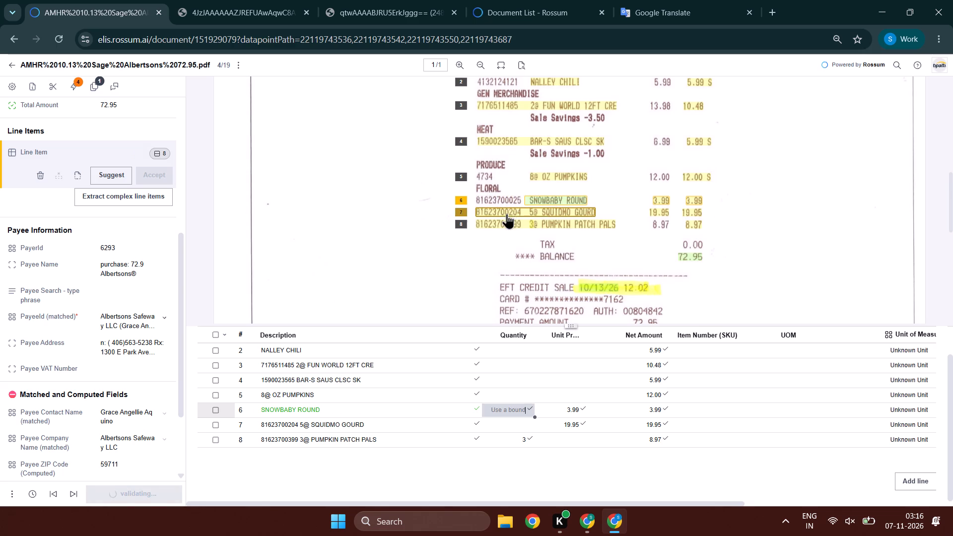
click(507, 213)
drag(476, 218, 519, 216)
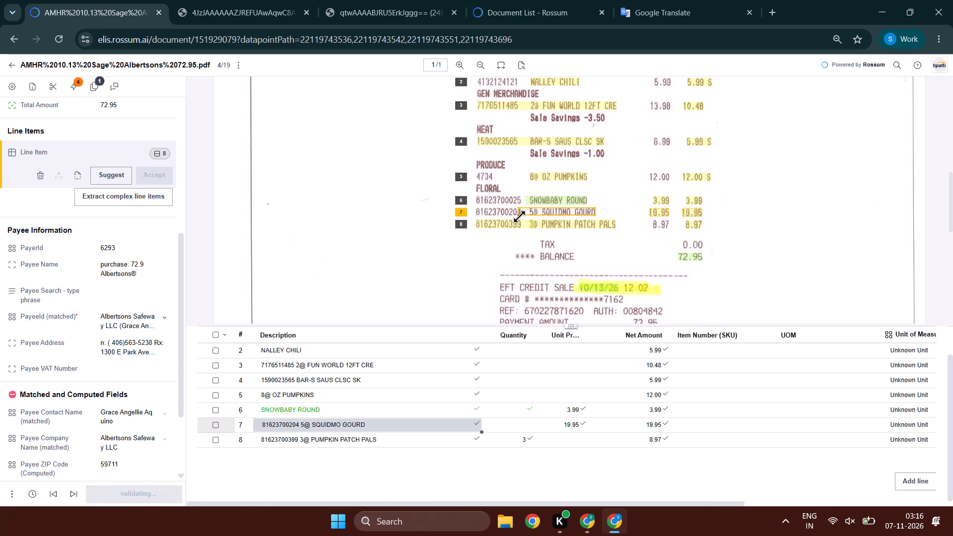
drag(519, 216, 525, 217)
key(Tab)
click(509, 225)
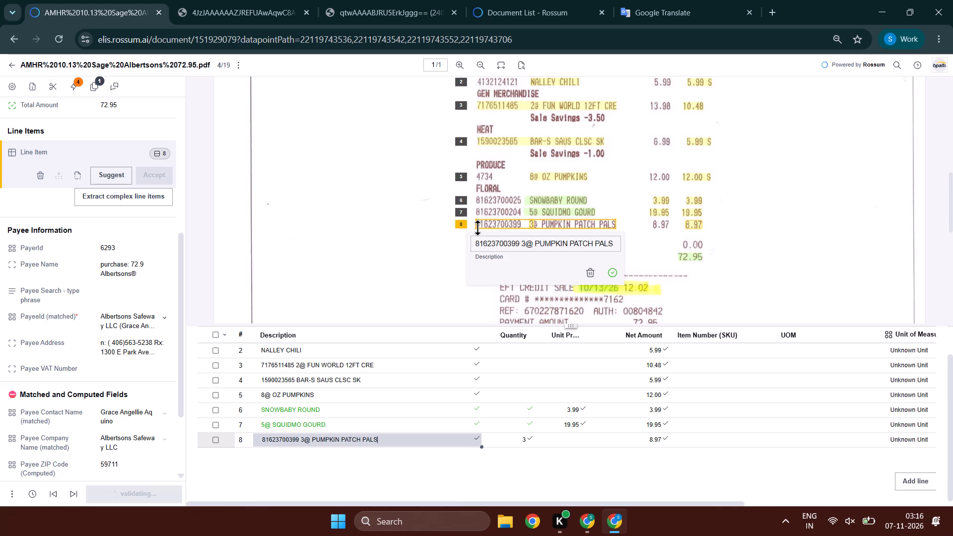
drag(477, 227, 525, 229)
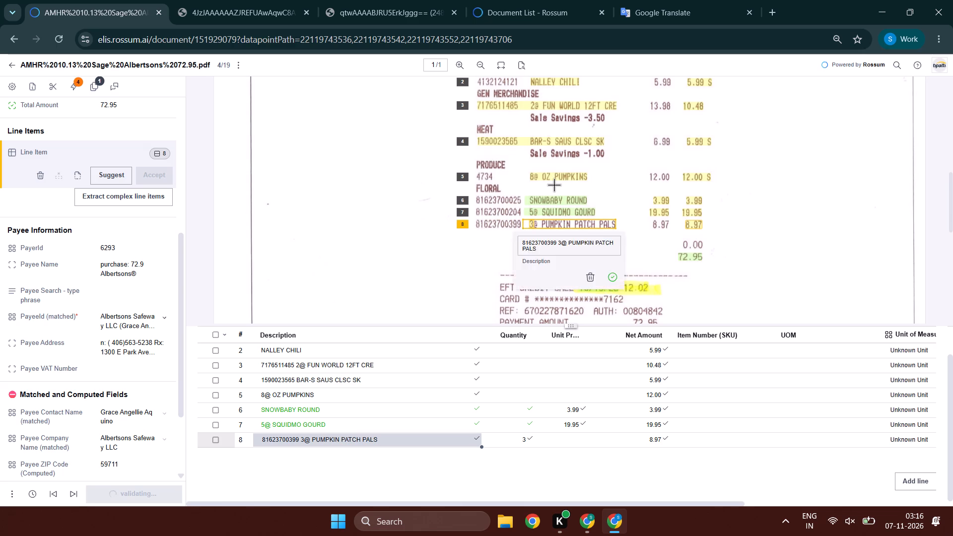
Delete the Quantity column from the receipt's line item grid.
scroll(554, 185, up, 2)
click(535, 112)
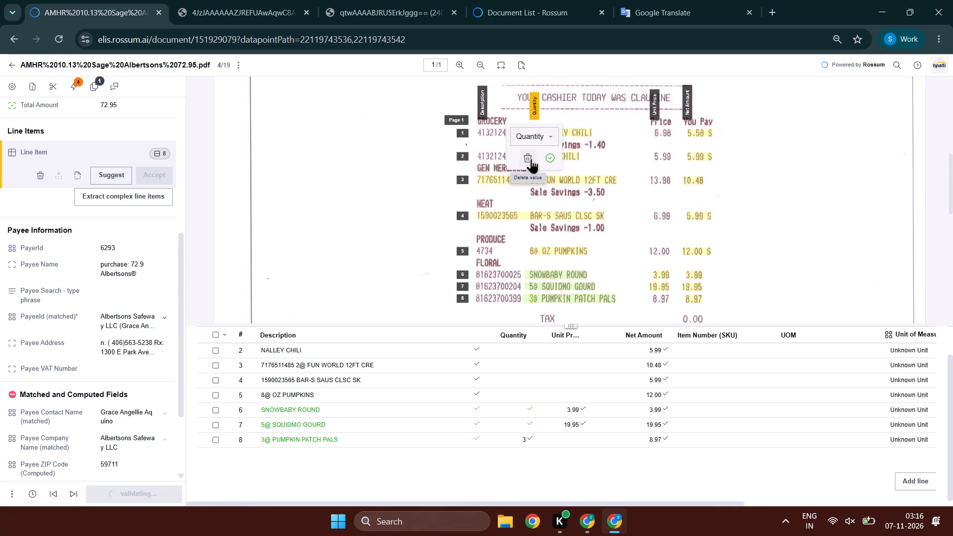
click(531, 158)
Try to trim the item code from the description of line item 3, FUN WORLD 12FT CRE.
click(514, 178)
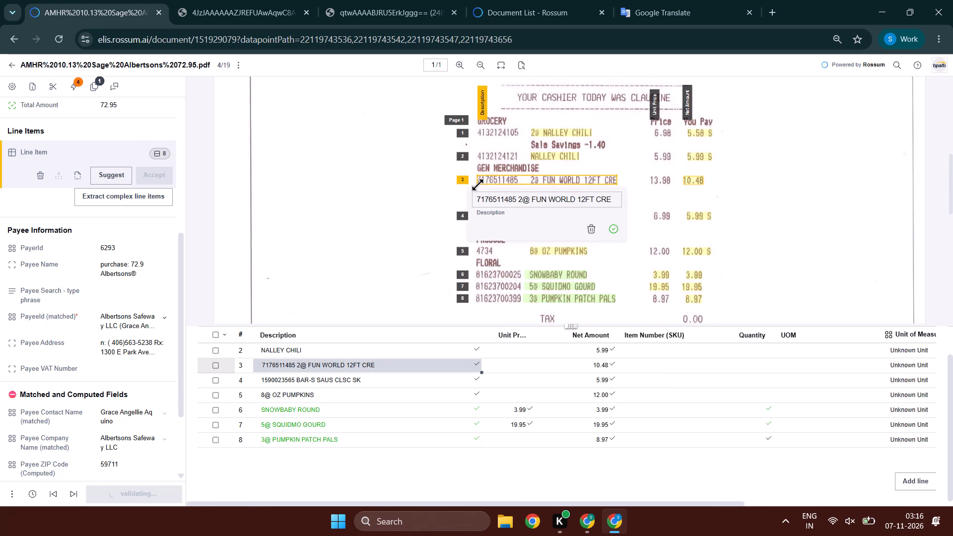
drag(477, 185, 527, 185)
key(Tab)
Capture the receipt's unit prices for line items 3, 4, 5 and 2 as 13.98, 6.99, 12.00 and 5.99.
click(509, 216)
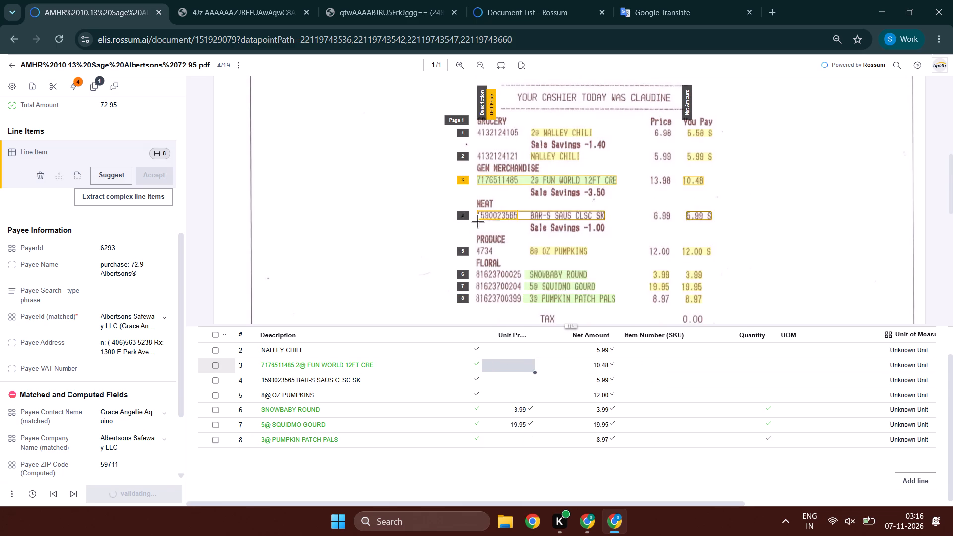
click(534, 214)
click(525, 217)
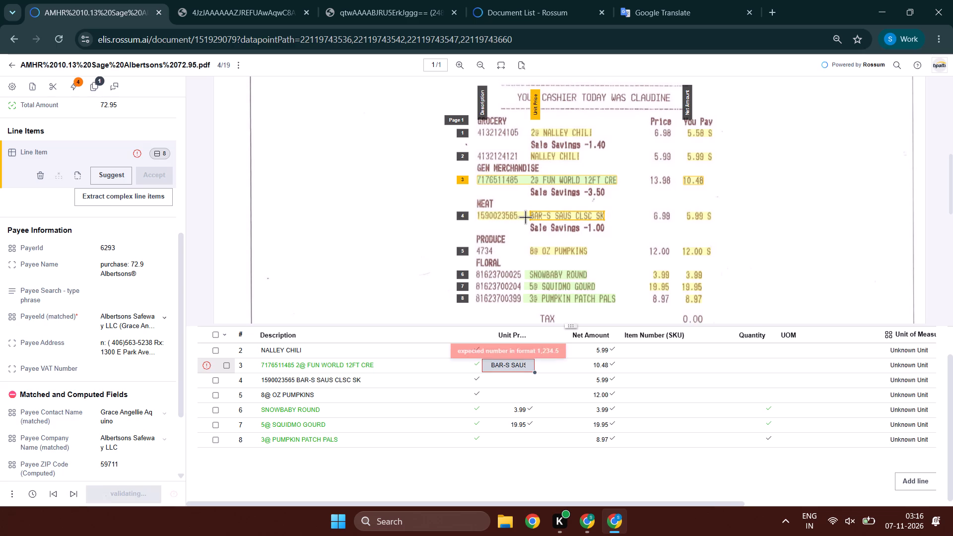
click(655, 184)
click(520, 377)
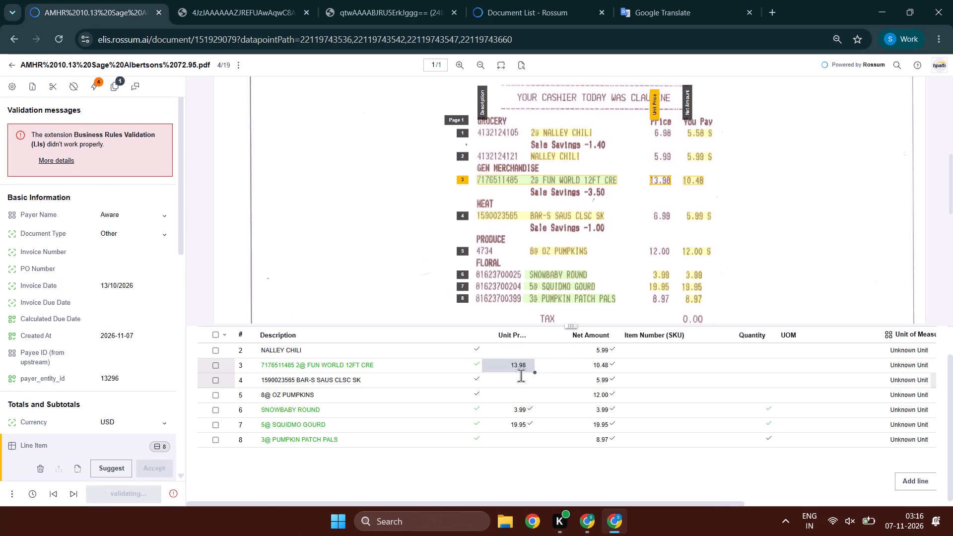
click(664, 221)
click(669, 216)
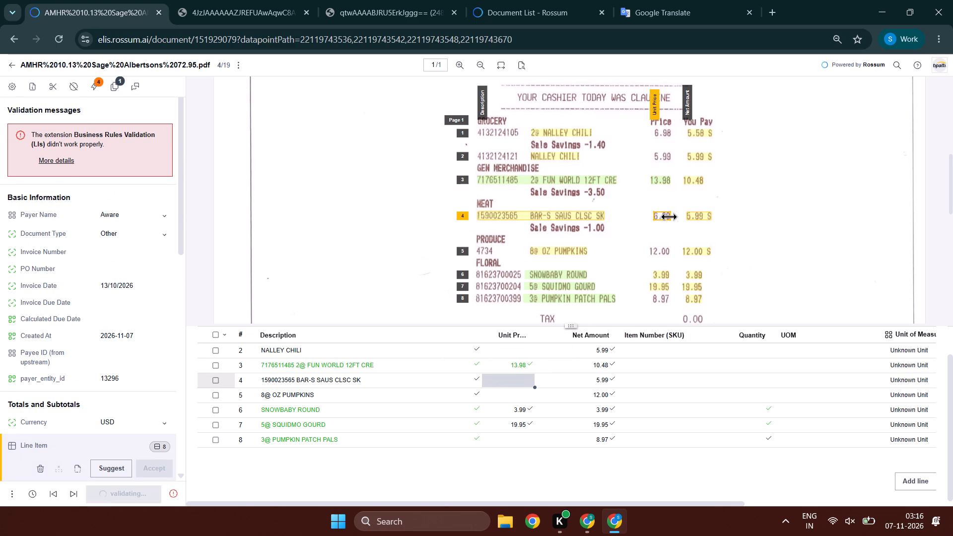
key(Down)
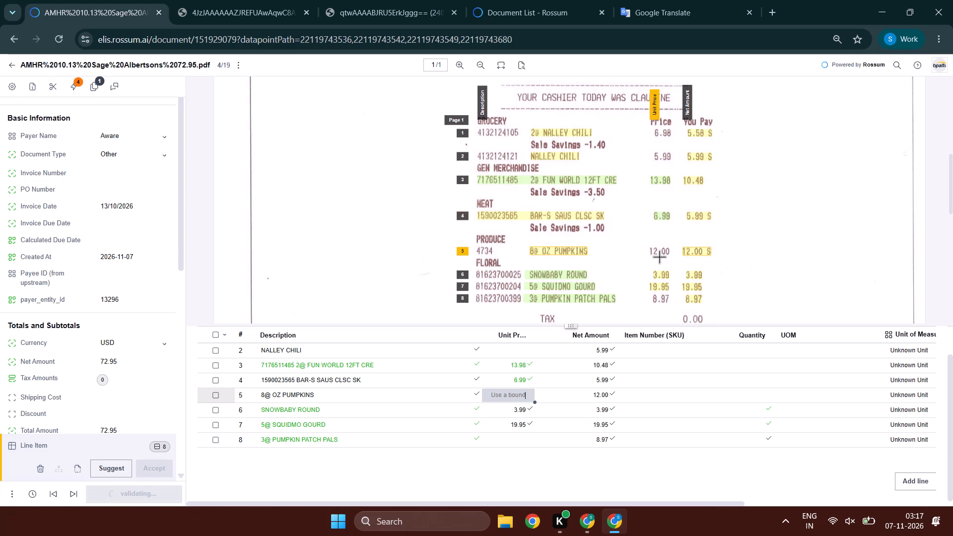
click(660, 251)
key(Up)
key(Up)
key(Up)
click(659, 157)
Set the unit price of line item 1, 2@ NALLEY CHILI, to 6.98 from the receipt's Price column.
key(Up)
click(664, 136)
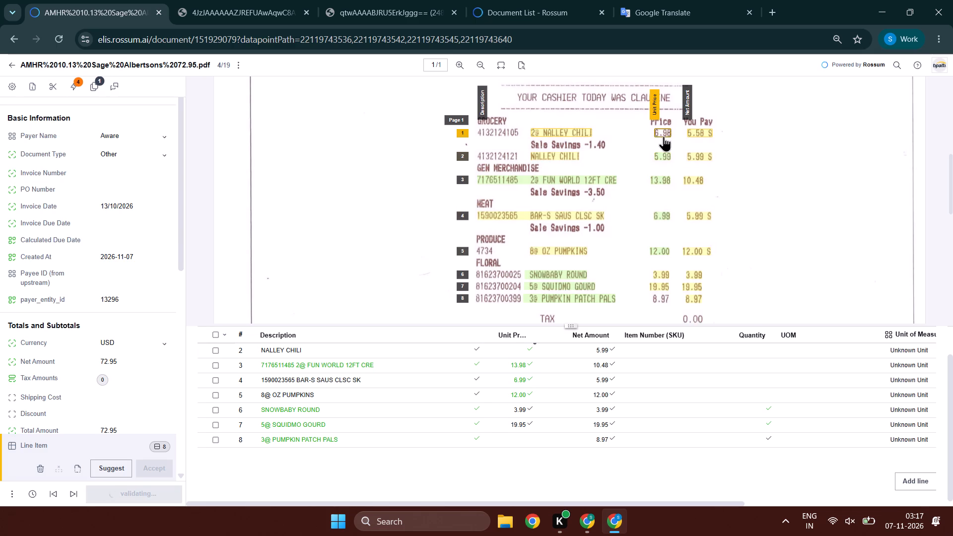
double_click(524, 211)
click(520, 215)
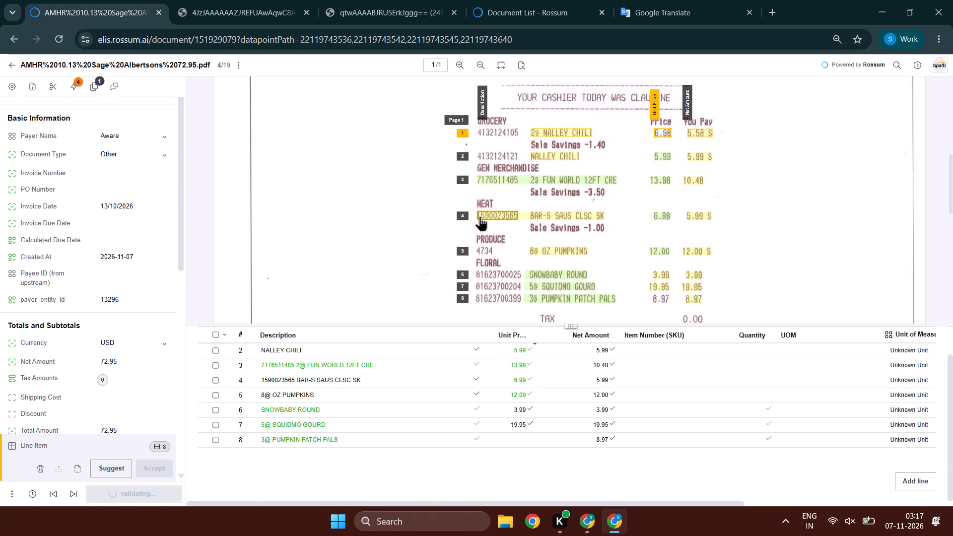
click(480, 216)
click(657, 135)
click(664, 219)
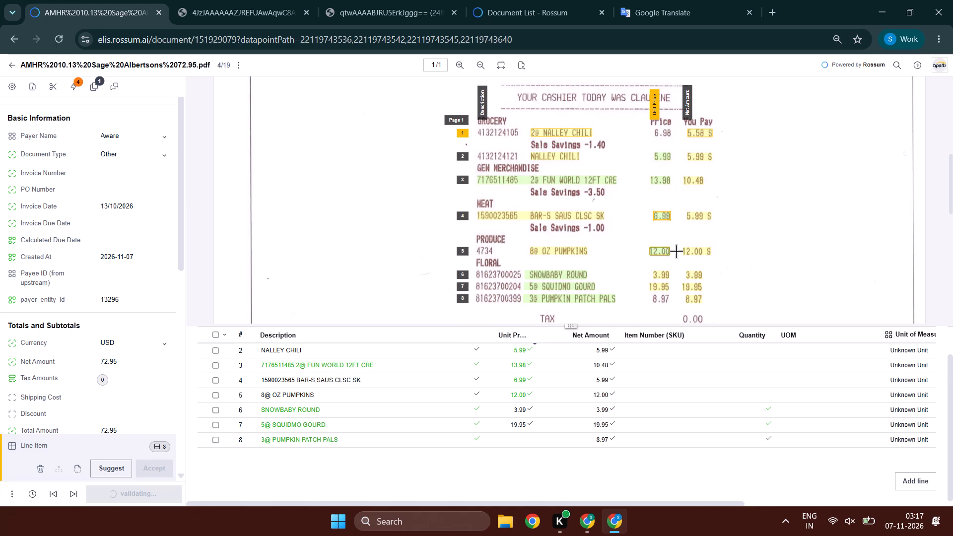
key(shift+Tab)
scroll(465, 356, up, 2)
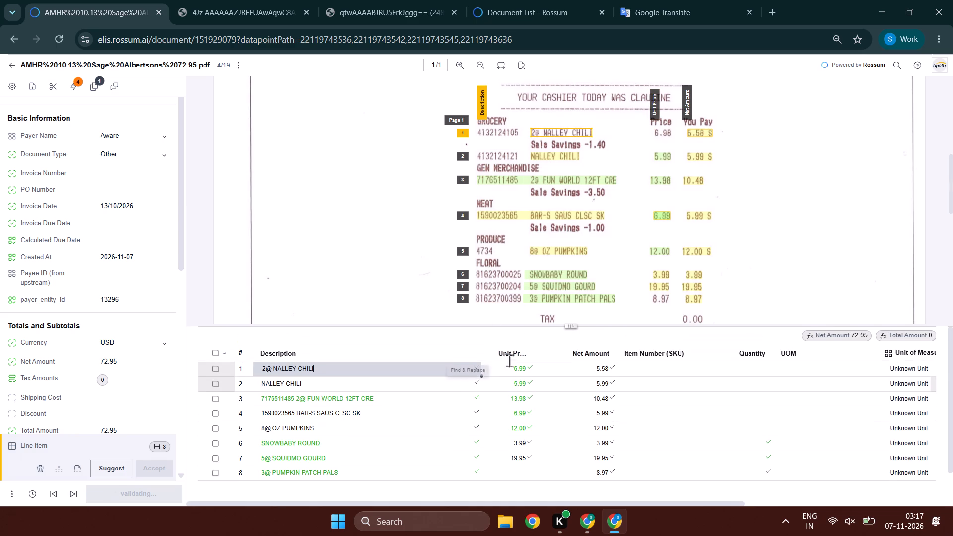
key(Tab)
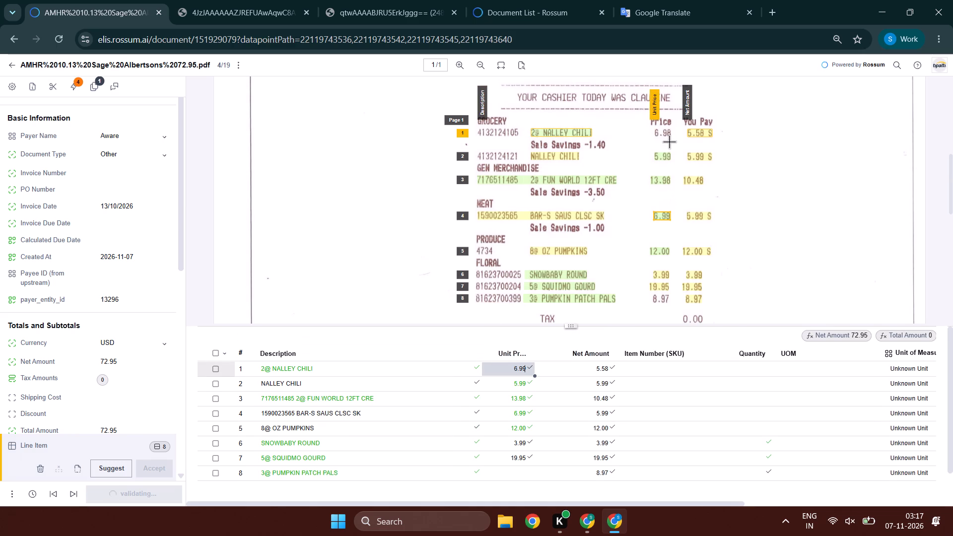
double_click(664, 127)
click(664, 130)
click(688, 216)
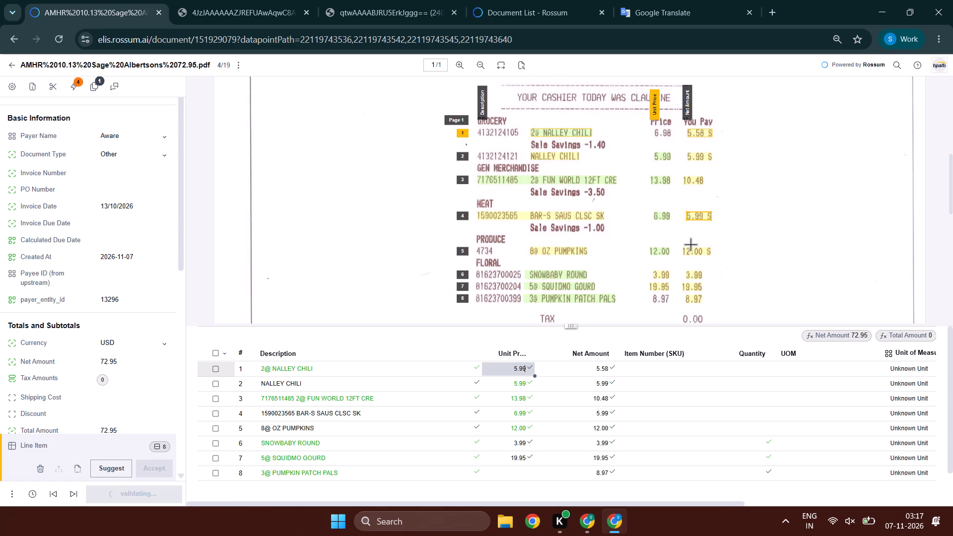
click(654, 134)
Verify the net amounts of line items 1 to 4.
key(Tab)
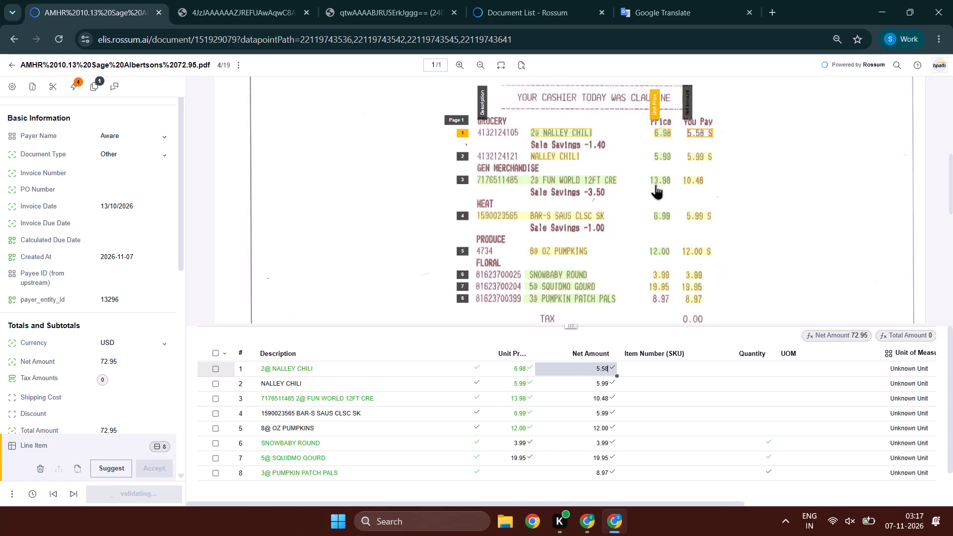
key(Down)
key(Down)
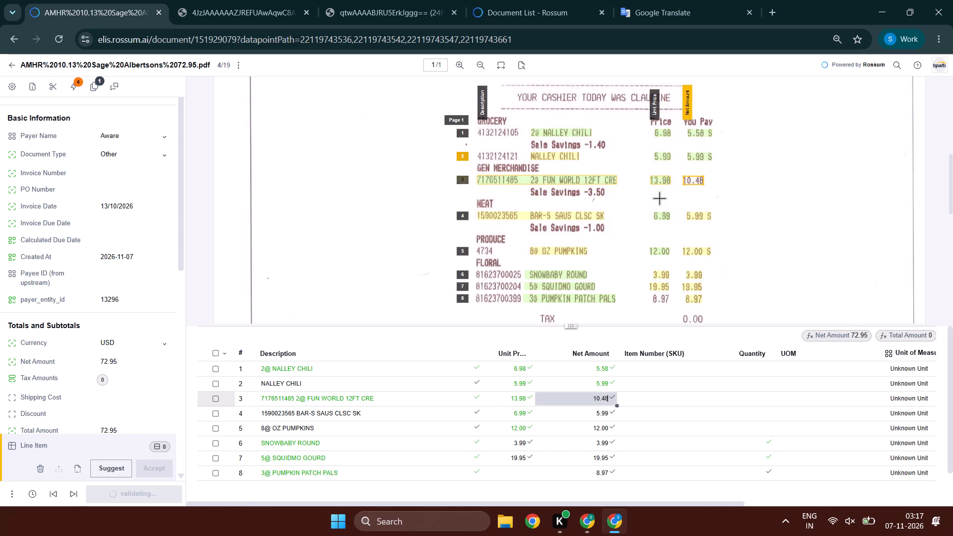
key(Down)
key(Left)
Trim the item codes from the descriptions of line items 4 and 3, leaving BAR-S SAUS CLSC SK and 2@ FUN WORLD 12FT CRE.
key(Left)
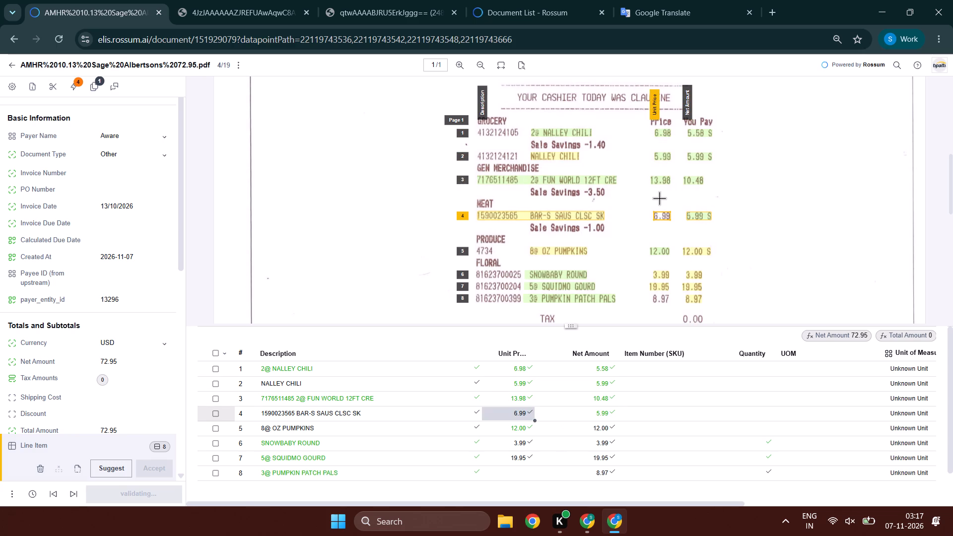
click(476, 216)
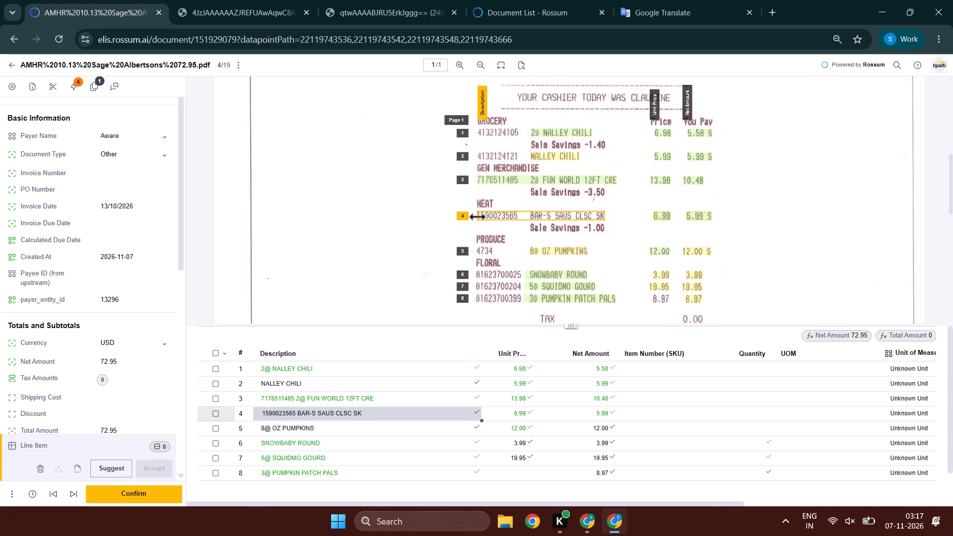
drag(479, 216, 531, 219)
click(516, 183)
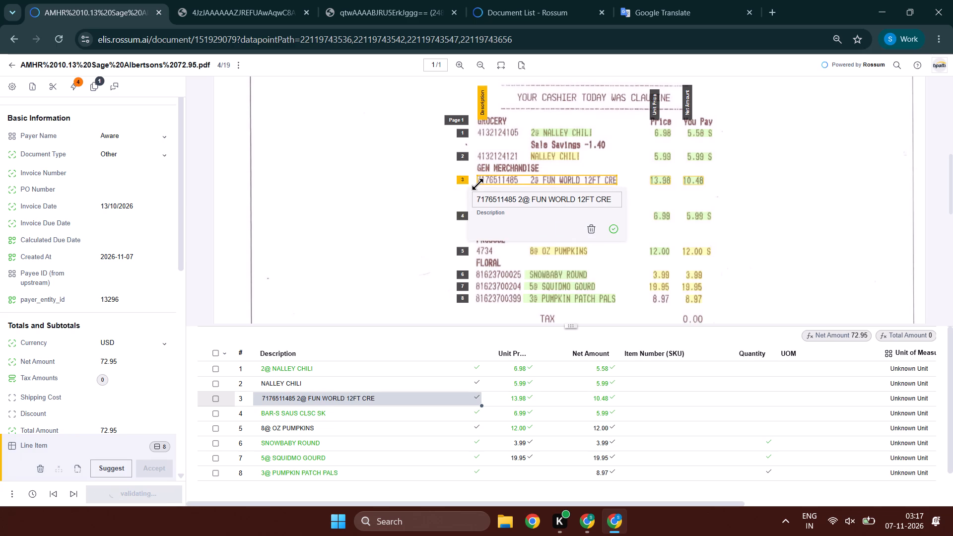
drag(477, 184, 527, 184)
key(Tab)
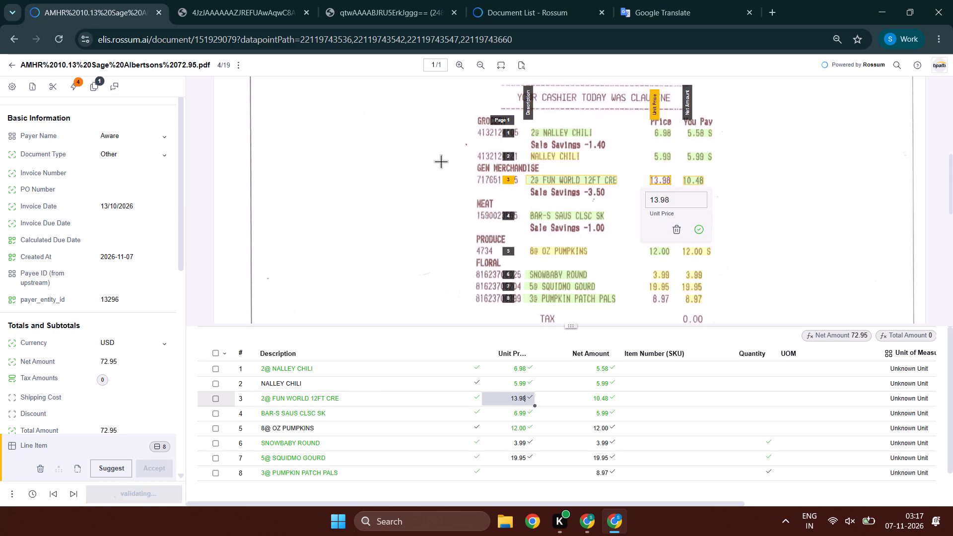
Capture 8.97 as the unit price of line item 8, 3@ PUMPKIN PATCH PALS.
click(596, 291)
click(593, 297)
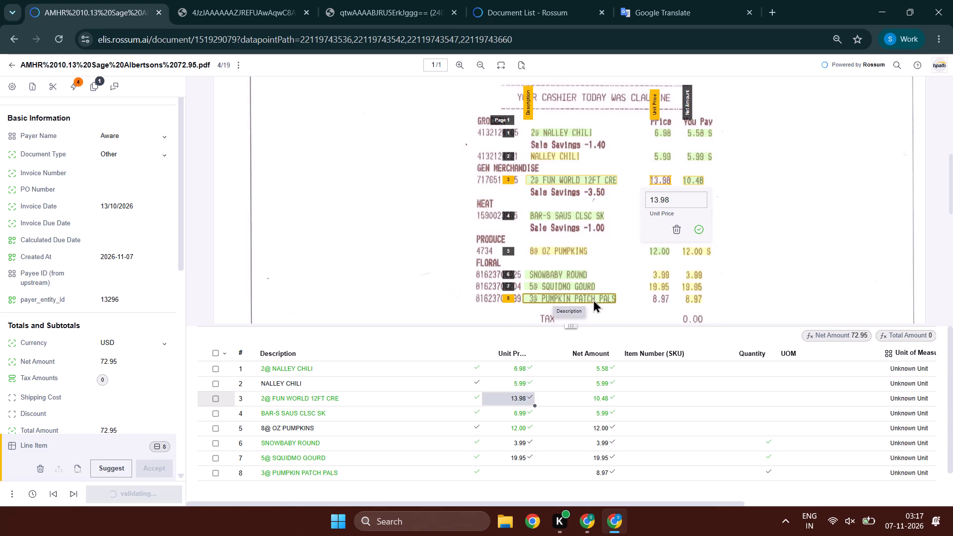
key(Tab)
click(663, 296)
key(Tab)
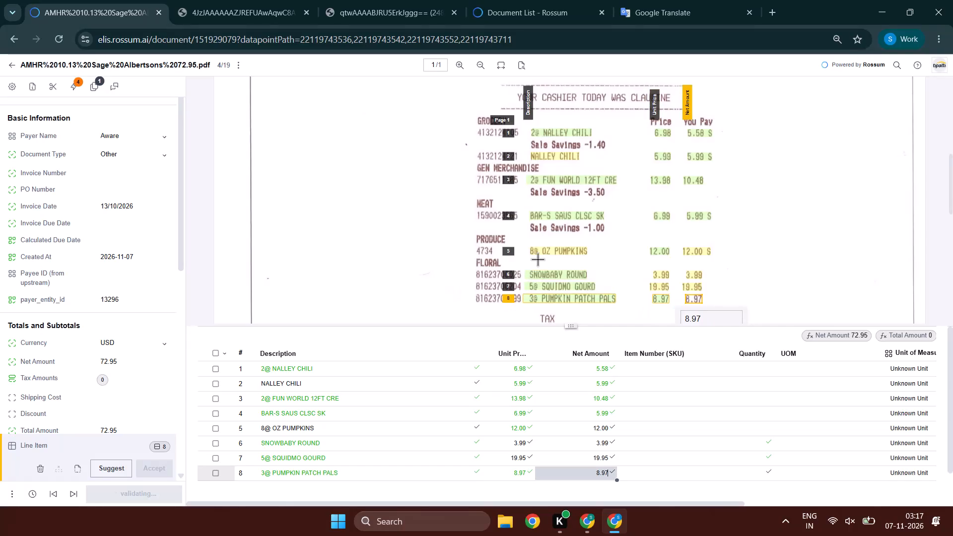
Shrink the Payee Name capture area on the receipt so that it reads only Albertsons®.
scroll(391, 368, down, 2)
scroll(148, 346, down, 4)
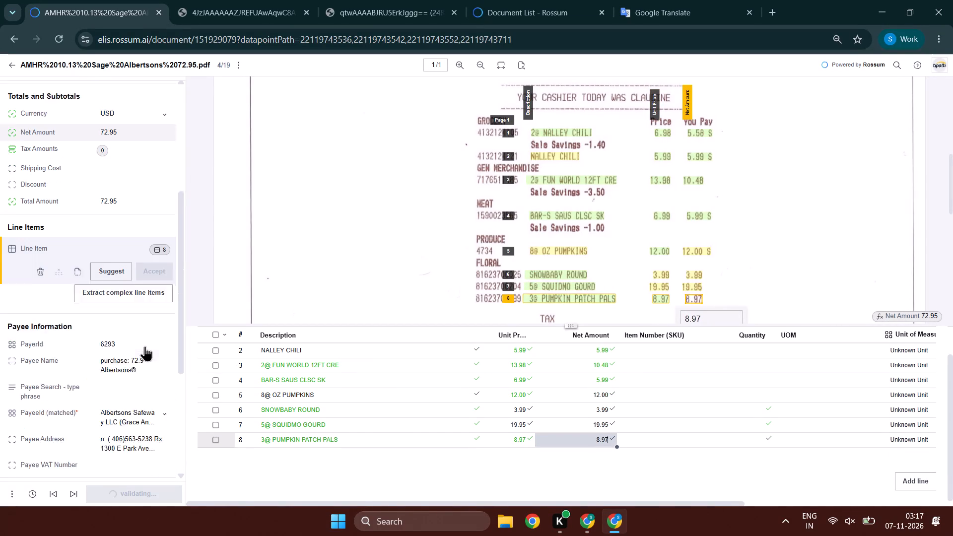
scroll(88, 230, up, 6)
scroll(109, 262, down, 4)
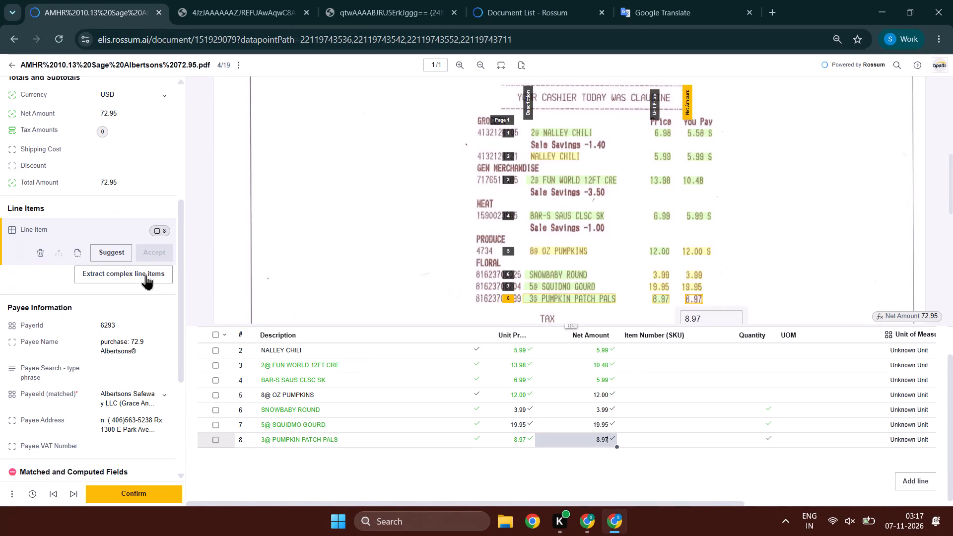
click(126, 338)
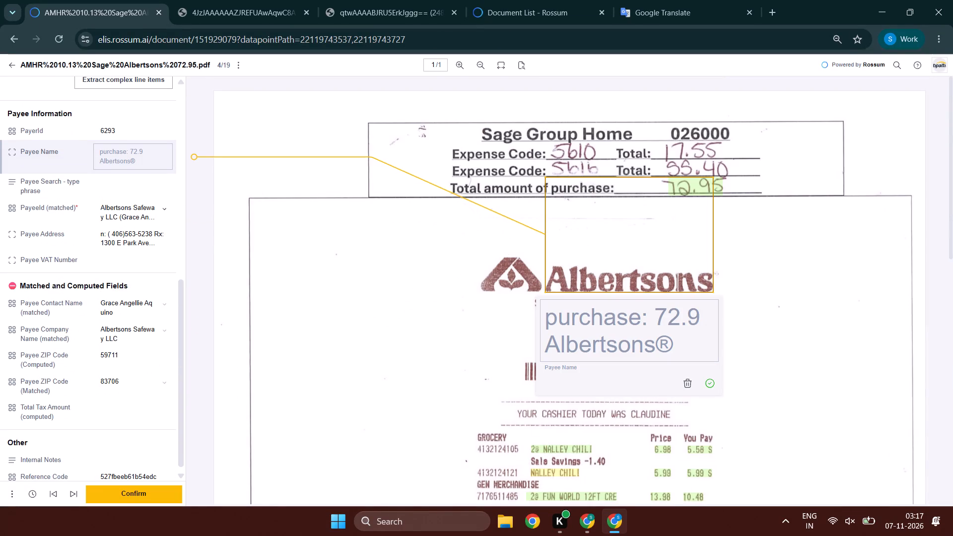
drag(584, 178, 581, 232)
key(Tab)
Verify the payee search and matched payee, and capture the receipt's Store 4022 line as the Payee Address.
key(Tab)
key(Tab)
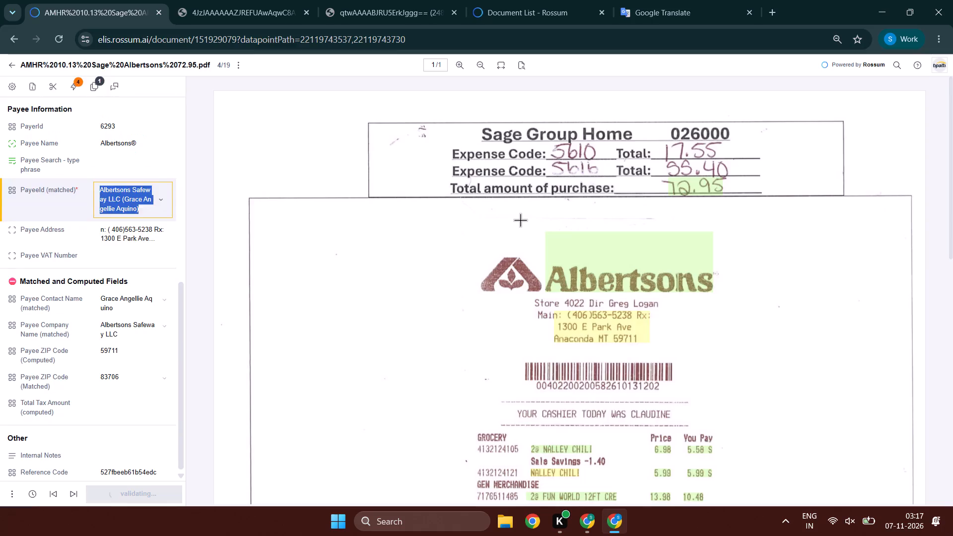
click(558, 299)
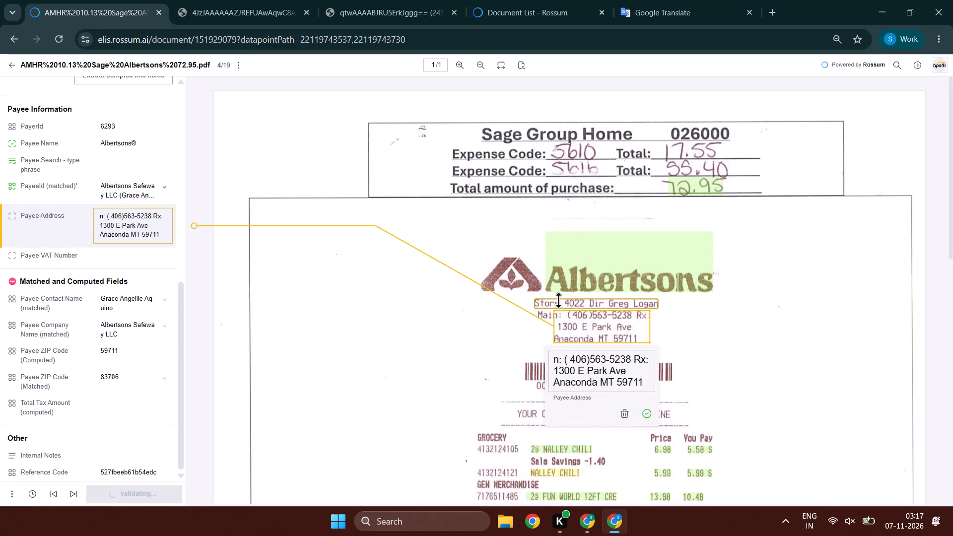
key(Tab)
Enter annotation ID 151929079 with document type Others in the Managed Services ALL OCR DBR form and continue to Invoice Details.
ctrl+double_click(223, 37)
key(ctrl+c)
key(ctrl+c)
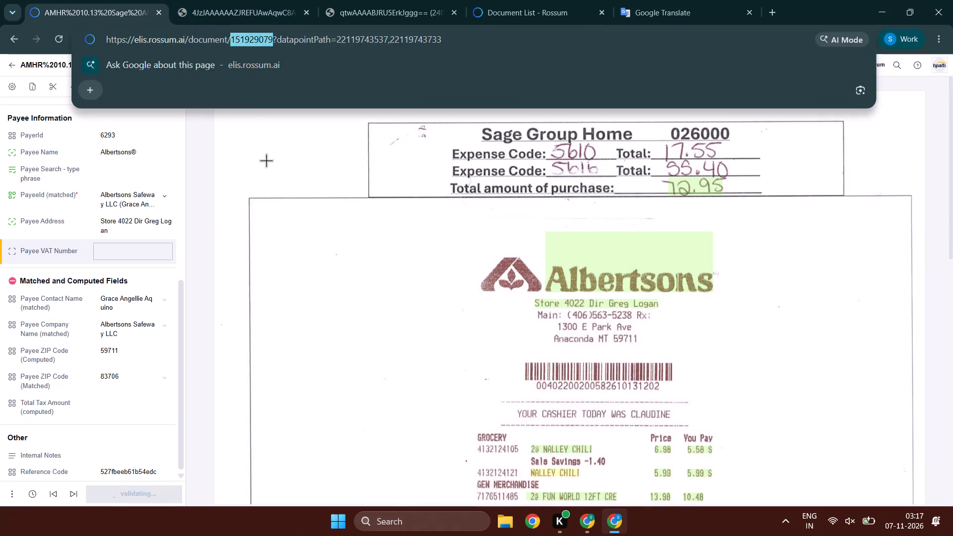
key(alt+Tab)
ctrl+click(382, 227)
key(ctrl+v)
click(375, 308)
drag(371, 363, 370, 372)
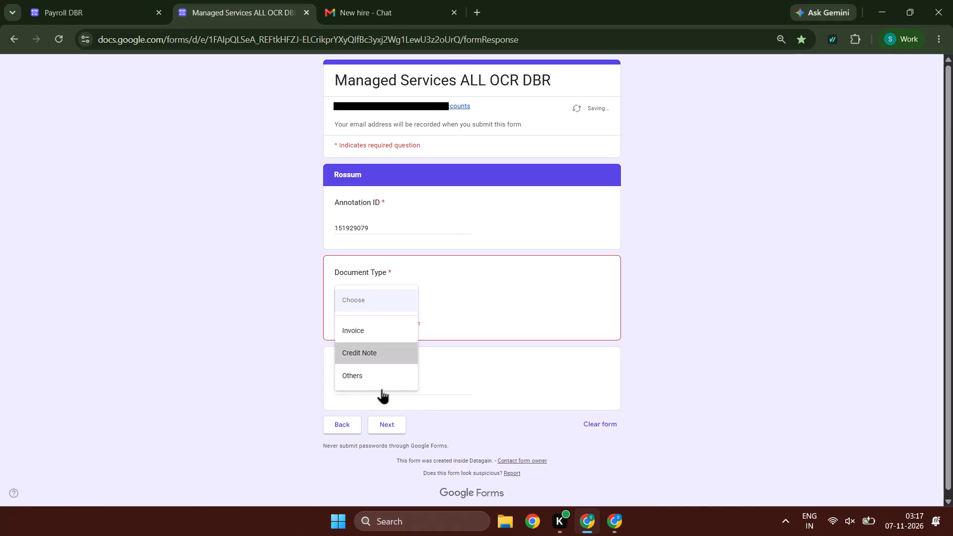
double_click(386, 410)
Copy the payer name Aware from the Rossum document into the form's Payer field and set Review to R.
key(alt+Tab)
scroll(0, 276, up, 7)
scroll(88, 169, up, 1)
ctrl+click(113, 133)
key(ctrl+c)
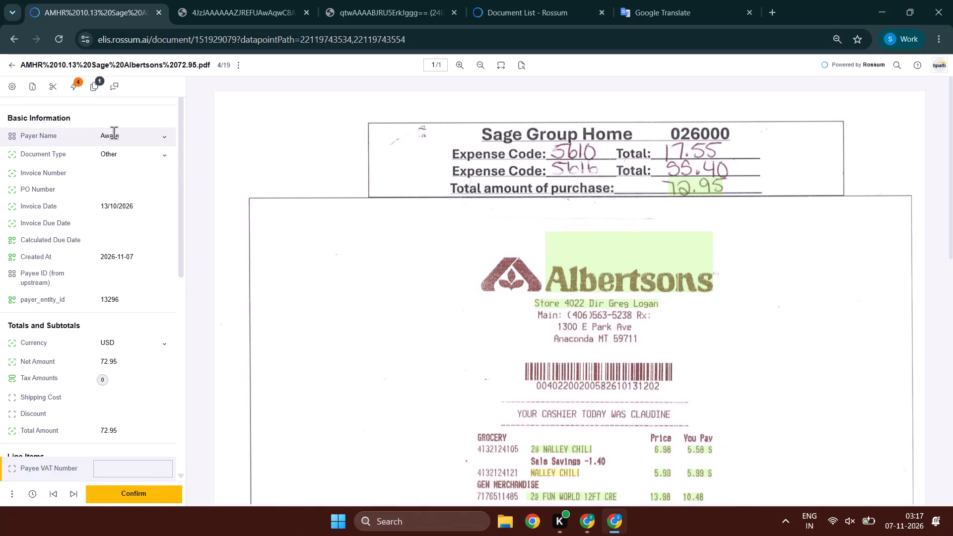
key(ctrl+c)
key(ctrl+c)
key(ctrl+c)
key(ctrl+c)
key(ctrl+c)
key(ctrl+c)
key(ctrl+c)
key(ctrl+c)
key(ctrl+c)
key(ctrl+c)
key(ctrl+c)
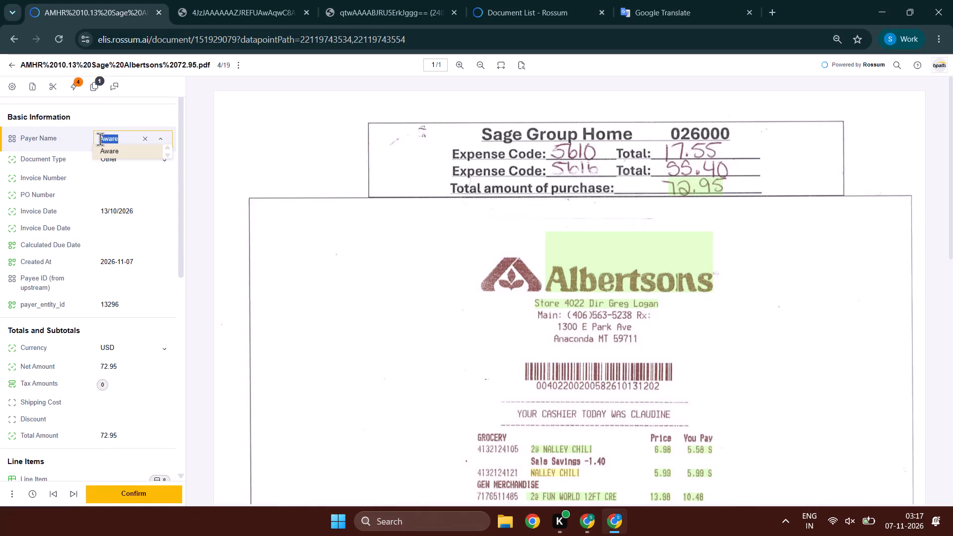
key(ctrl+c)
key(alt+Tab)
ctrl+click(384, 230)
key(ctrl+v)
click(365, 316)
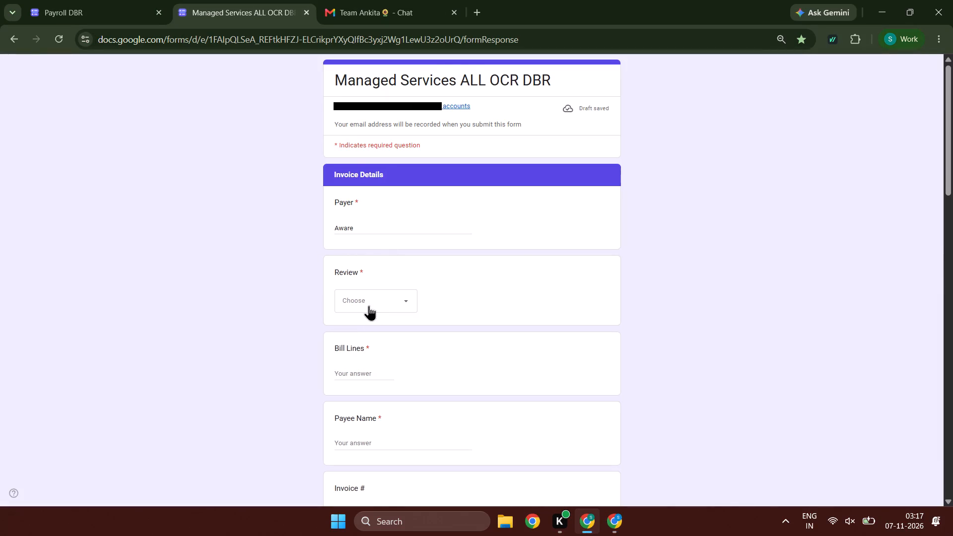
click(369, 305)
click(366, 327)
Check the document's line item count and enter 8 as the form's Bill Lines.
click(350, 375)
key(alt+Tab)
scroll(9, 278, down, 2)
key(alt+Tab)
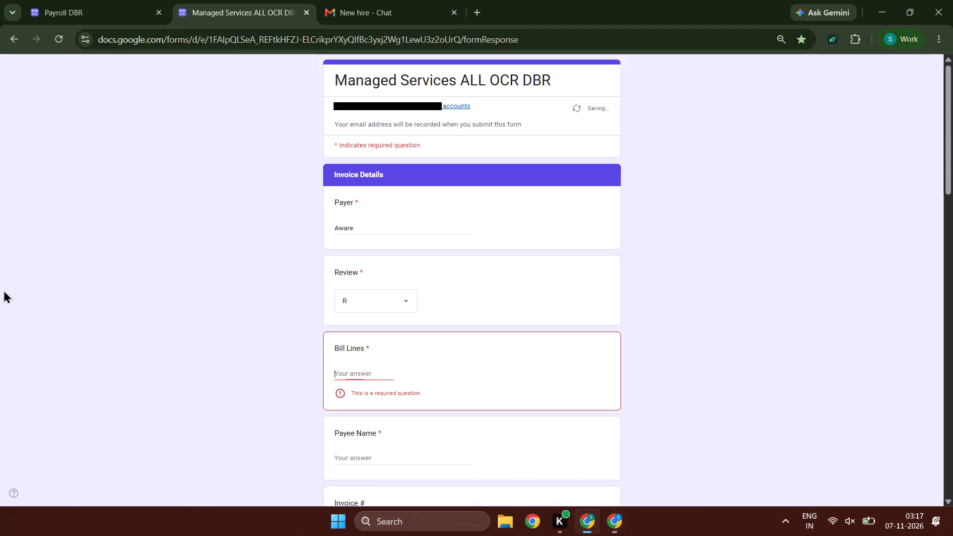
key(8)
key(Tab)
Copy the matched Albertsons Safeway LLC payee from the Rossum document into the form's Payee Name field.
key(alt+Tab)
scroll(94, 480, down, 2)
click(168, 360)
key(ctrl+c)
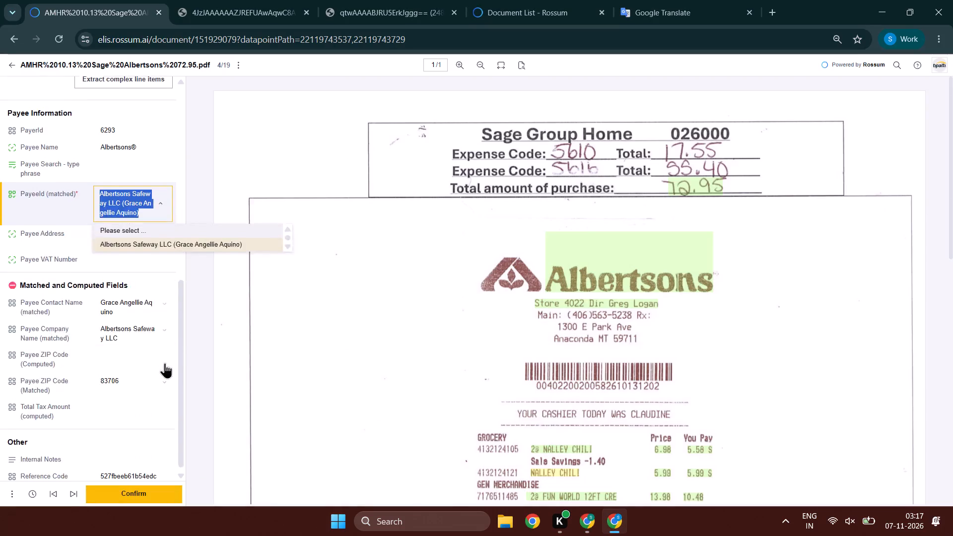
key(alt+Tab)
key(ctrl+v)
key(Tab)
Check the Albertsons receipt's date in Rossum and enter 13-10-2026 as the form's Invoice Date.
key(alt+Tab)
scroll(113, 272, up, 8)
key(alt+Tab)
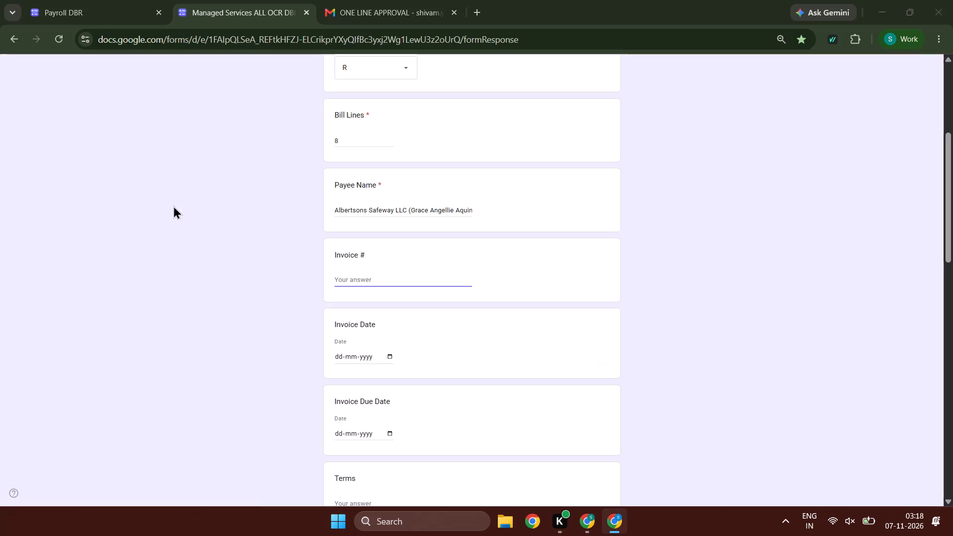
key(Tab)
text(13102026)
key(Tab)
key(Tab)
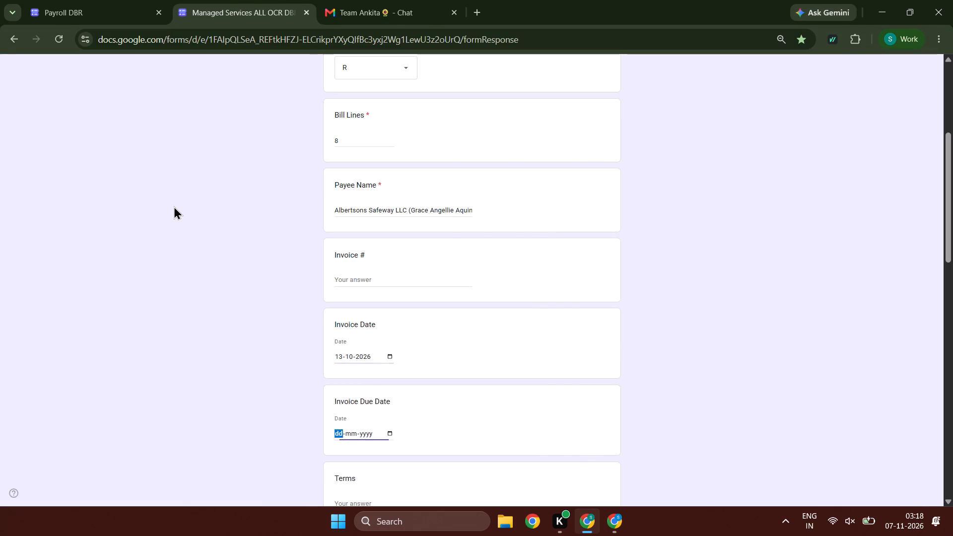
Copy the amount 72.95 from the Rossum document into the form's Total Amt field, leaving Invoice Due Date, Terms, PO # and Tax Amt blank.
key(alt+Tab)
drag(120, 367, 95, 367)
key(ctrl+c)
key(alt+Tab)
alt+scroll(363, 321, down, 5)
key(Tab)
key(Tab)
key(Tab)
key(Tab)
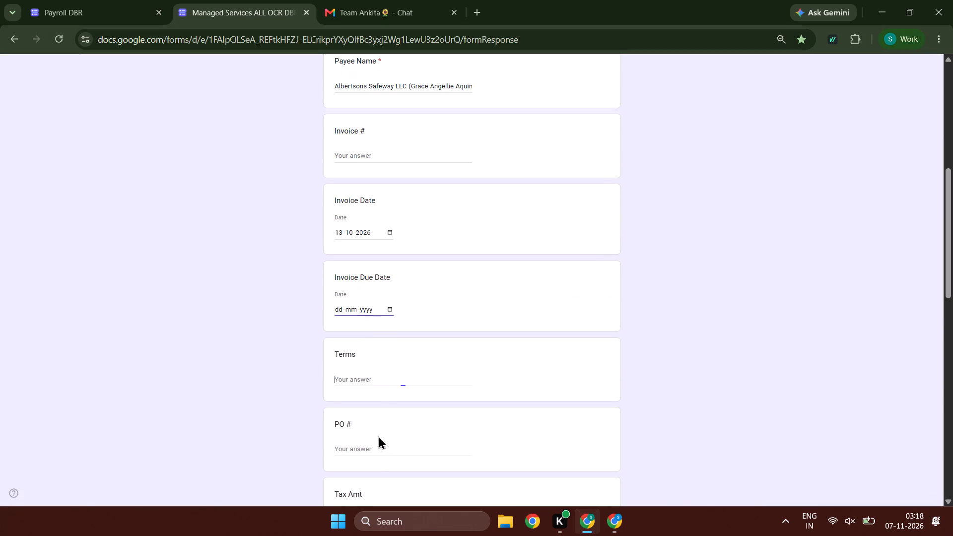
click(372, 461)
click(376, 455)
click(378, 451)
key(Tab)
key(Tab)
key(ctrl+v)
key(Tab)
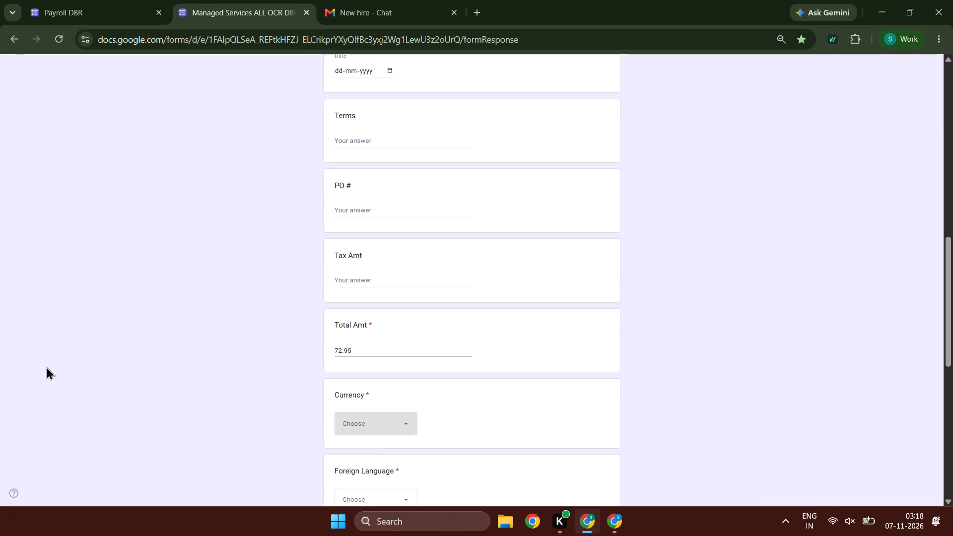
Set Currency to USD, Foreign Language and Quality Analyst to NA, and Invoice Pages to 1.
key(alt+Tab)
key(alt+Tab)
text(us)
key(Tab)
key(n)
key(Tab)
text(nnnn)
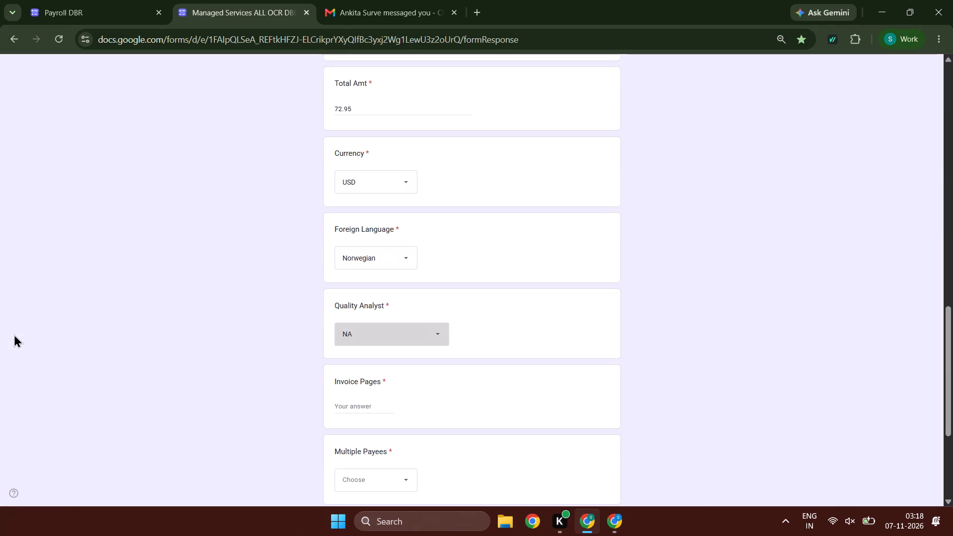
key(Tab)
key(shift+Tab)
key(shift+Tab)
text(nn)
key(Tab)
text(nnn)
key(Tab)
key(1)
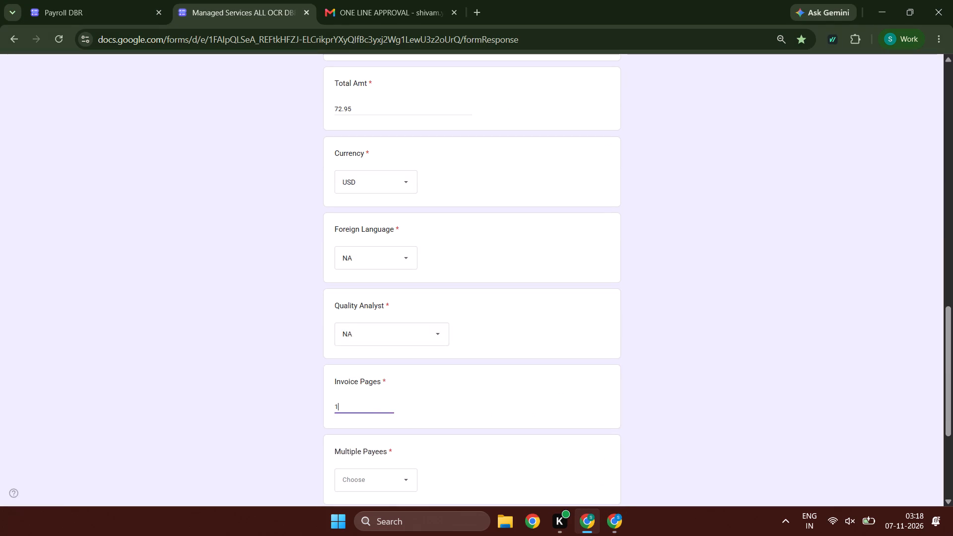
Answer Multiple Payees with the N option and submit the form response for the Albertsons document.
key(Tab)
key(n)
key(Tab)
key(Tab)
key(space)
key(Tab)
key(Tab)
key(space)
Confirm the Albertsons document in Rossum.
key(alt+Tab)
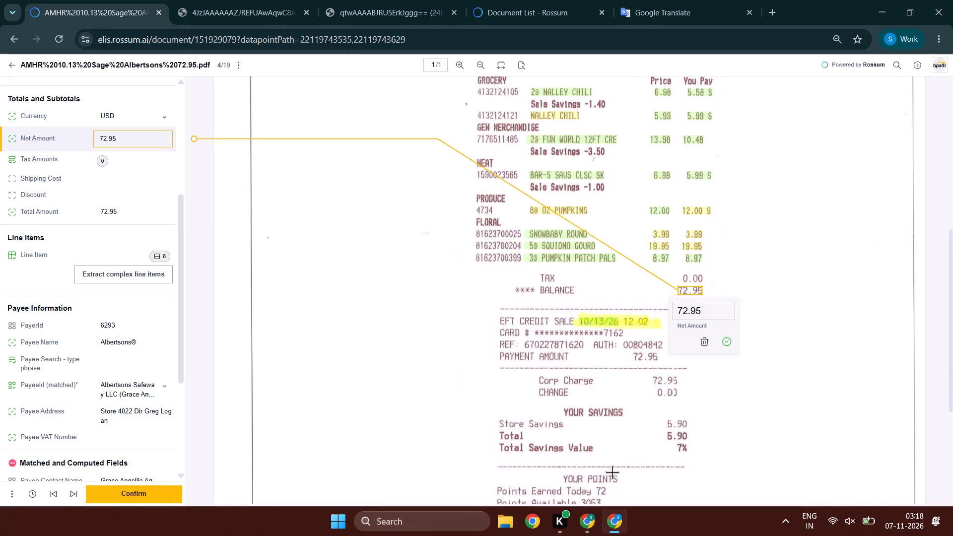
double_click(126, 491)
Start another Managed Services ALL OCR DBR response, record the email, set OCR to Rossum and continue.
key(alt+Tab)
double_click(395, 130)
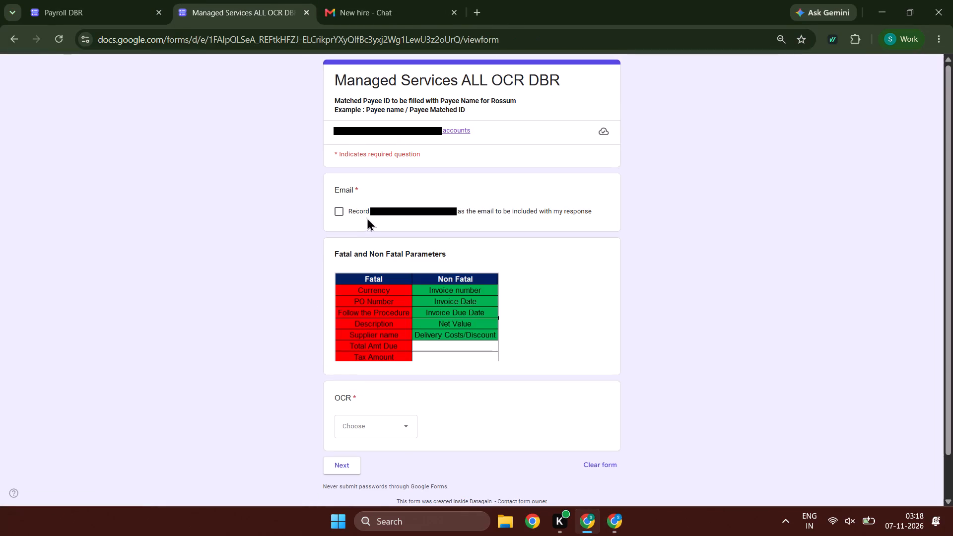
click(363, 214)
click(380, 429)
click(372, 462)
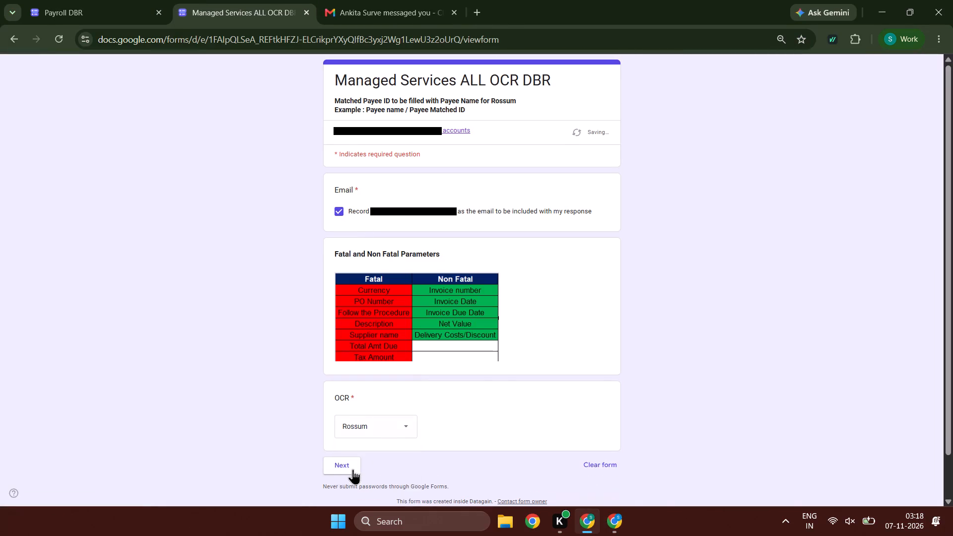
double_click(352, 468)
In Rossum, validate invoice TSCA0115's basic information up to the invoice date, recapturing the PO number as PO #9707 PROJ#20059.
key(alt+Tab)
click(139, 165)
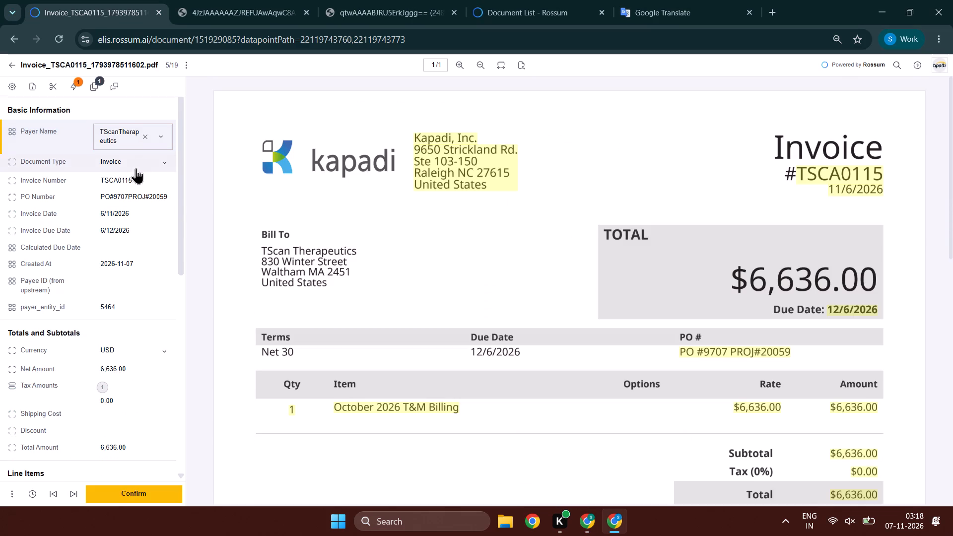
click(65, 153)
key(Tab)
key(Tab)
key(shift+Tab)
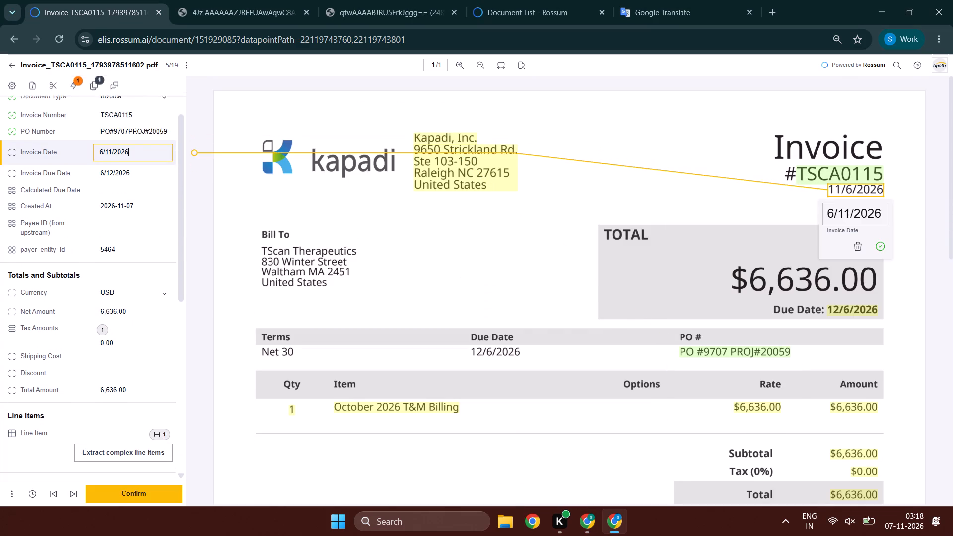
click(726, 352)
key(Tab)
key(Tab)
key(Tab)
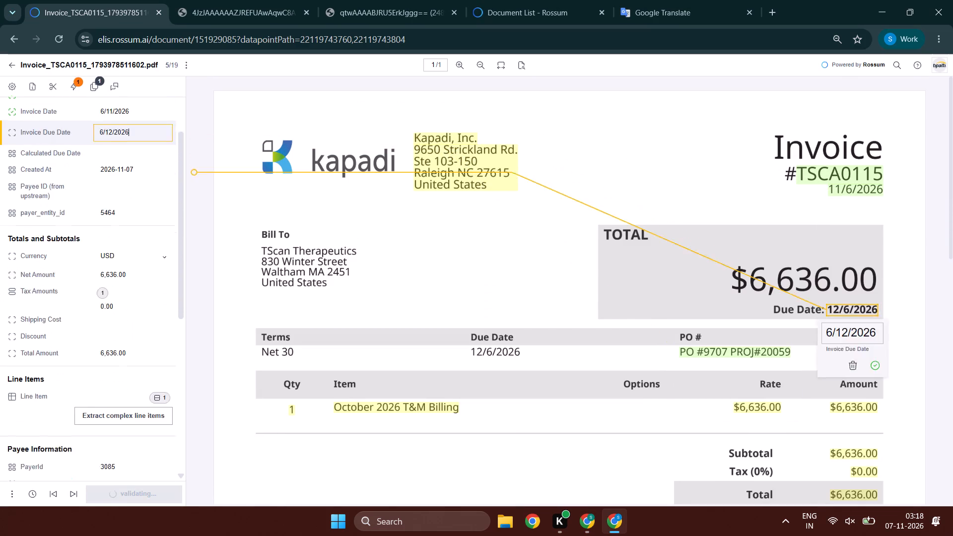
Validate the Kapadi invoice's due date, currency, net amount and tax amount fields.
key(Tab)
key(Tab)
key(Tab)
key(Tab)
key(Tab)
key(Tab)
key(Tab)
key(Tab)
scroll(272, 410, down, 2)
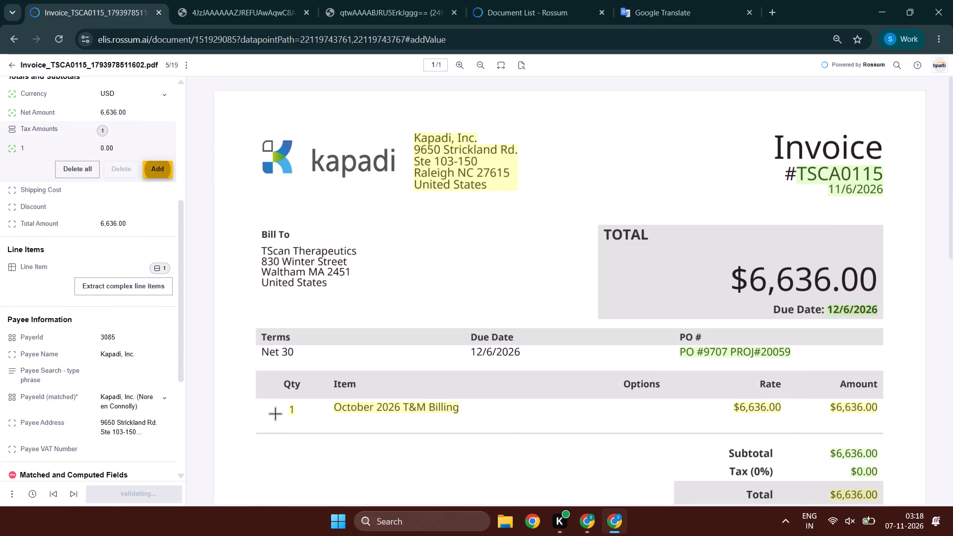
Validate the shipping cost, discount and total amount fields and the October 2026 T&M Billing line item.
key(Tab)
key(Tab)
key(Tab)
key(Tab)
key(Tab)
key(Tab)
key(Tab)
key(Tab)
key(Tab)
key(Tab)
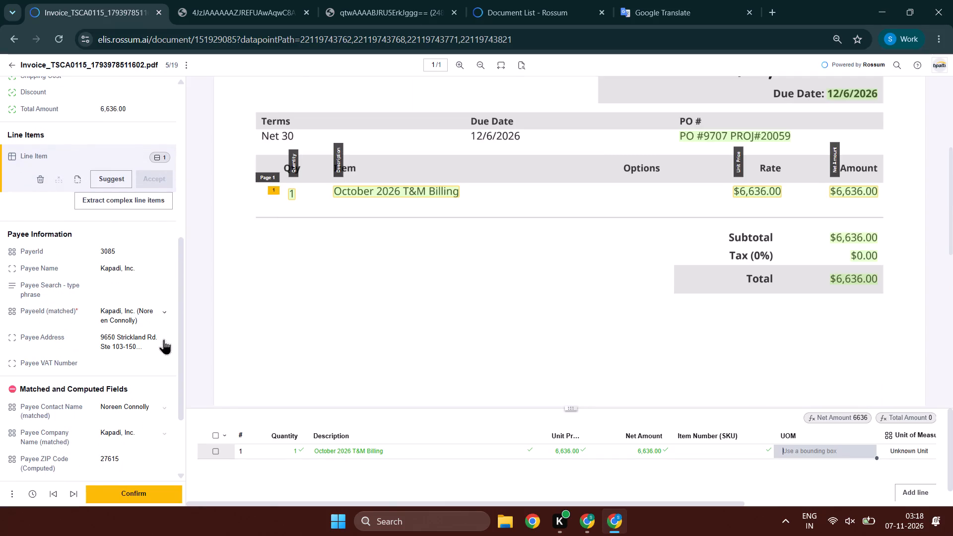
Validate the Kapadi invoice's payee name, payee search and matched payee fields.
click(140, 261)
key(Tab)
key(Tab)
key(Tab)
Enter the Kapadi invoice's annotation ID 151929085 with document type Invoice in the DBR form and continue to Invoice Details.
ctrl+double_click(222, 34)
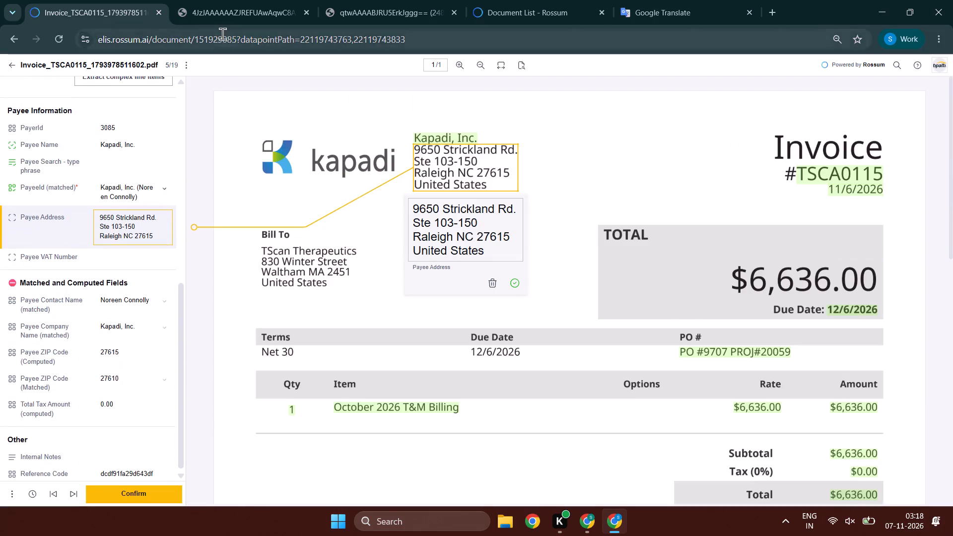
key(ctrl+c)
key(ctrl+c)
key(alt+Tab)
ctrl+click(381, 228)
key(ctrl+v)
click(373, 306)
click(373, 320)
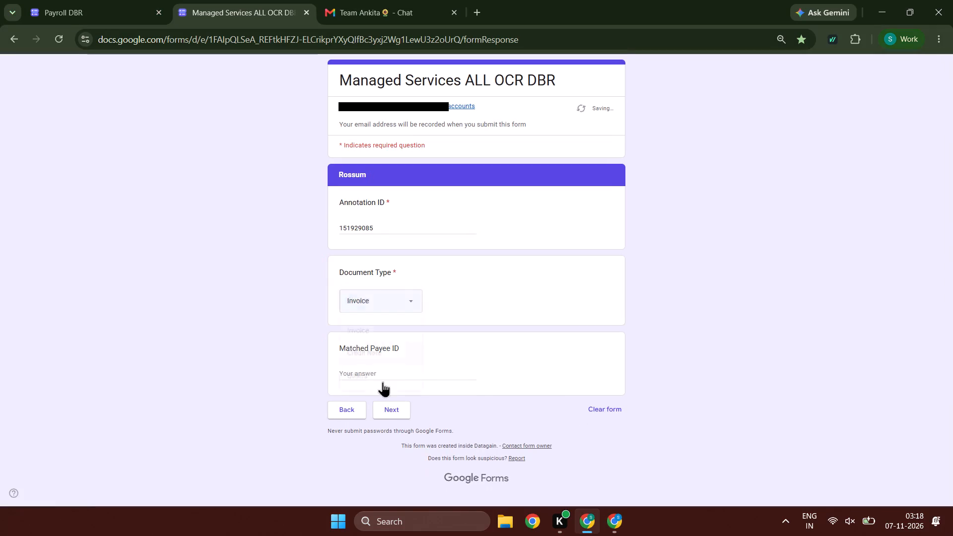
double_click(388, 406)
Copy the payer name TScanTherapeutics from the Rossum document into the form's Payer field and choose the Review value.
key(alt+Tab)
scroll(67, 285, up, 9)
click(117, 131)
key(ctrl+c)
key(ctrl+c)
key(alt+Tab)
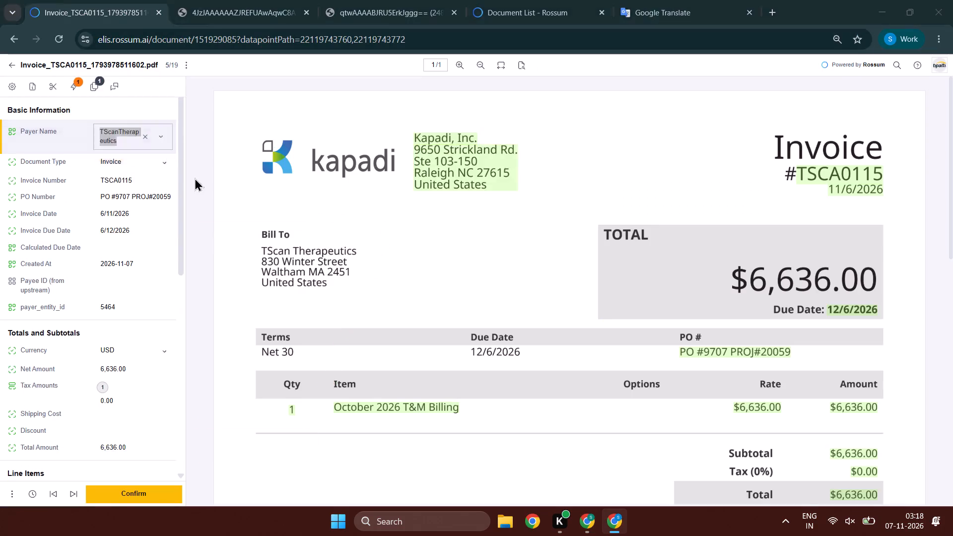
ctrl+click(385, 227)
key(ctrl+v)
click(382, 299)
click(383, 339)
Check the document's line item count in Rossum and enter 1 as the form's Bill Lines.
click(357, 369)
key(alt+Tab)
scroll(8, 291, down, 3)
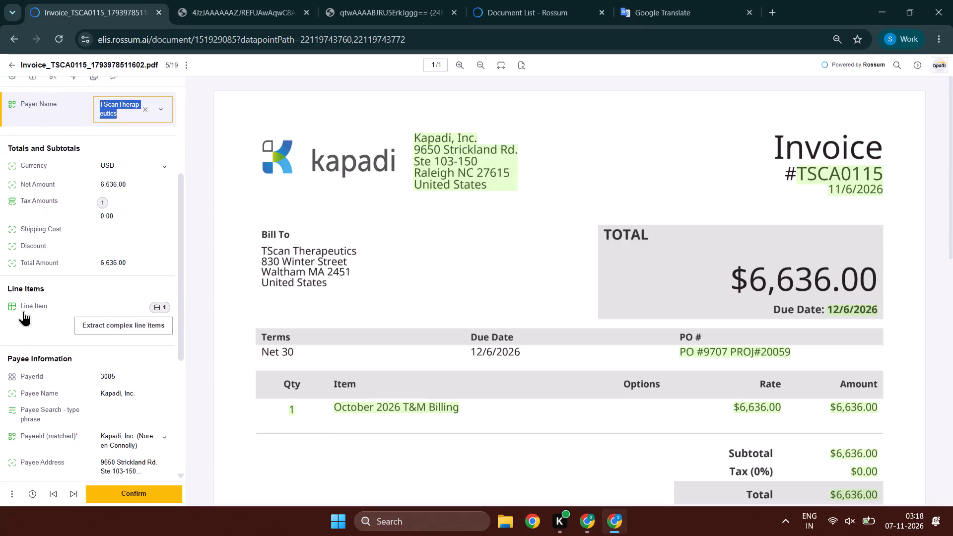
key(alt+Tab)
key(1)
key(Tab)
Copy the matched Kapadi, Inc. payee from the Rossum document into the form's Payee Name field.
key(alt+Tab)
click(113, 445)
key(ctrl+c)
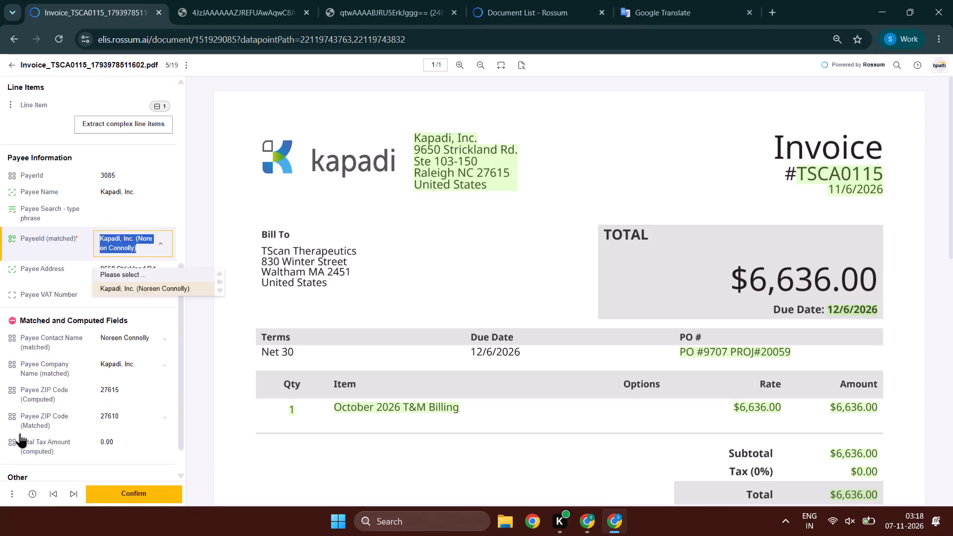
key(alt+Tab)
key(ctrl+v)
key(Tab)
Copy the invoice number TSCA0115 from the Rossum document into the form's Invoice # field.
key(alt+Tab)
scroll(96, 284, up, 9)
drag(142, 169, 94, 172)
key(ctrl+c)
key(ctrl+c)
key(alt+Tab)
key(ctrl+v)
Enter 06-11-2026 as the Invoice Date and 06-12-2026 as the Invoice Due Date in the form.
key(Tab)
key(0)
key(6)
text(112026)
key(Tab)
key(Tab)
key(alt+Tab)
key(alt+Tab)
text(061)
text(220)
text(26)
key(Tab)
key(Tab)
Copy PO #9707 PROJ#20059 from Rossum's PO Number field into the form's PO # field.
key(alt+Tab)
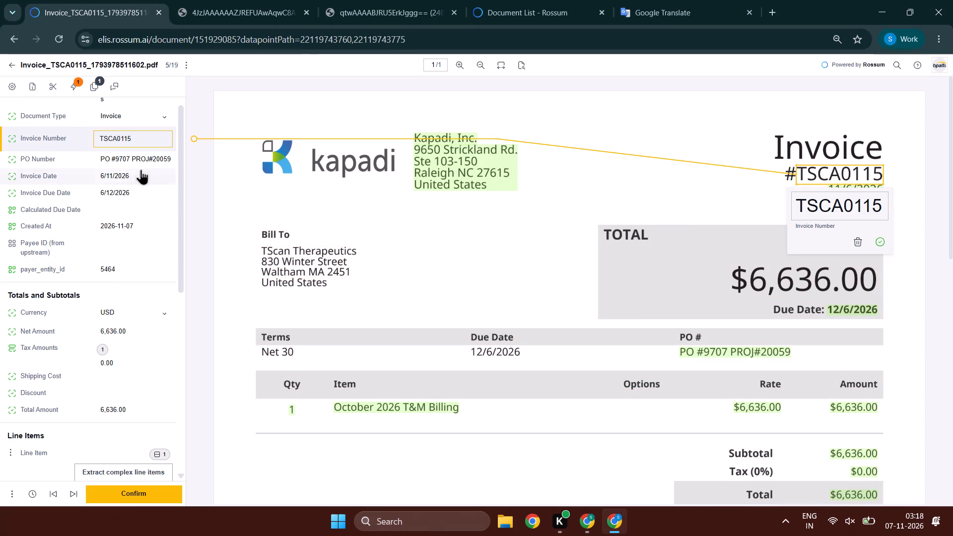
click(161, 159)
drag(161, 159, 94, 149)
drag(113, 140, 91, 132)
key(ctrl+c)
key(ctrl+c)
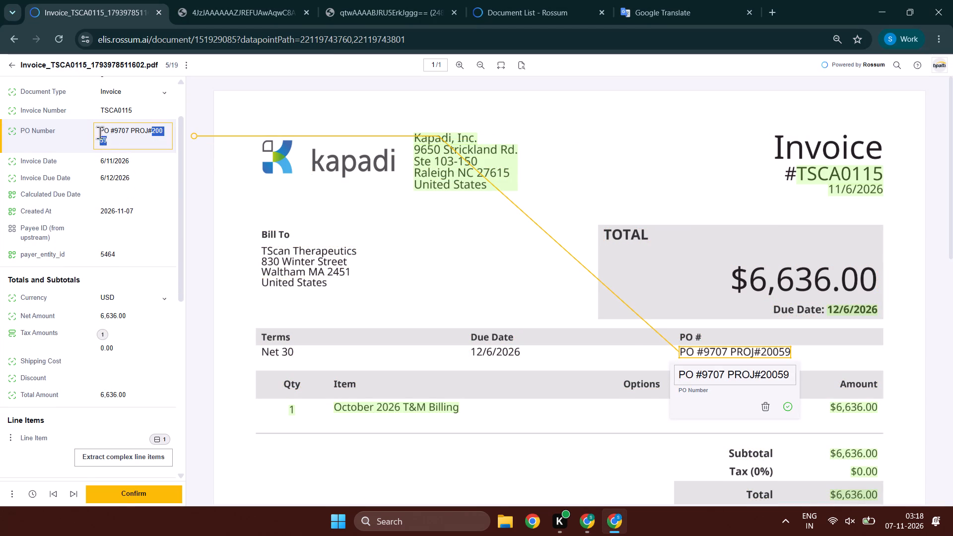
click(107, 138)
drag(107, 138, 90, 132)
key(ctrl+c)
key(ctrl+c)
key(alt+Tab)
scroll(477, 321, down, 2)
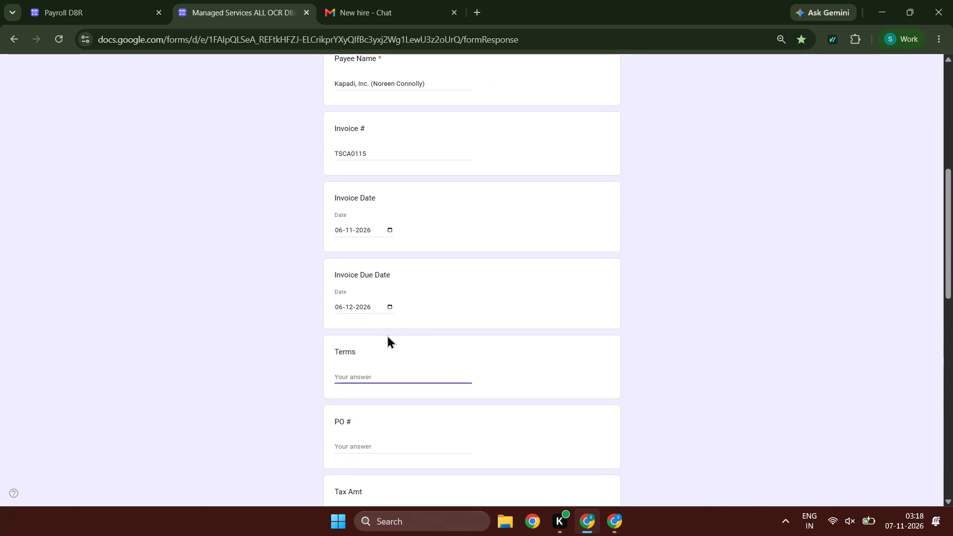
scroll(395, 328, up, 2)
scroll(395, 328, down, 4)
click(376, 327)
key(ctrl+v)
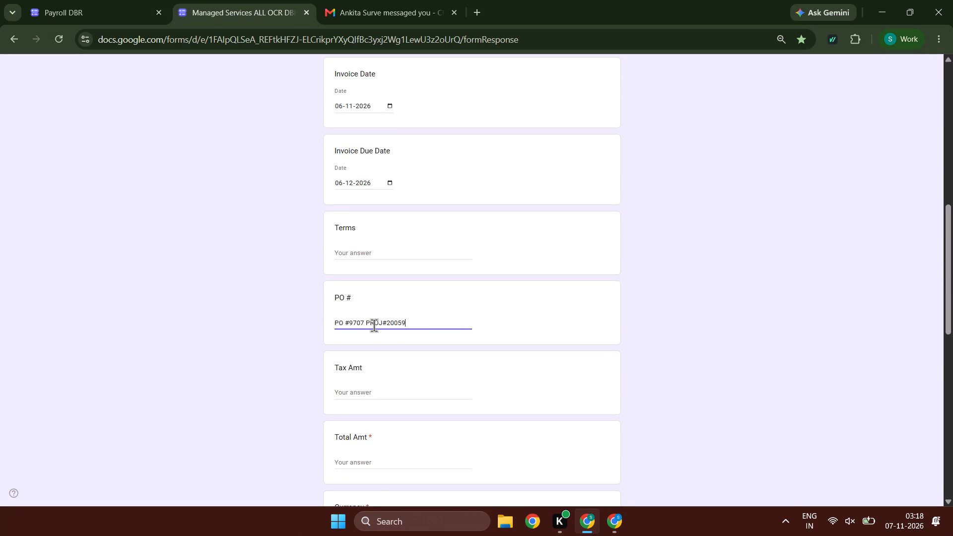
Copy the net amount 6,636.00 from the Rossum document into the form's Total Amt field.
key(Tab)
key(alt+Tab)
drag(128, 316, 101, 316)
key(ctrl+c)
key(alt+Tab)
key(Tab)
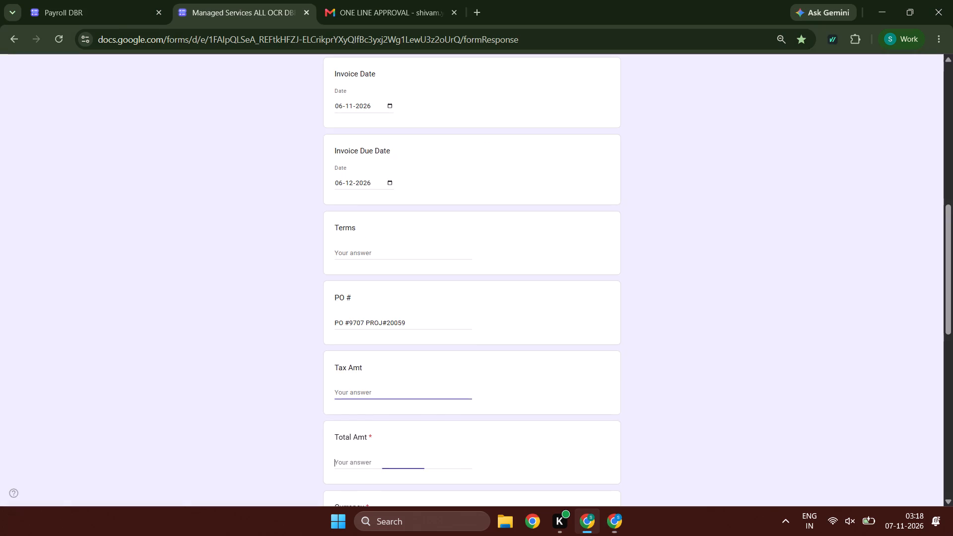
key(ctrl+v)
key(Tab)
Set Currency to USD and Foreign Language to No, choose the Quality Analyst, and enter 1 for Invoice Pages.
key(alt+Tab)
scroll(69, 294, up, 1)
key(alt+Tab)
text(us)
key(Tab)
text(nn)
key(Tab)
text(nnn)
key(Tab)
key(1)
key(shift+Tab)
key(shift+asciitilde)
key(shift+Tab)
text(nn)
key(Tab)
text(nnn)
key(Tab)
key(1)
Answer No to Multiple Payees and submit the form response for invoice TSCA0115.
key(Tab)
key(n)
key(Tab)
key(Tab)
key(space)
key(Tab)
key(Tab)
key(space)
Confirm the Kapadi invoice TSCA0115 document in Rossum.
key(alt+Tab)
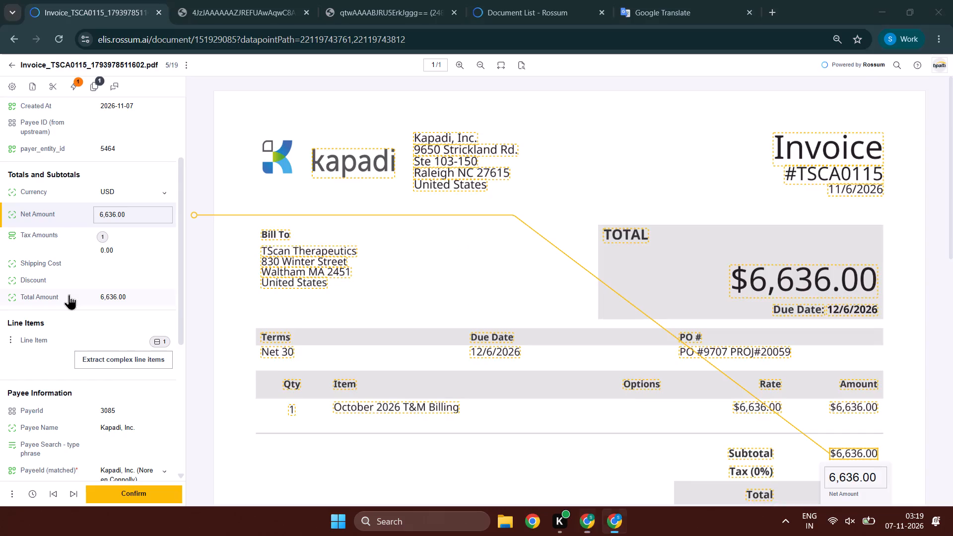
click(122, 493)
Start another form response, record the account's email, choose Rossum as the platform and advance to the Rossum section.
key(alt+Tab)
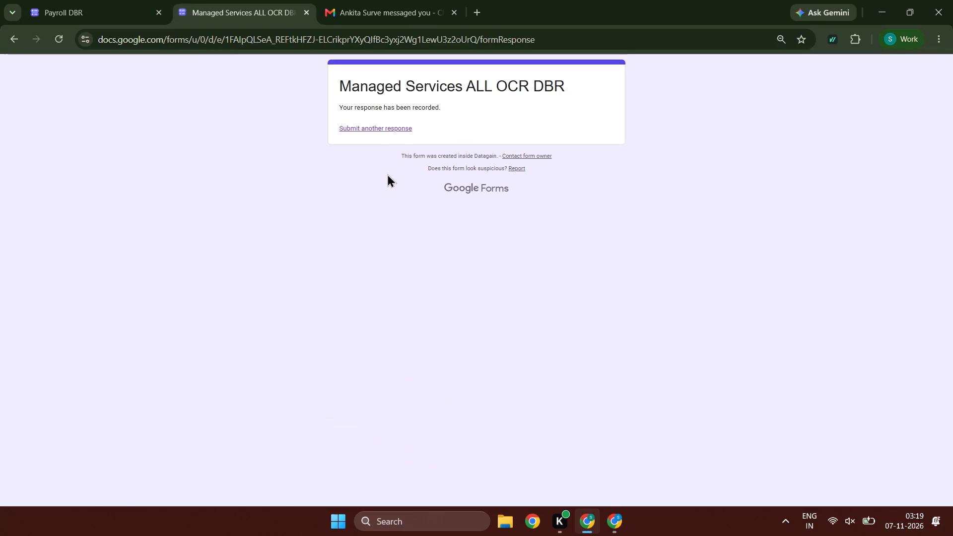
double_click(395, 127)
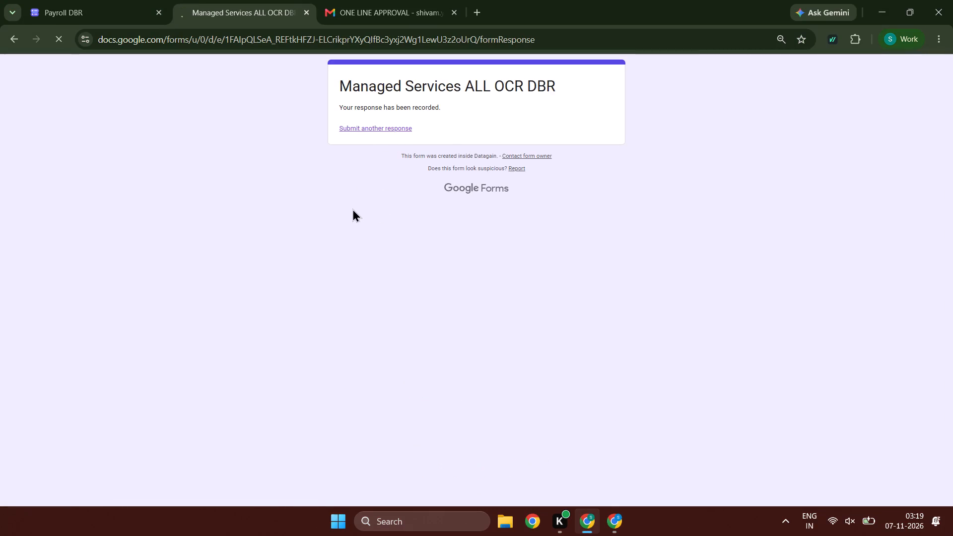
click(346, 212)
click(369, 420)
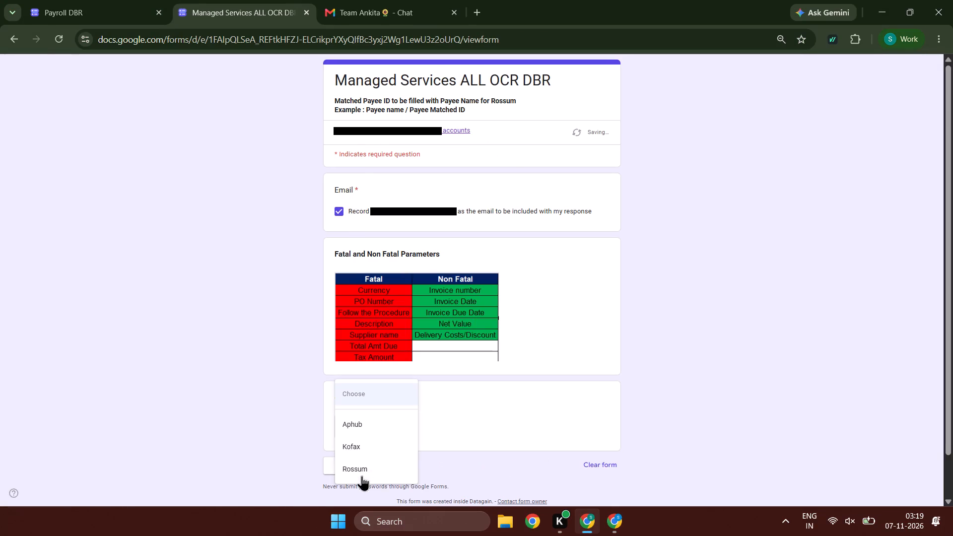
click(362, 475)
double_click(339, 470)
Validate the Fisher Scientific document's Basic Information fields in Rossum, from Invoice Number through payer_entity_id.
key(alt+Tab)
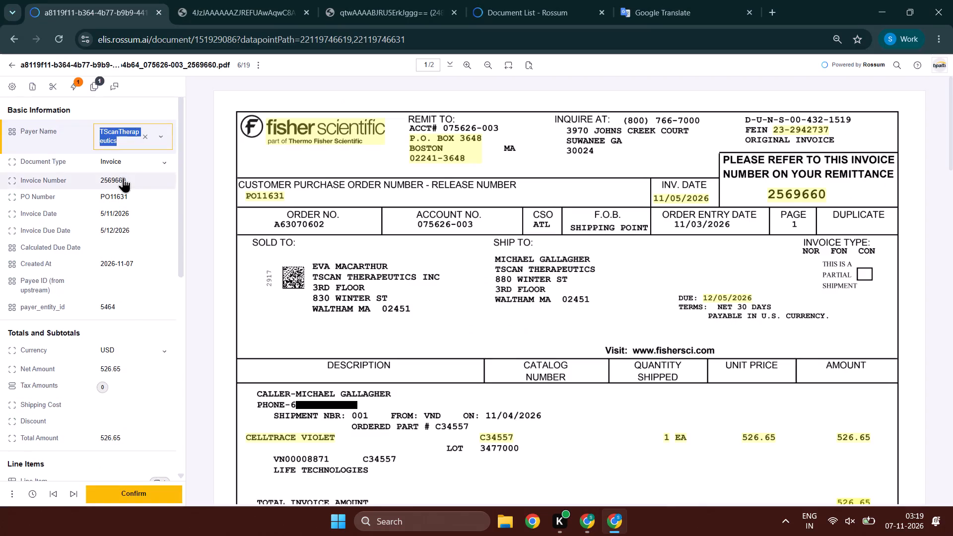
click(123, 177)
key(Tab)
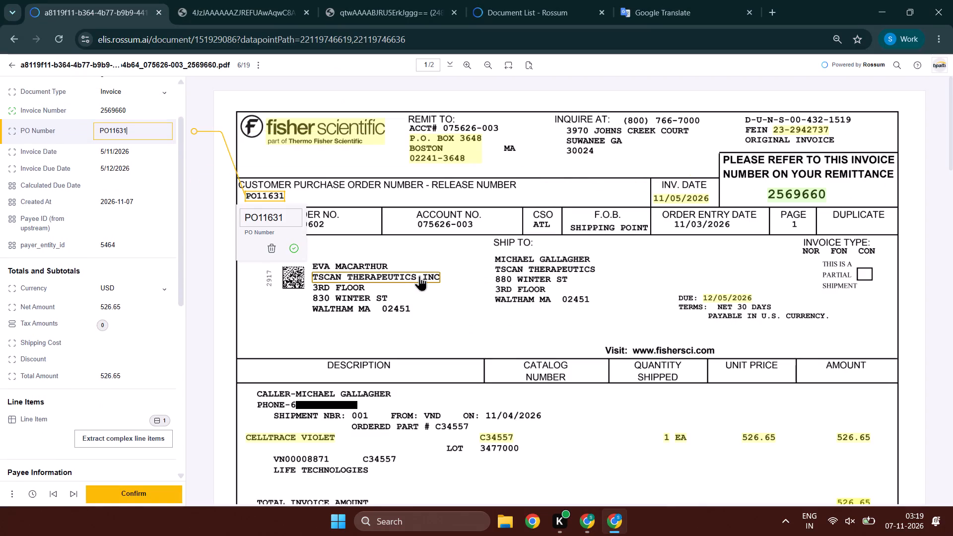
key(Tab)
key(Tab)
key(Tab)
key(Tab)
key(Tab)
key(Tab)
key(Tab)
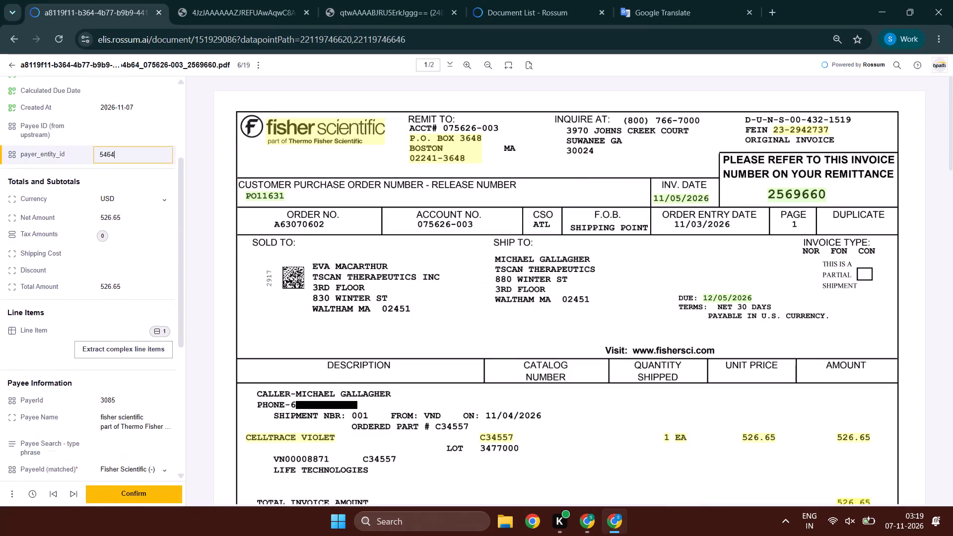
Validate the Totals and Subtotals fields of the Fisher Scientific invoice, from Currency through Total Amount.
key(Tab)
key(Tab)
key(Tab)
key(Tab)
key(Tab)
key(Tab)
Validate each cell of the CELLTRACE VIOLET line item, from Description through Net Amount.
key(Tab)
key(Tab)
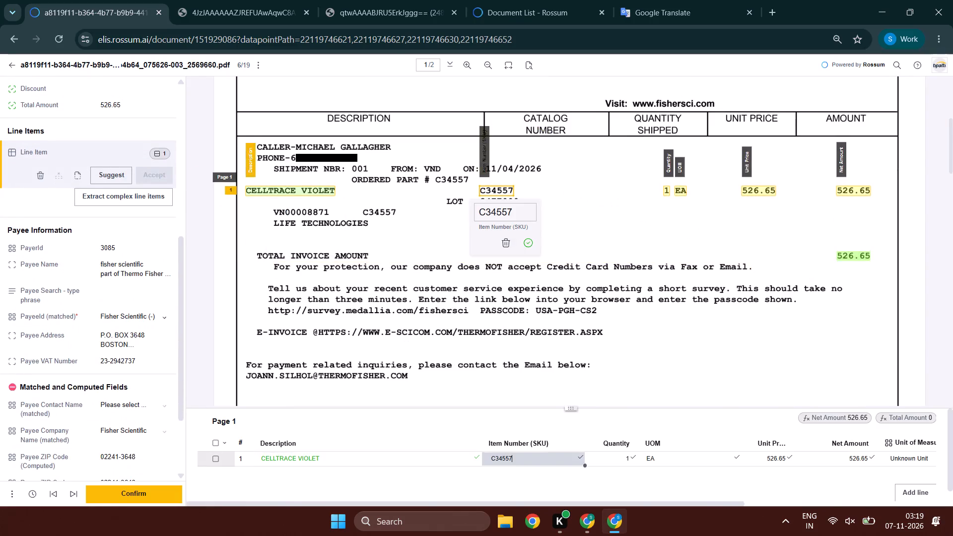
key(Tab)
key(Tab)
key(Tab)
key(Tab)
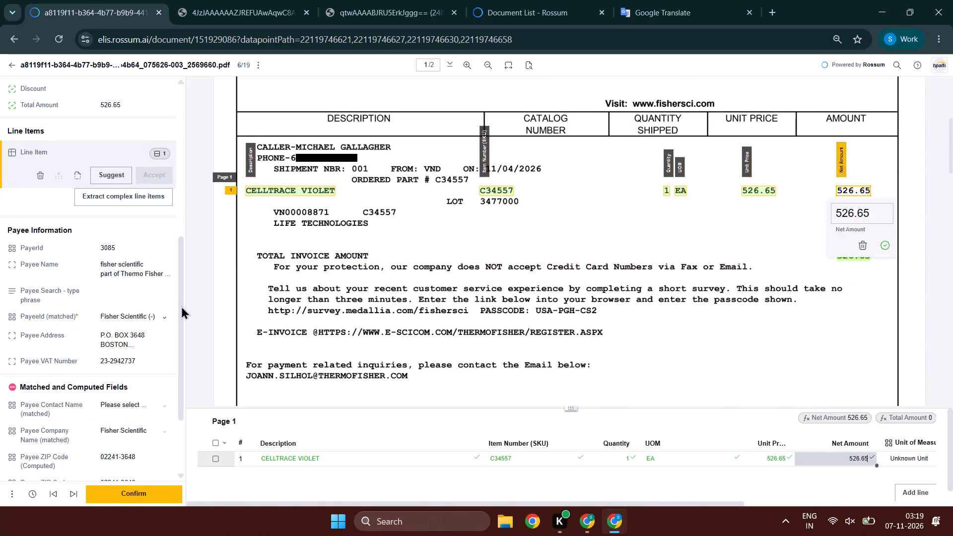
key(Tab)
Validate the Payee Name, Payee Search phrase and matched PayeeId fields for Fisher Scientific.
click(123, 269)
key(Tab)
key(Tab)
key(Tab)
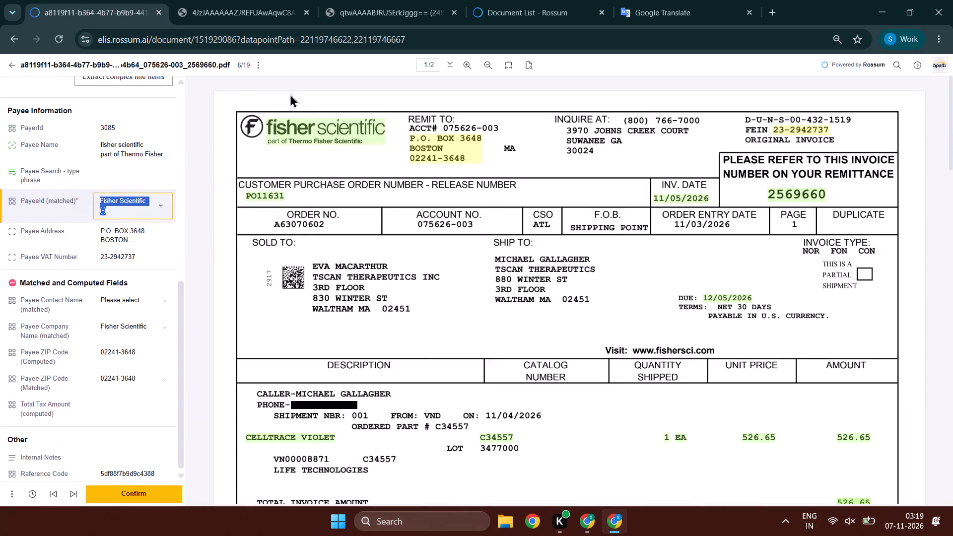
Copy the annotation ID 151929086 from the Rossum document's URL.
ctrl+double_click(229, 34)
key(ctrl+c)
key(ctrl+c)
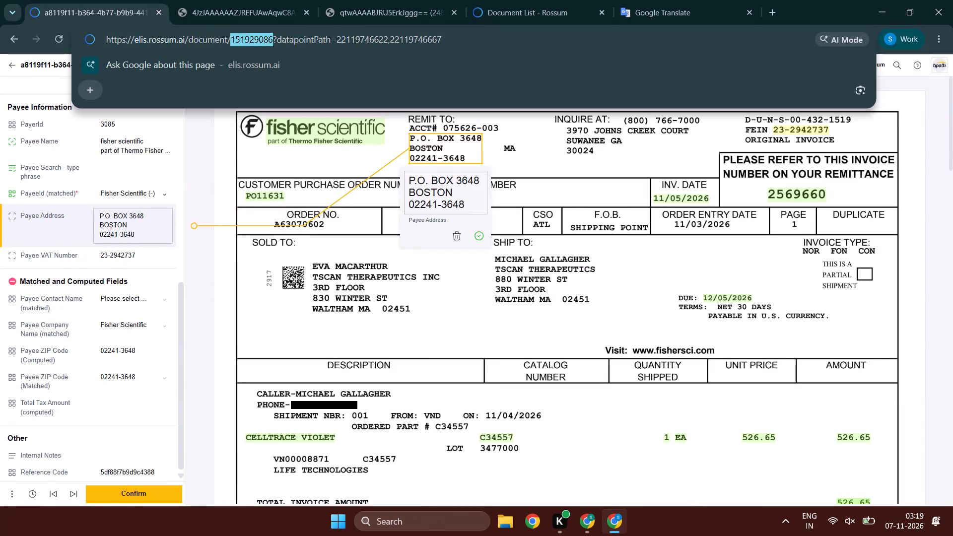
Extend the captured Payee Address region on the Fisher Scientific invoice to include the state MA.
drag(483, 162, 519, 167)
key(alt+Tab)
key(alt+Tab)
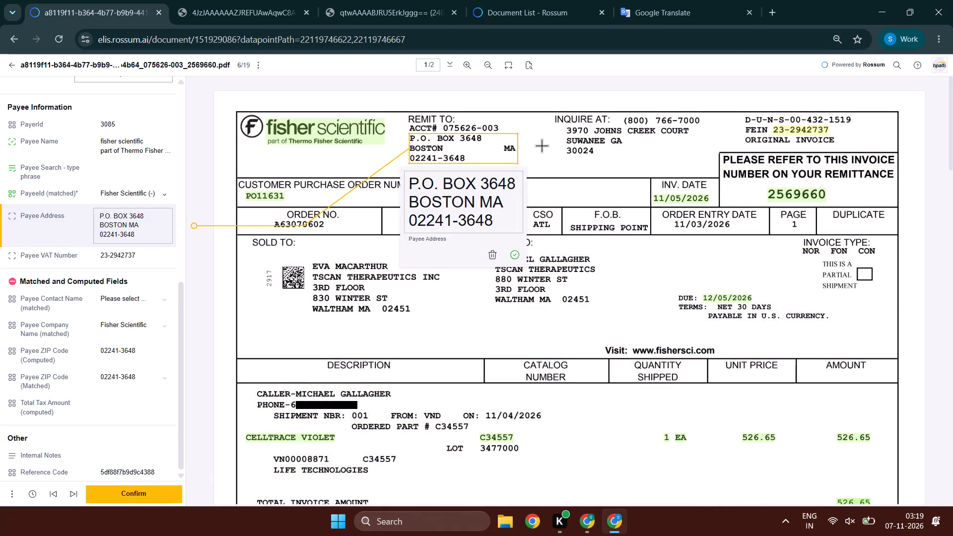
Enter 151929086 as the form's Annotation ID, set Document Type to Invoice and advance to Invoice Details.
key(alt+Tab)
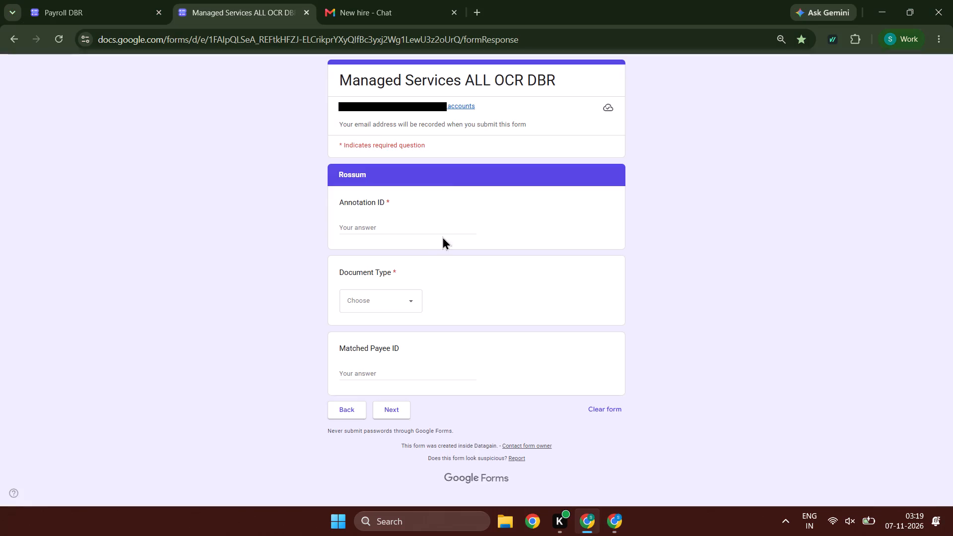
key(ctrl+v)
ctrl+click(404, 219)
key(ctrl+v)
ctrl+click(404, 233)
key(ctrl+v)
click(390, 300)
click(392, 326)
double_click(395, 410)
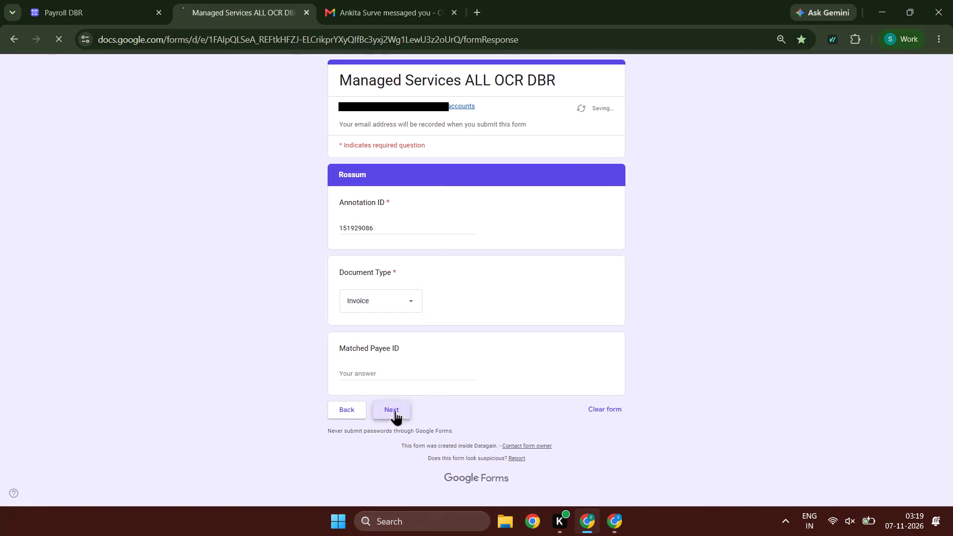
Copy the payer name TScanTherapeutics from the Rossum document into the form's Payer field.
key(alt+Tab)
scroll(166, 287, up, 3)
scroll(163, 284, down, 1)
scroll(163, 282, up, 4)
ctrl+click(124, 114)
scroll(120, 137, up, 3)
ctrl+click(129, 133)
key(ctrl+c)
key(ctrl+c)
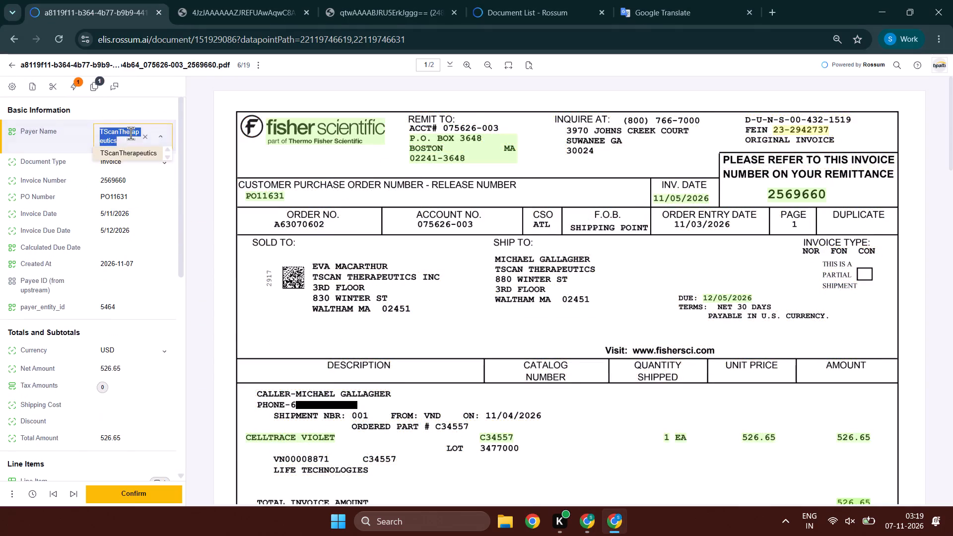
key(alt+Tab)
ctrl+click(372, 220)
ctrl+click(372, 229)
key(ctrl+v)
Set Review to R and enter 1 for Bill Lines in the form.
click(377, 301)
click(385, 327)
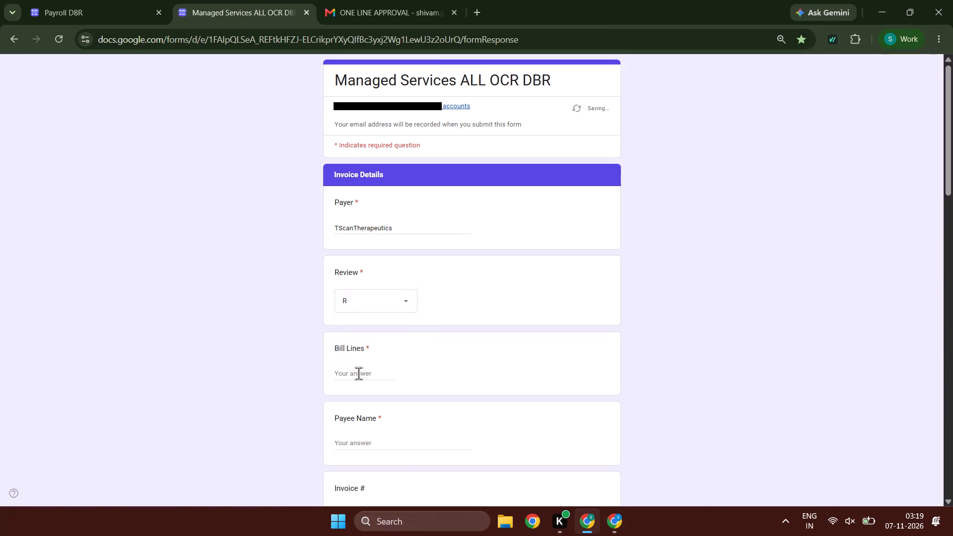
click(358, 374)
key(alt+Tab)
scroll(27, 301, down, 2)
key(alt+Tab)
text(21)
key(shift+Tab)
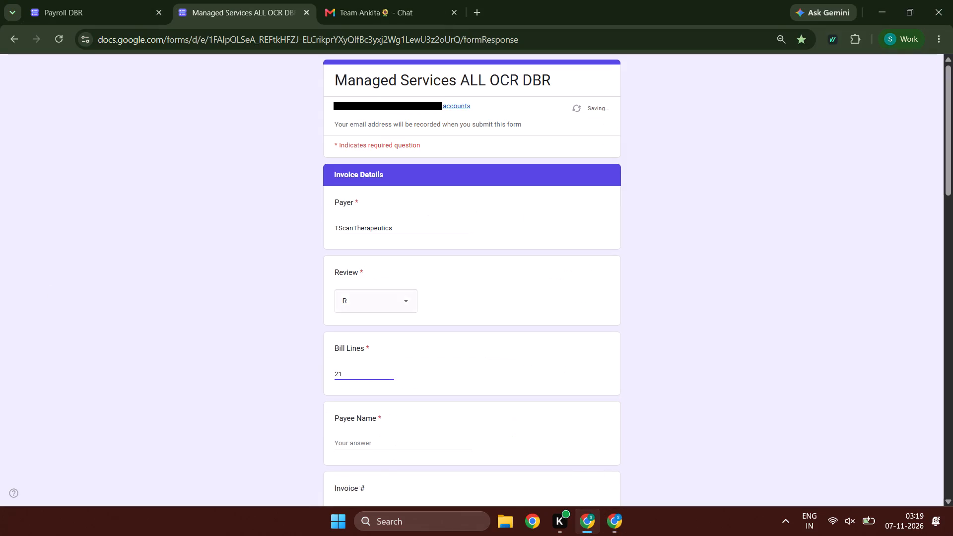
key(Tab)
key(1)
key(Tab)
Copy the matched Fisher Scientific (-) payee from the Rossum document into the form's Payee Name field.
key(alt+Tab)
click(110, 431)
key(Tab)
key(Tab)
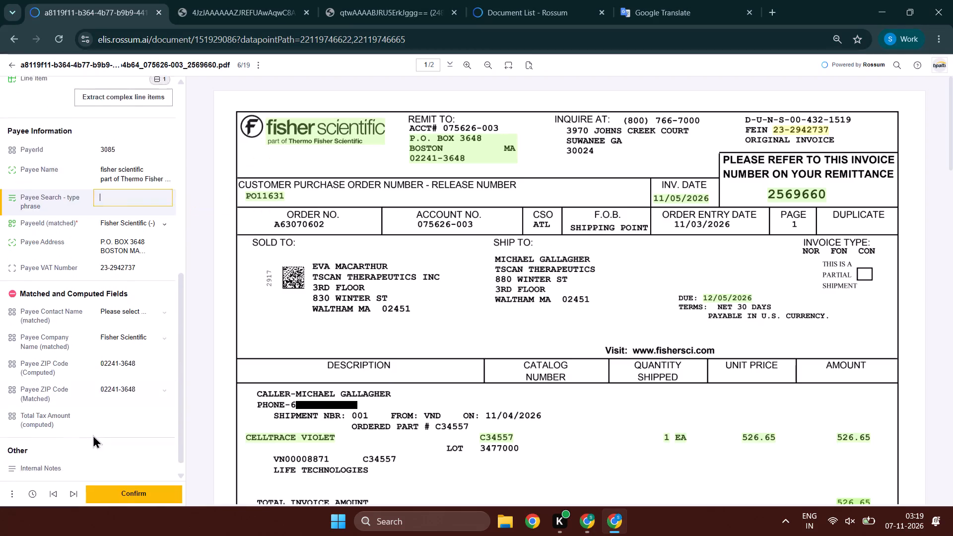
key(Tab)
key(ctrl+c)
key(alt+Tab)
key(ctrl+v)
key(Tab)
Copy the invoice number 2569660 from the Rossum document into the form's Invoice # field.
key(alt+Tab)
scroll(91, 260, up, 8)
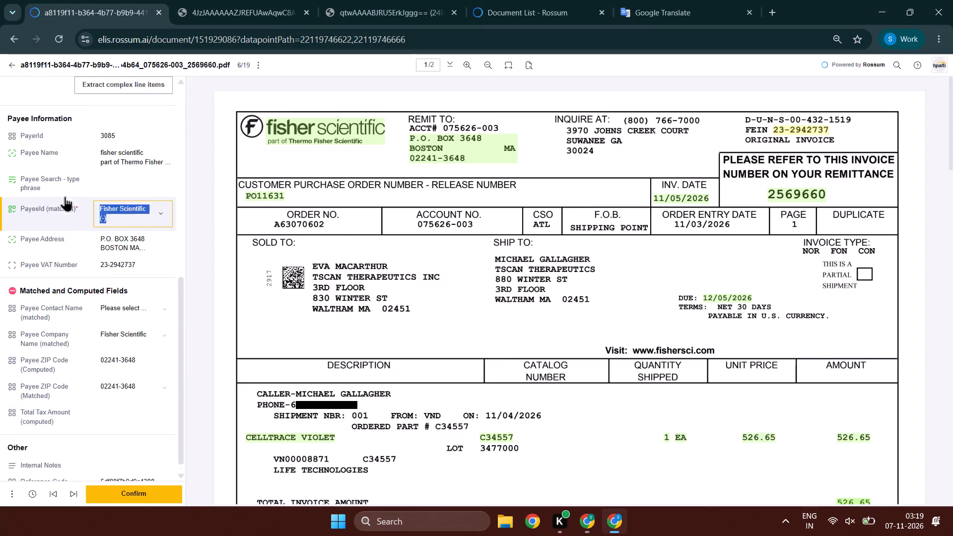
drag(135, 172, 89, 173)
key(ctrl+c)
key(ctrl+c)
key(alt+Tab)
key(ctrl+v)
Enter 05-11-2026 as the Invoice Date and 05-12-2026 as the Invoice Due Date in the form.
key(Tab)
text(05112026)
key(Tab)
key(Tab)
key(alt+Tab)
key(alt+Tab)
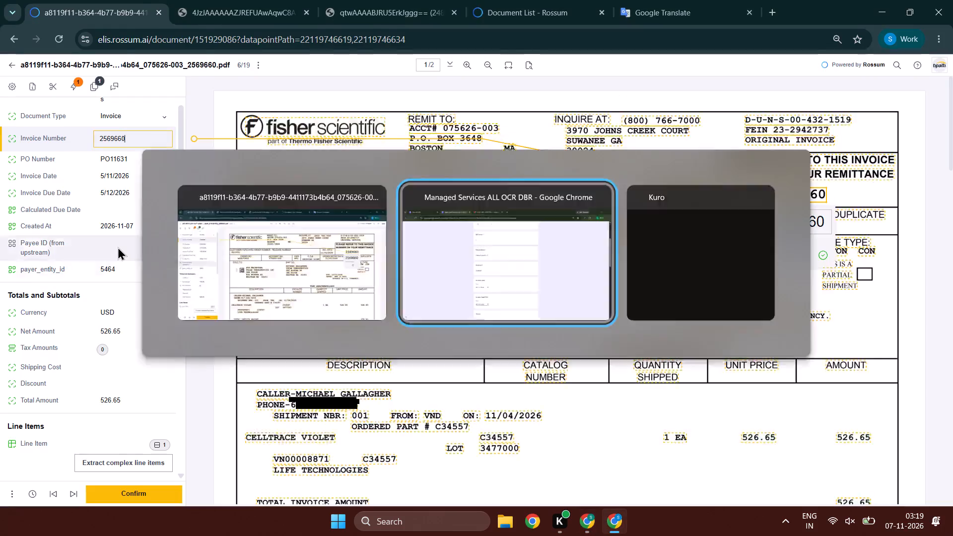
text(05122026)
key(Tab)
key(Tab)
Copy PO11631 from Rossum's PO Number field into the form's PO # field.
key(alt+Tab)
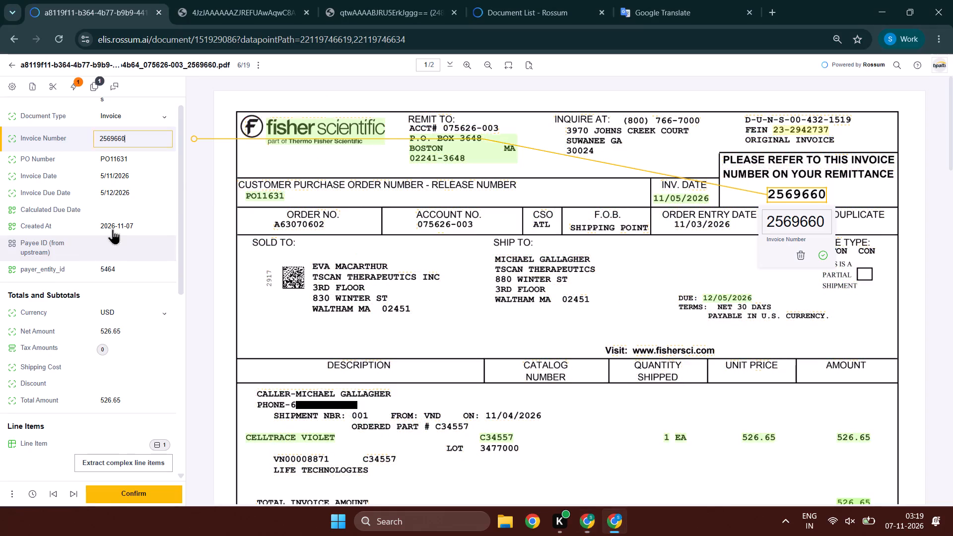
drag(161, 158, 85, 159)
key(ctrl+c)
key(alt+Tab)
scroll(258, 283, down, 4)
key(Tab)
key(Tab)
key(Tab)
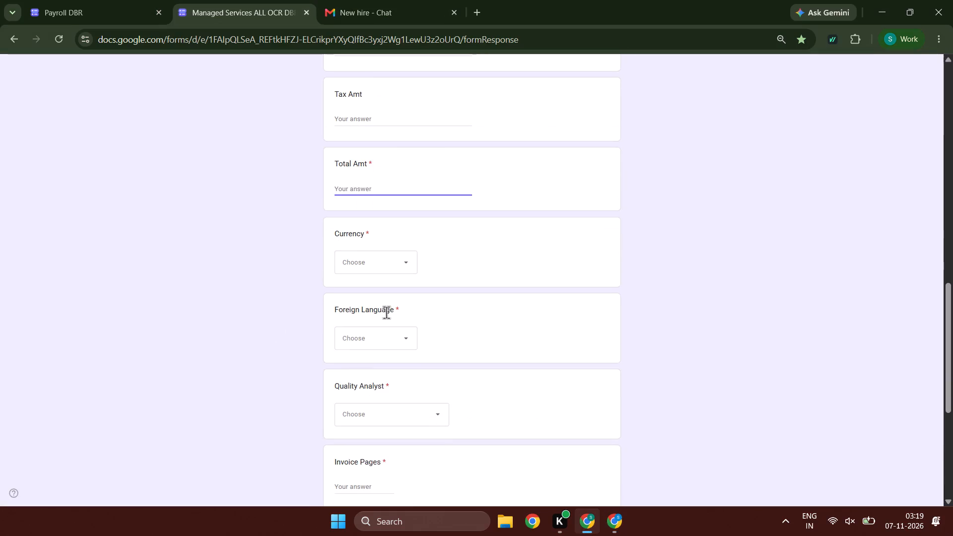
key(shift+Tab)
key(shift+Tab)
key(ctrl+v)
Copy the net amount 526.65 from the Rossum document into the form's Total Amt field.
key(Tab)
key(alt+Tab)
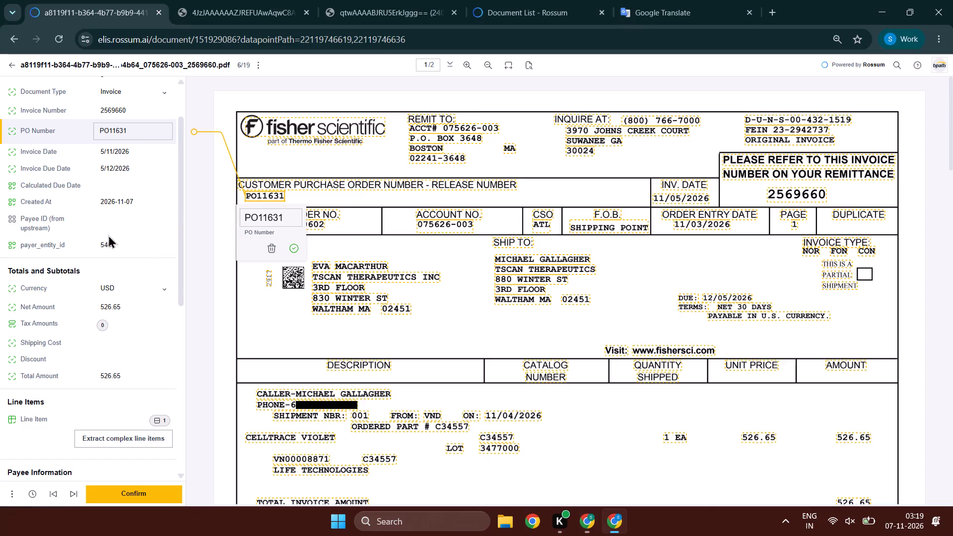
drag(127, 301, 91, 302)
key(ctrl+c)
key(ctrl+c)
key(alt+Tab)
alt+scroll(463, 318, down, 5)
key(Tab)
key(Tab)
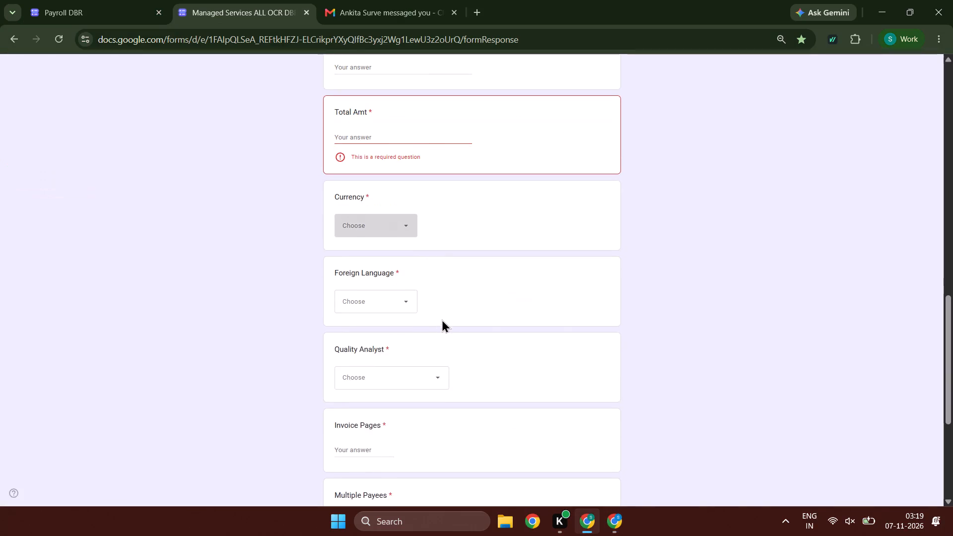
key(shift+Tab)
key(ctrl+v)
key(Tab)
Fill in Currency as USD, Foreign Language and Quality Analyst as NA, Invoice Pages as 1 and Multiple Payees as No.
key(alt+Tab)
key(alt+Tab)
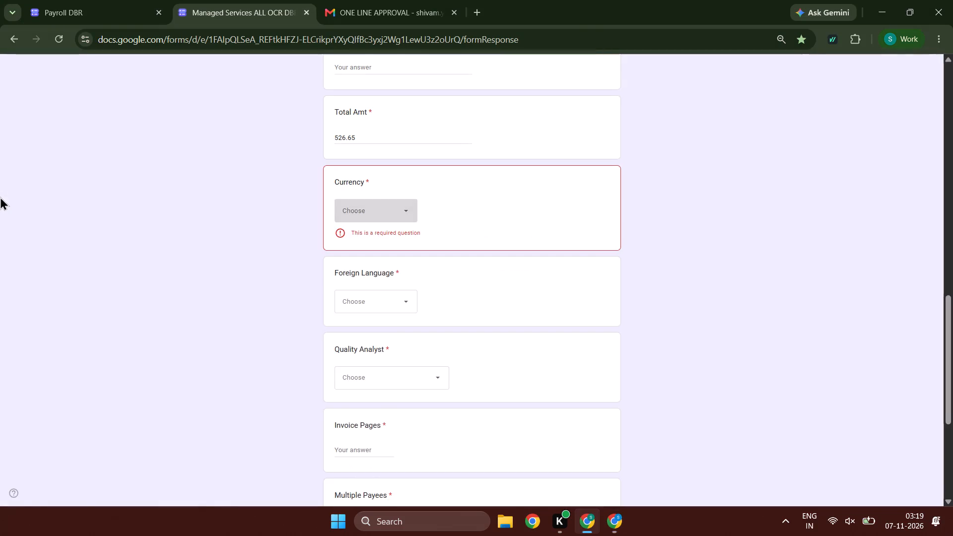
text(us)
key(Tab)
text(nn)
key(Tab)
text(nnn)
key(Tab)
key(1)
key(Tab)
key(n)
key(Tab)
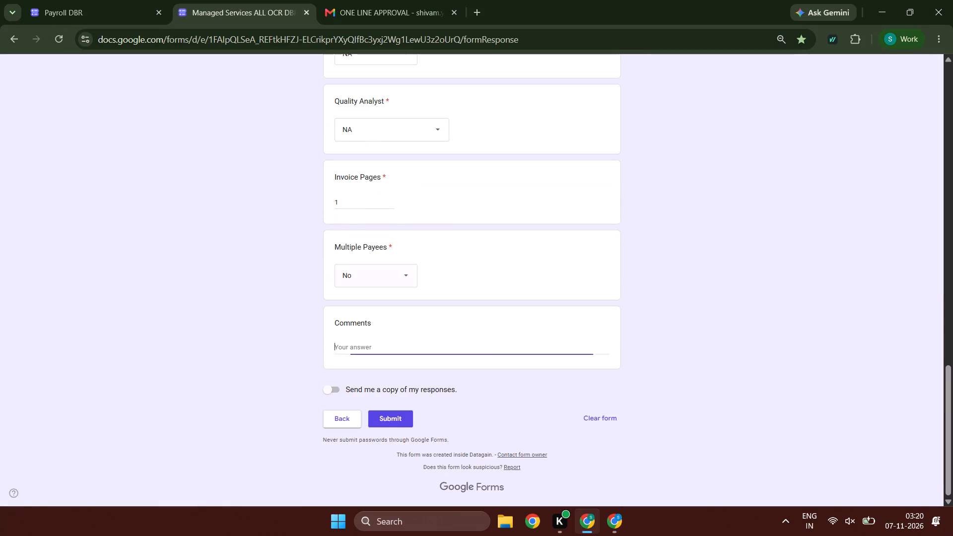
Request a copy of the responses and submit the completed Managed Services ALL OCR DBR form.
key(Tab)
key(space)
key(Tab)
key(Tab)
key(space)
Confirm the Rossum document for invoice 2569660.
key(alt+Tab)
scroll(243, 203, up, 2)
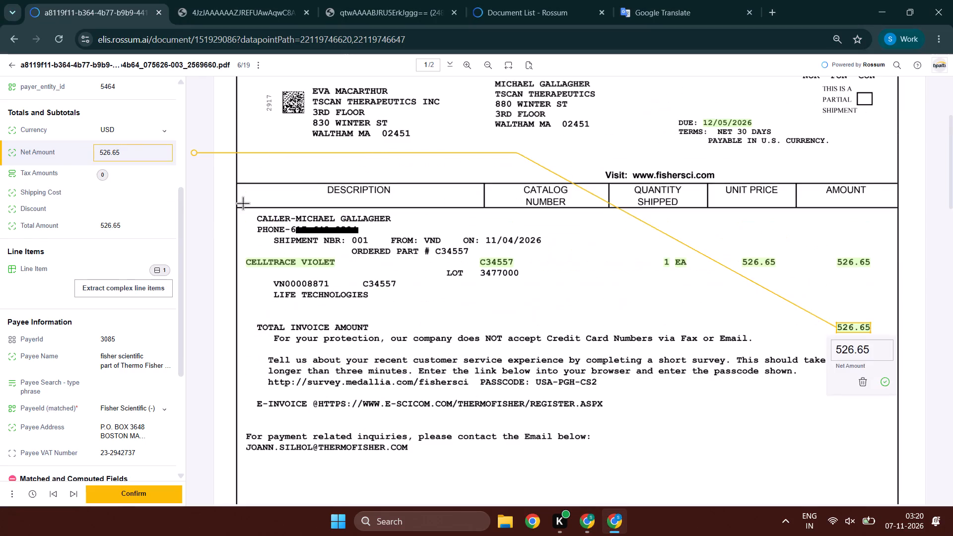
key(Tab)
double_click(133, 490)
Start another form response, record the account email, choose Rossum as the OCR and advance to the Rossum section.
key(alt+Tab)
double_click(383, 126)
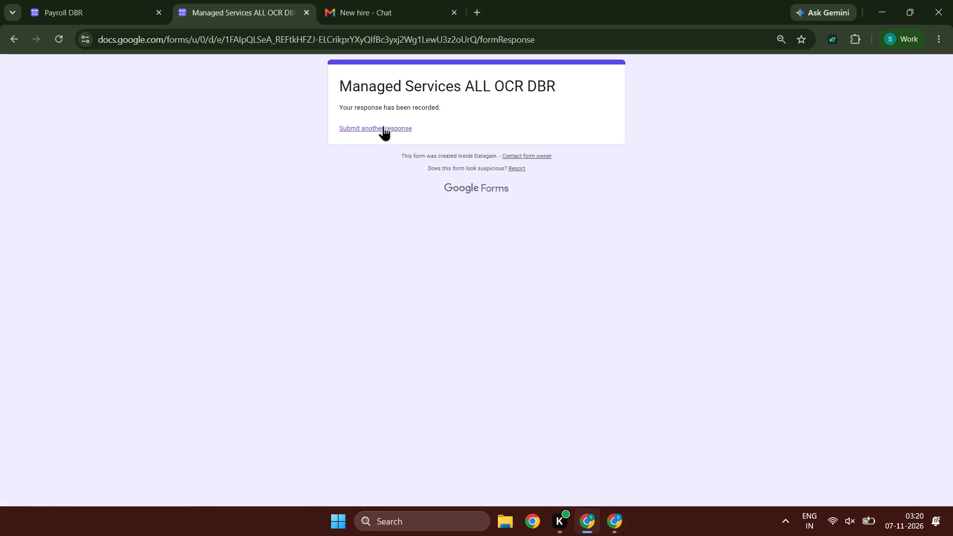
click(365, 212)
click(394, 430)
click(376, 459)
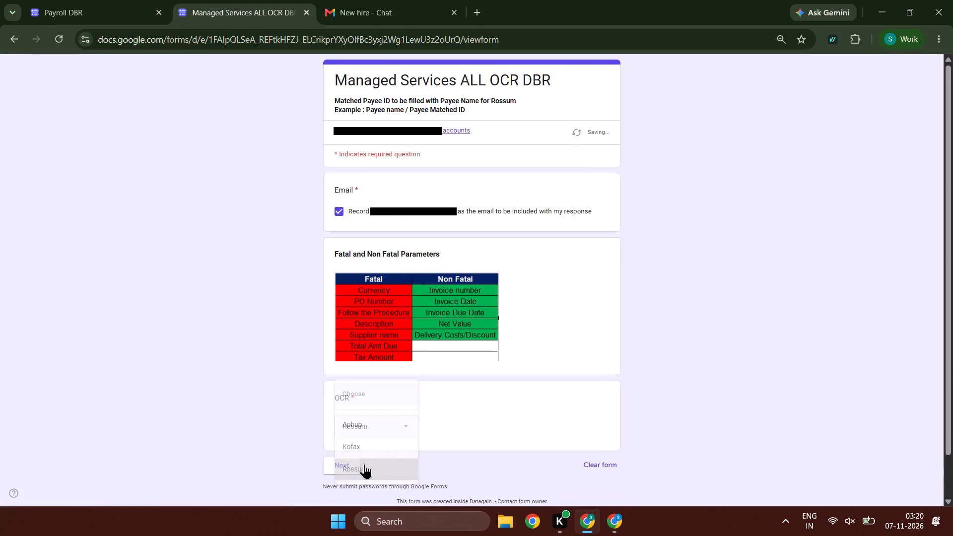
double_click(357, 463)
Verify the basic information fields of the Rossum document for invoice 2569661, from the invoice number down to the payer entity ID.
key(alt+Tab)
click(125, 173)
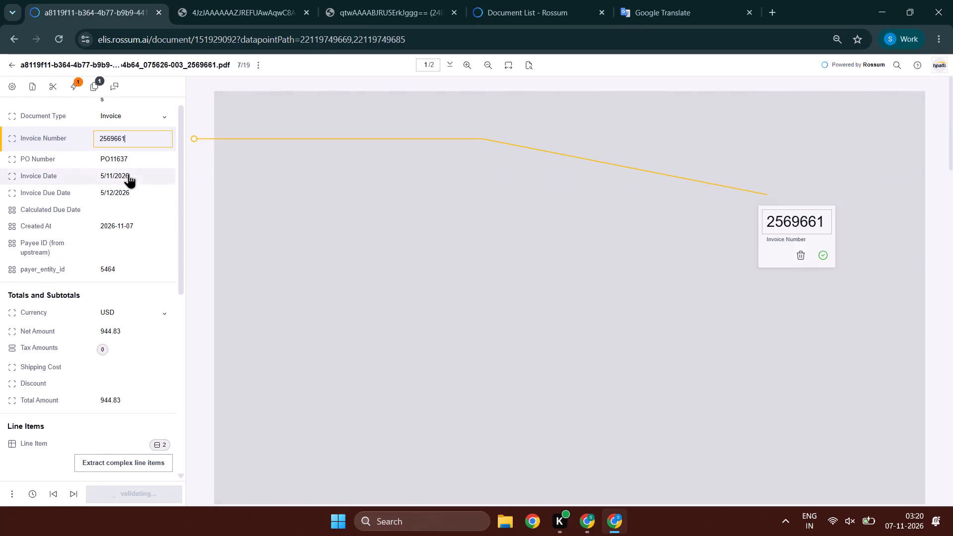
key(alt+Tab)
key(alt+Tab)
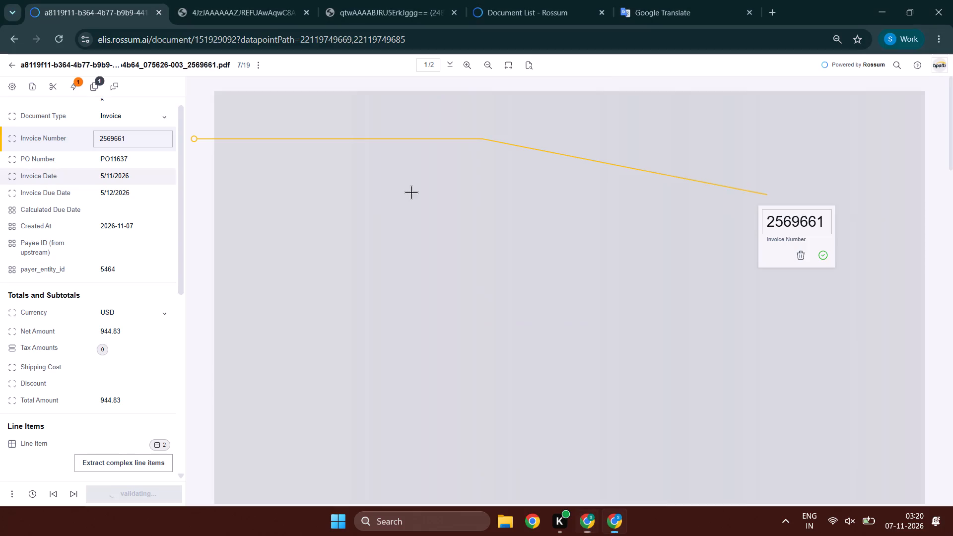
key(Tab)
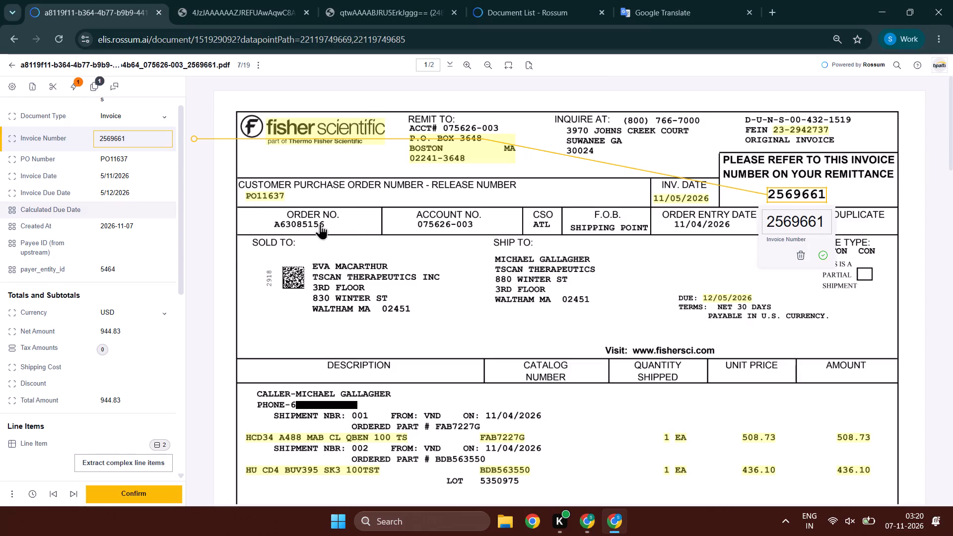
key(Tab)
key(Tab)
key(Tab)
key(Tab)
key(Tab)
key(Tab)
key(Tab)
Verify the currency, net amount, tax, shipping, discount and total amount fields of the Rossum document.
key(Tab)
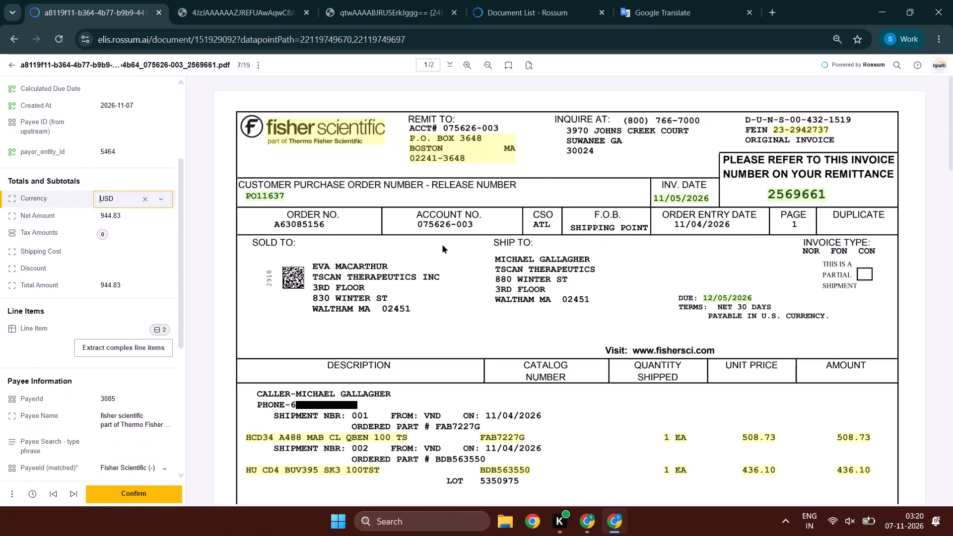
key(Tab)
key(Tab)
key(Tab)
key(Tab)
key(Tab)
Verify the extracted values of the first line item, HCD34 A488 MAB CL QBEN 100 TS.
key(Tab)
key(Tab)
key(Tab)
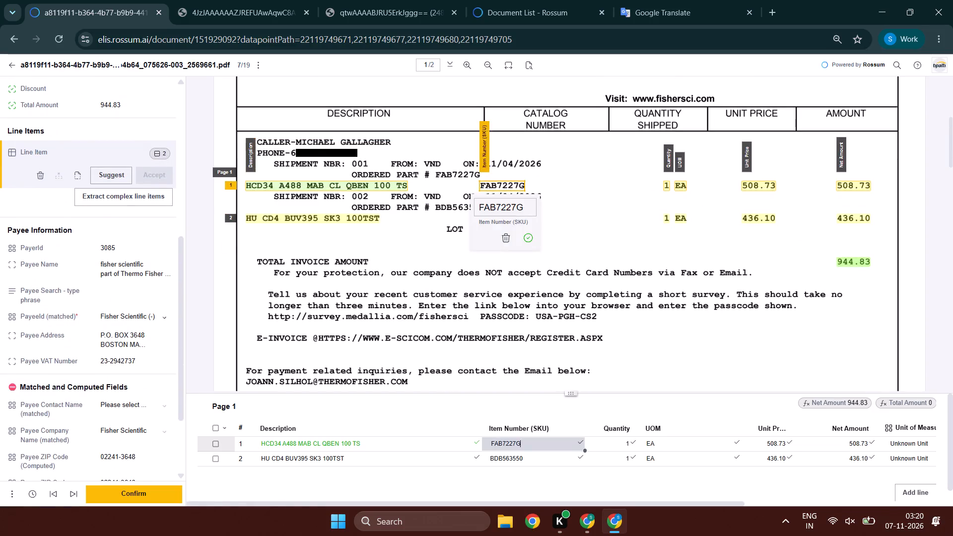
key(Tab)
key(Tab)
key(Tab)
Verify the Rossum document's payee information, from the payee name through the payee VAT number.
click(99, 273)
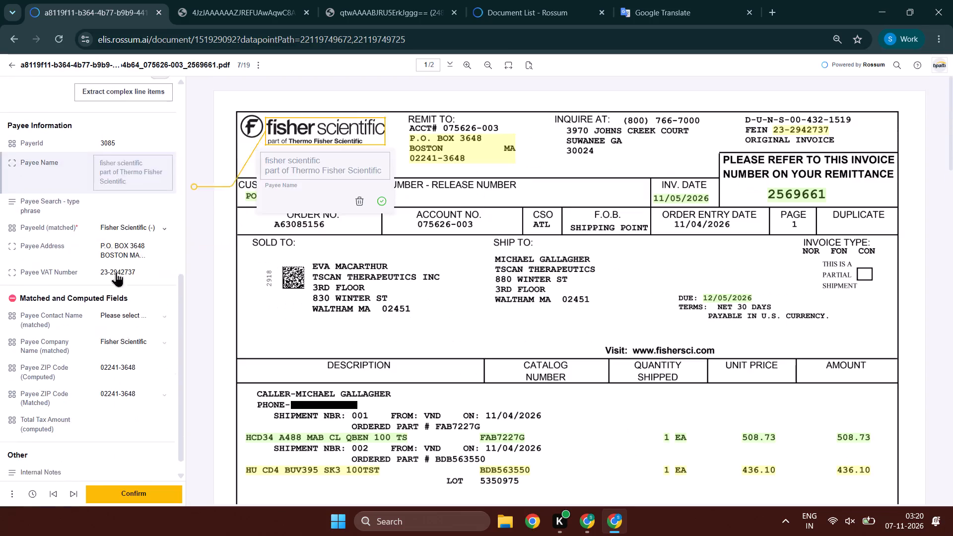
key(Tab)
key(Tab)
key(Tab)
key(Tab)
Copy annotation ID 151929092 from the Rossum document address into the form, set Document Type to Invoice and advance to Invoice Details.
click(221, 42)
ctrl+click(224, 42)
key(ctrl+c)
key(ctrl+c)
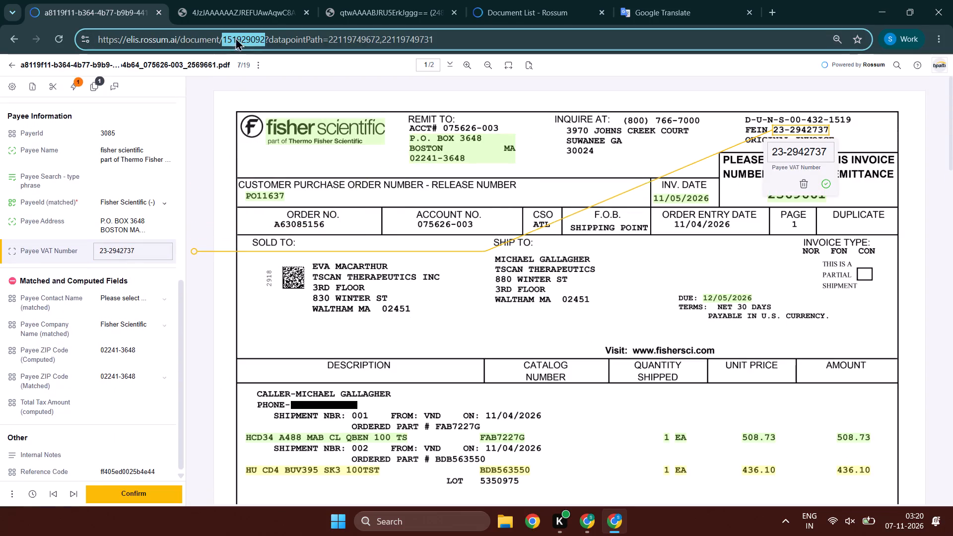
key(alt+Tab)
ctrl+click(354, 235)
ctrl+click(366, 232)
key(ctrl+v)
click(361, 308)
click(368, 331)
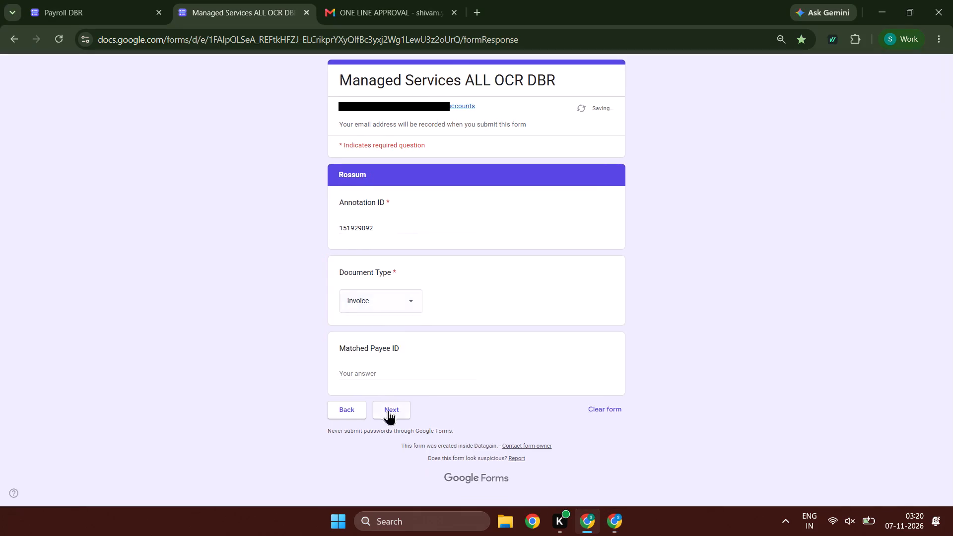
double_click(386, 413)
Try to copy the payer name TScanTherapeutics from Rossum into the form's Payer field.
key(alt+Tab)
scroll(47, 253, up, 8)
click(121, 129)
key(ctrl+c)
key(alt+Tab)
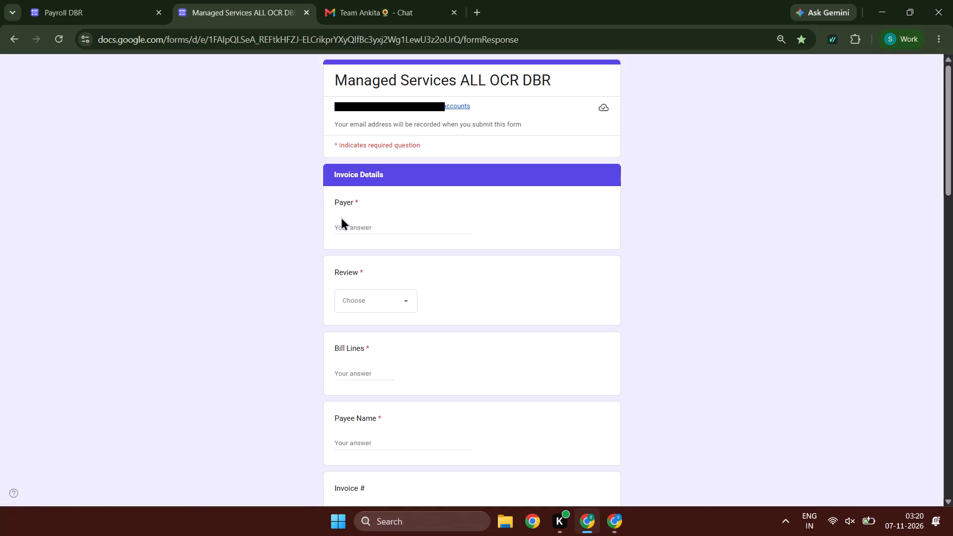
ctrl+click(350, 228)
key(ctrl+v)
Set Review to R and Bill Lines to 3 in the form.
click(387, 298)
click(374, 333)
click(354, 377)
key(alt+Tab)
scroll(56, 305, down, 3)
key(alt+Tab)
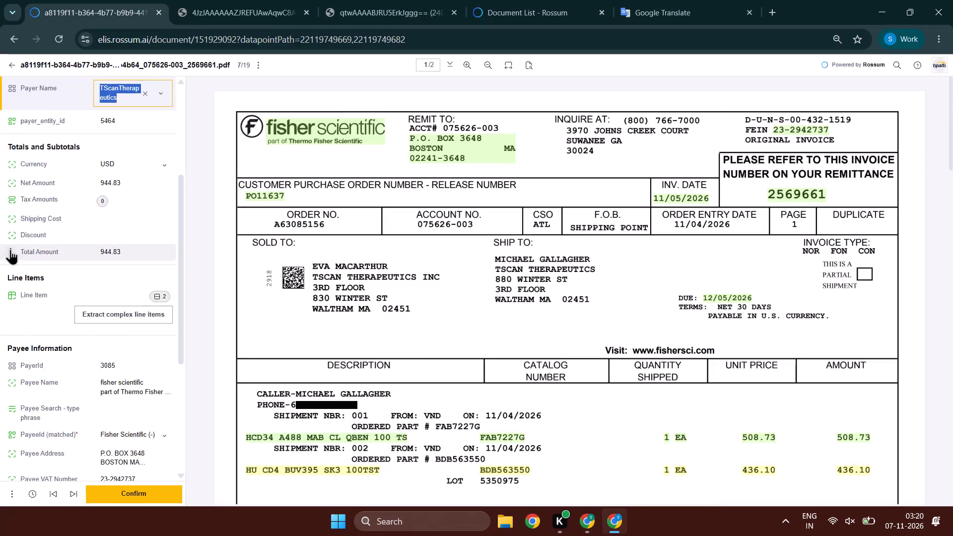
key(3)
key(Tab)
key(shift+Tab)
key(3)
key(Tab)
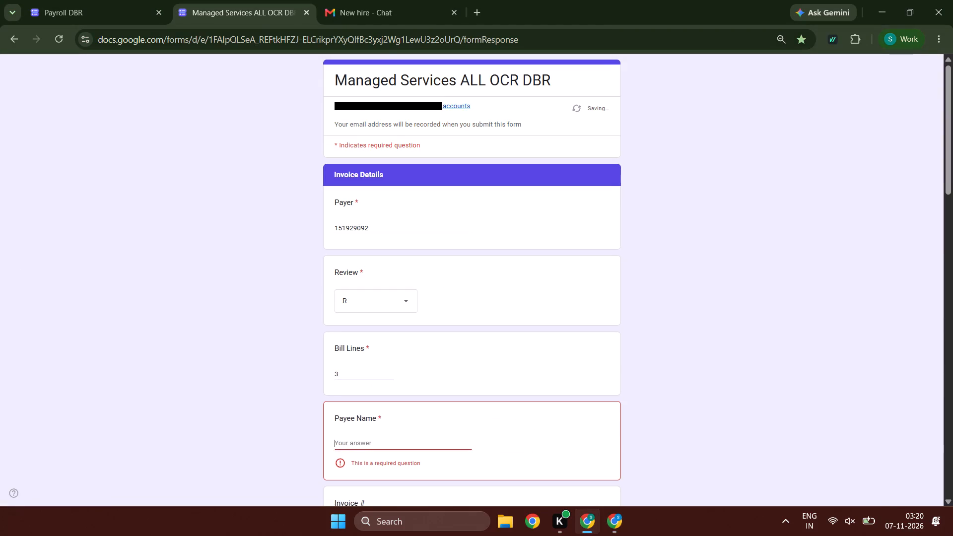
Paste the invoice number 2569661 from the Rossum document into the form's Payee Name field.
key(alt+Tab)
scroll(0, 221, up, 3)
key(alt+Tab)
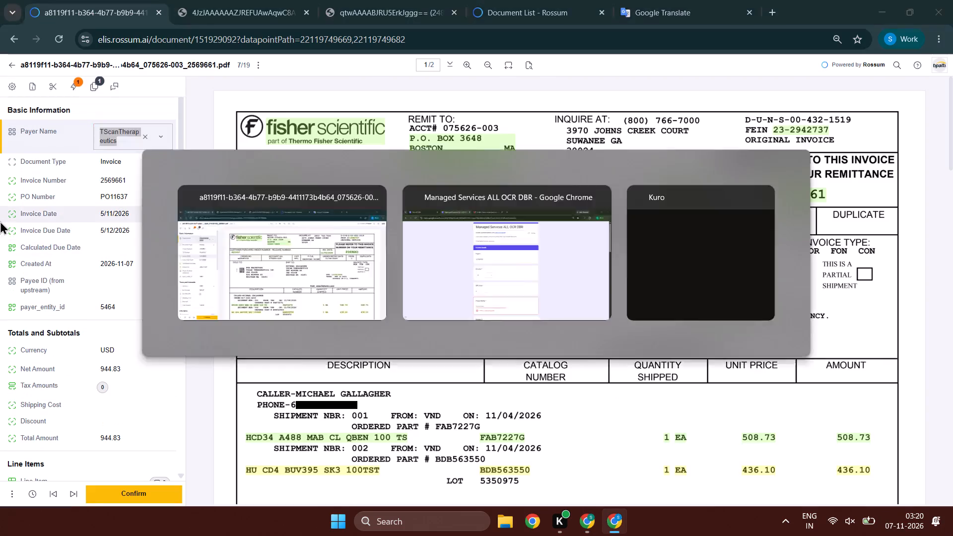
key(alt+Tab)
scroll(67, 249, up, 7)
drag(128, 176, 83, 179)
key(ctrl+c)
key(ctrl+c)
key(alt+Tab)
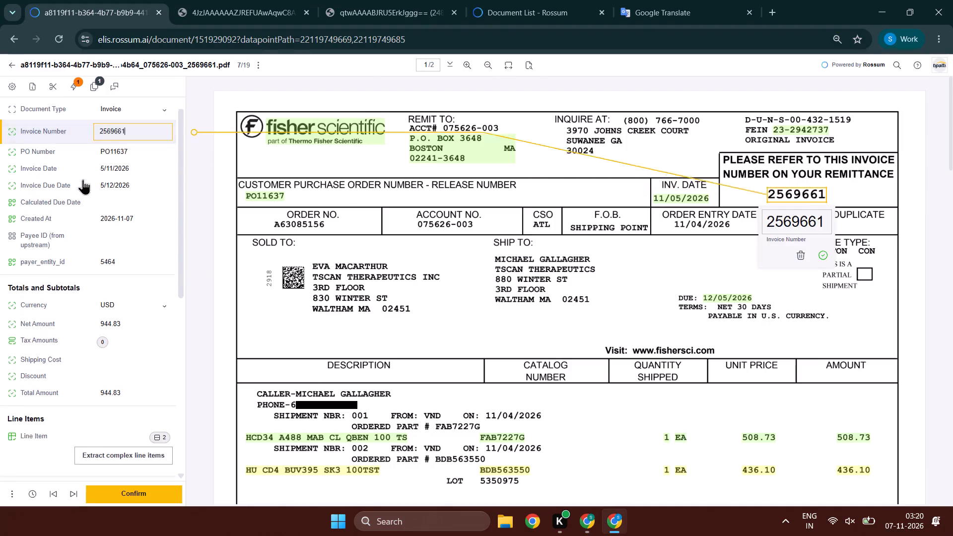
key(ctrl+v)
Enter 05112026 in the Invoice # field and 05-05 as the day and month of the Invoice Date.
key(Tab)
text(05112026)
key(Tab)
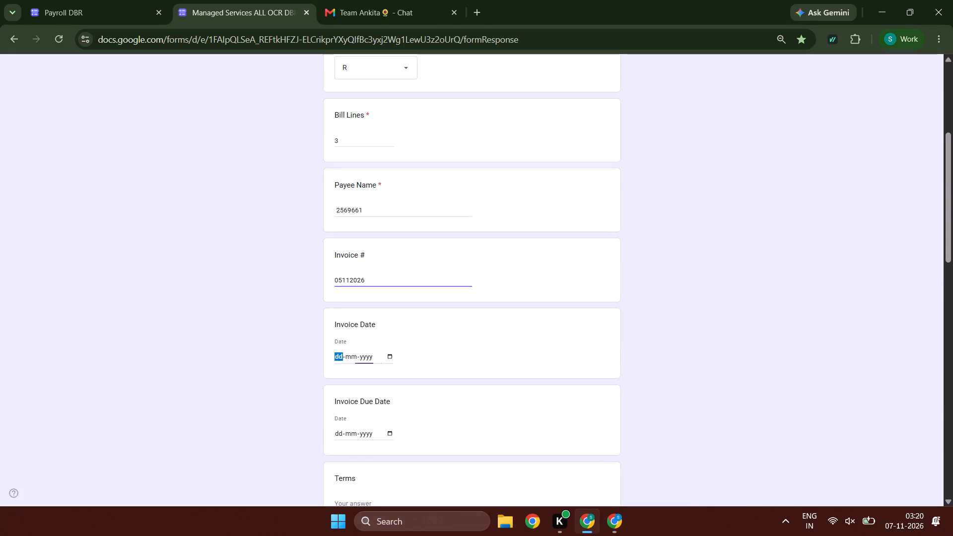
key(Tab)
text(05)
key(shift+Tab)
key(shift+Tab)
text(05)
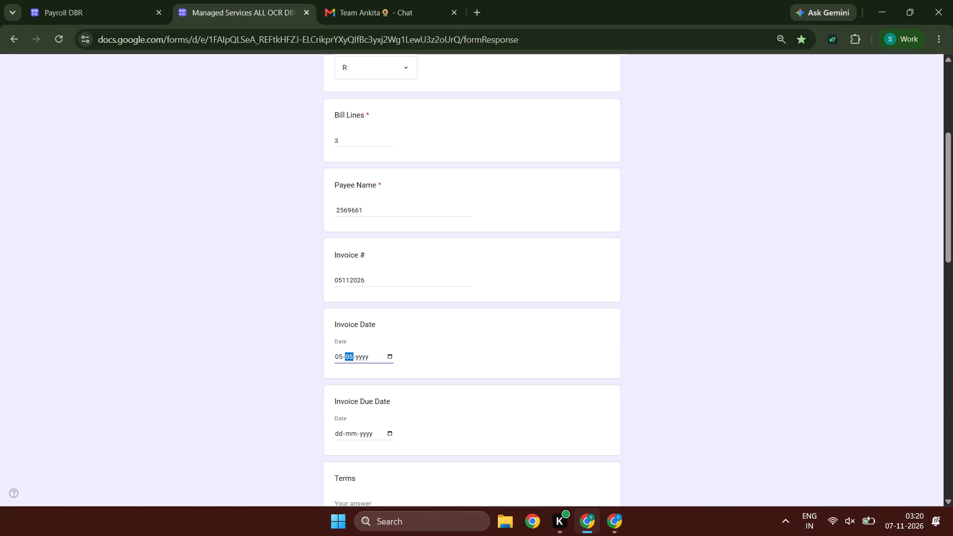
Replace the form's Payee Name with Fisher Scientific (-), copied from Rossum's matched PayeeId field.
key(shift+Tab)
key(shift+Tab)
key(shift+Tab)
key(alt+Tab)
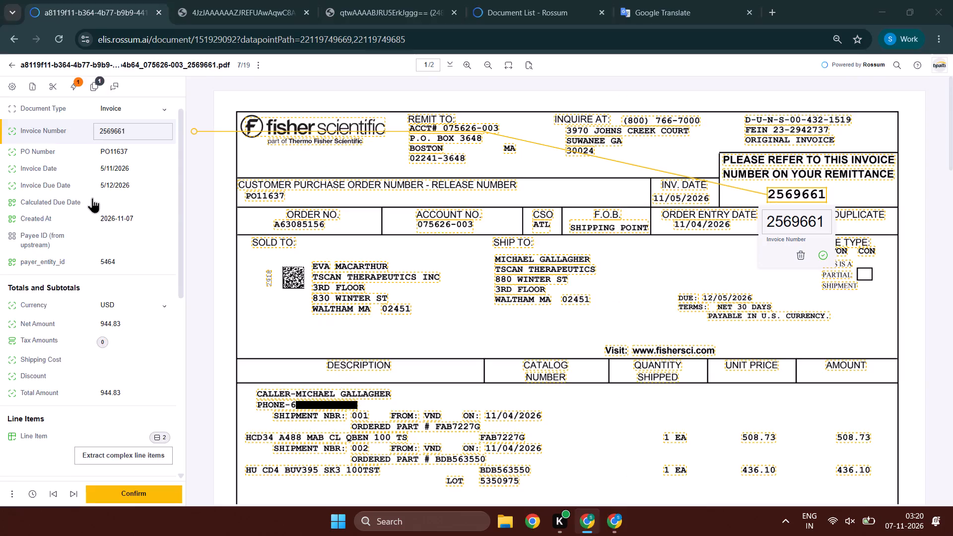
scroll(92, 198, down, 4)
click(136, 326)
key(ctrl+c)
key(ctrl+c)
key(alt+Tab)
key(shift+Tab)
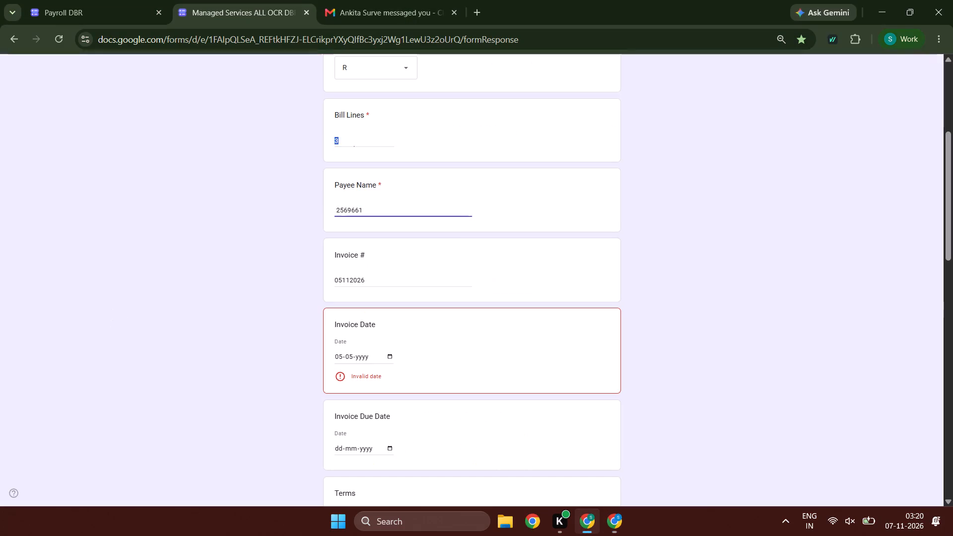
key(Tab)
key(ctrl+v)
key(Tab)
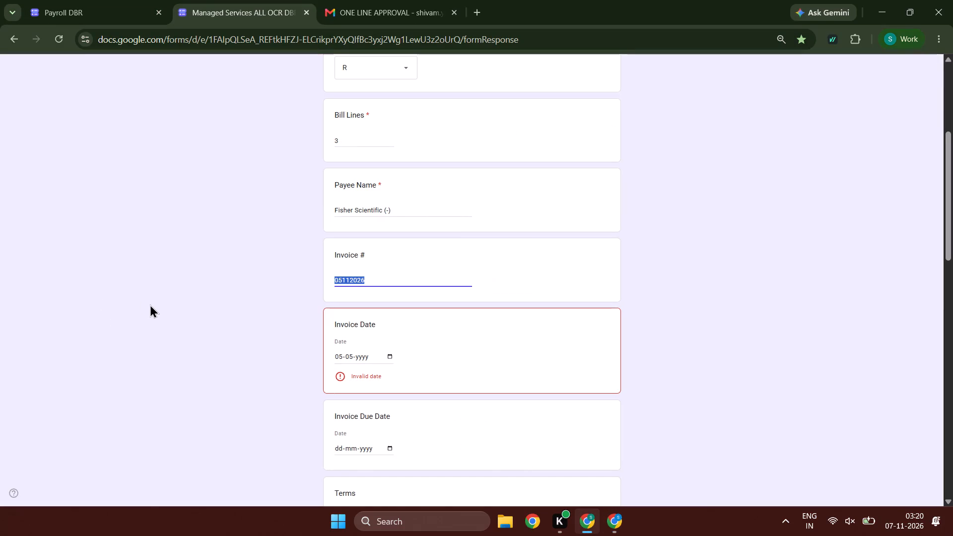
Copy the invoice number 2569661 from the Rossum document into the form's Invoice # field.
key(alt+Tab)
scroll(108, 243, up, 5)
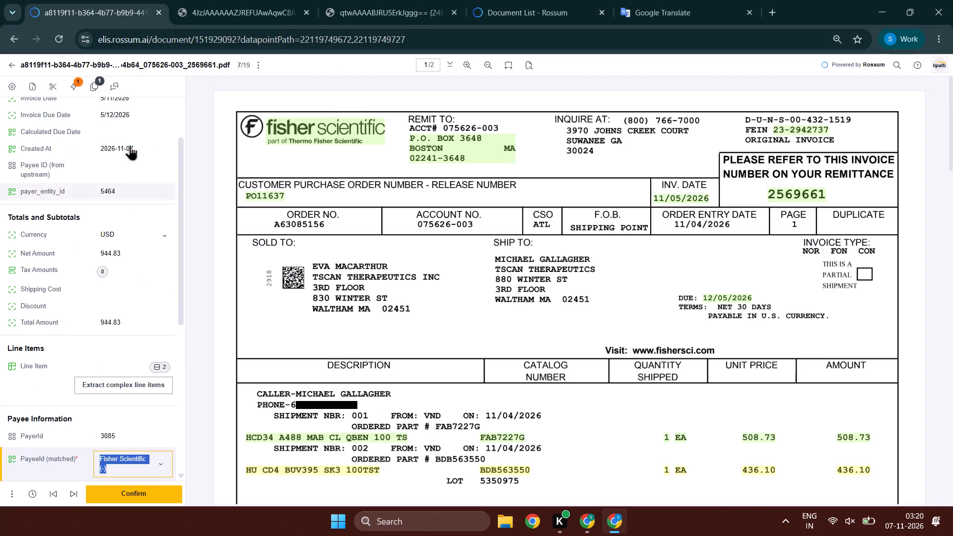
scroll(114, 132, up, 2)
drag(141, 174, 89, 178)
key(ctrl+c)
key(ctrl+c)
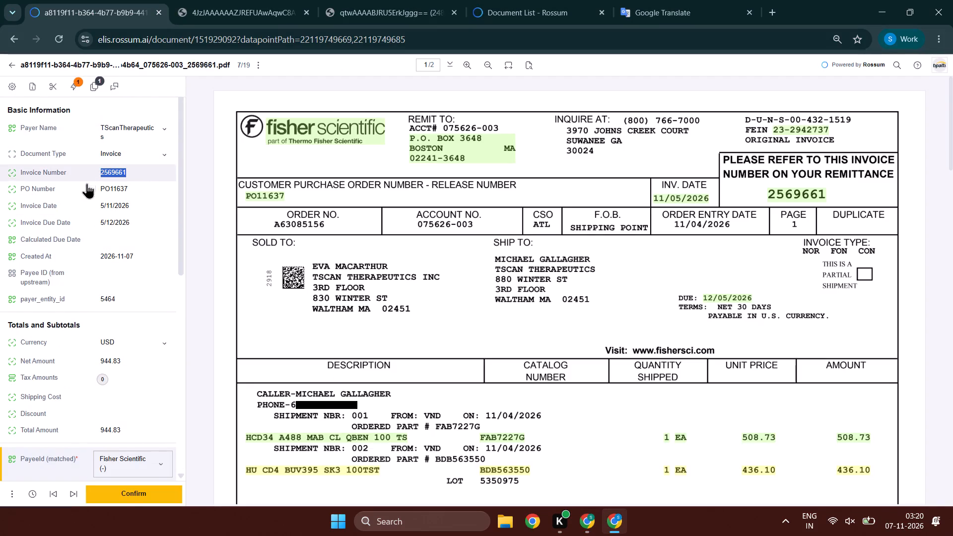
key(alt+Tab)
key(ctrl+v)
Enter 05-11-2026 as the Invoice Date and 05-12-2026 as the Invoice Due Date in the form.
key(Tab)
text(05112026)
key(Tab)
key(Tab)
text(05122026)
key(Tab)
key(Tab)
Copy PO11637 from Rossum's PO Number field into the form's PO # field.
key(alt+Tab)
drag(134, 153, 93, 153)
key(ctrl+c)
key(alt+Tab)
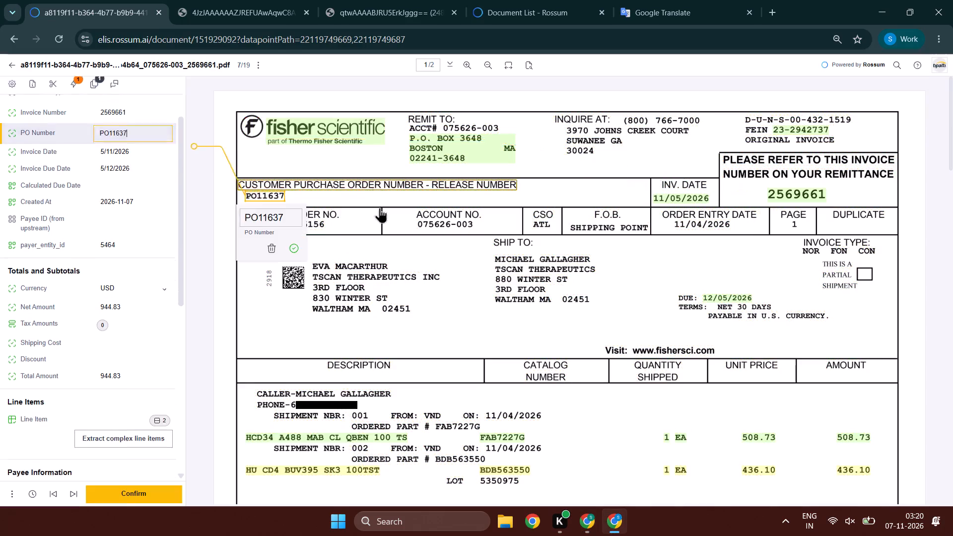
alt+scroll(378, 201, down, 5)
key(Tab)
key(Tab)
ctrl+click(403, 222)
key(ctrl+v)
key(Tab)
Copy the net amount 944.83 from the Rossum document into the form's Total Amt field.
key(alt+Tab)
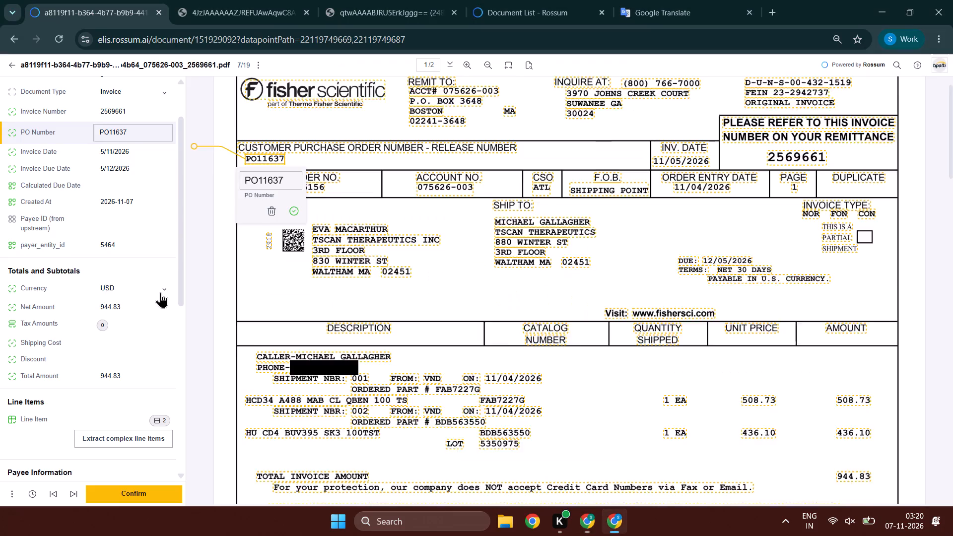
drag(146, 306, 101, 309)
key(ctrl+c)
key(ctrl+c)
key(alt+Tab)
key(Tab)
key(ctrl+v)
key(Tab)
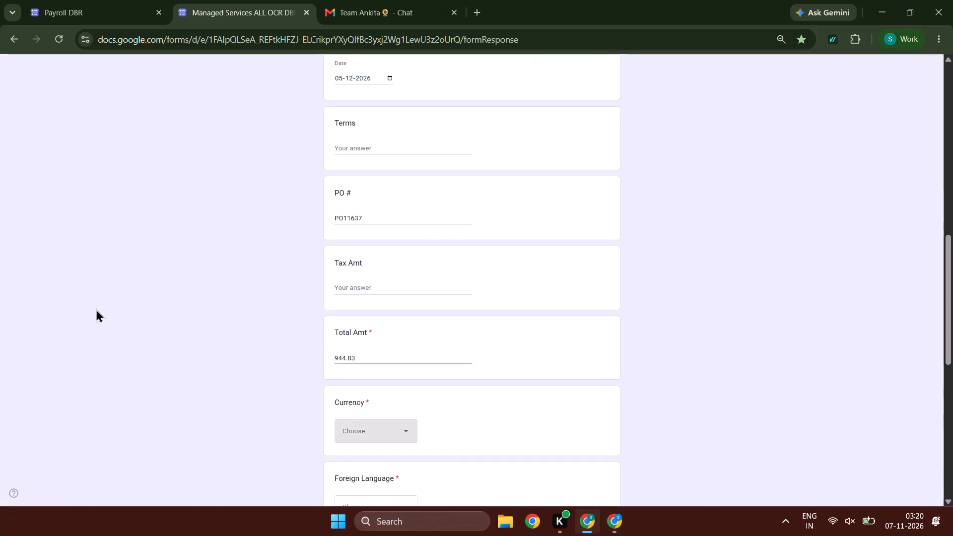
Set the form's Currency to USD, answer Foreign Language and the remaining questions, and submit the response for invoice 2569661.
key(alt+Tab)
scroll(46, 296, up, 1)
key(alt+Tab)
text(us)
key(Tab)
text(nn)
key(Tab)
text(nnn)
key(Tab)
key(1)
key(Tab)
key(n)
key(Tab)
key(Tab)
key(space)
key(Tab)
key(Tab)
key(space)
Check the Fisher Scientific invoice 2569661 in Rossum once more and confirm the document.
key(alt+Tab)
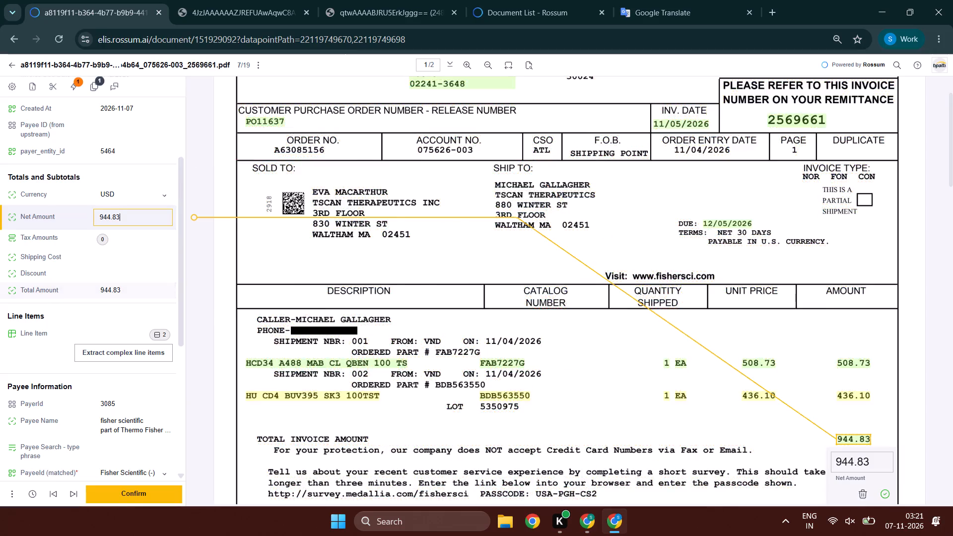
scroll(196, 315, up, 3)
scroll(204, 318, down, 3)
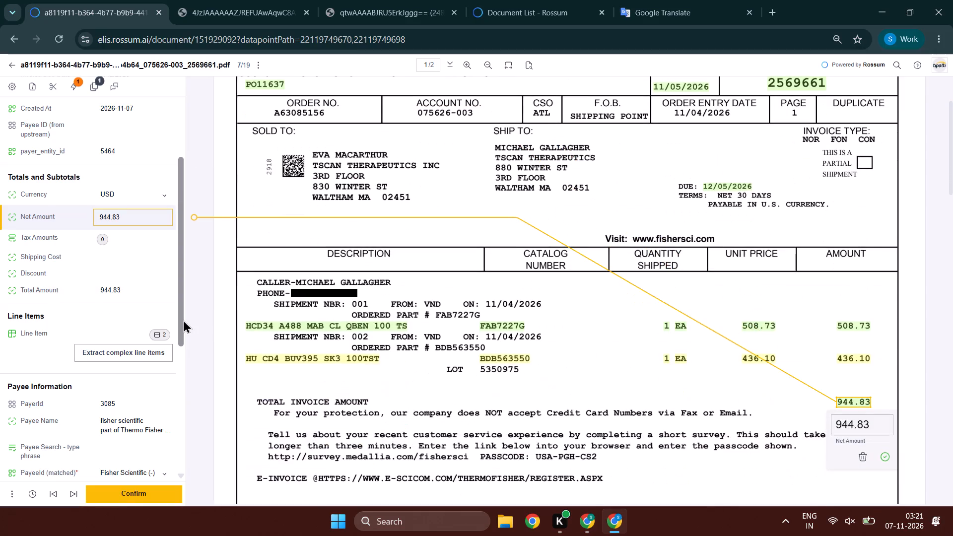
click(153, 495)
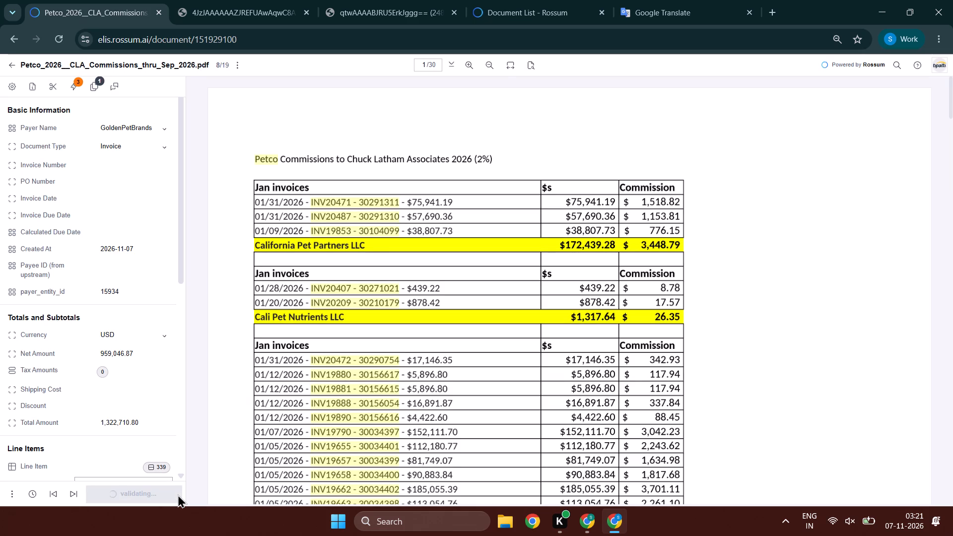
Set the Document Type of the Petco commissions document to Other.
click(126, 141)
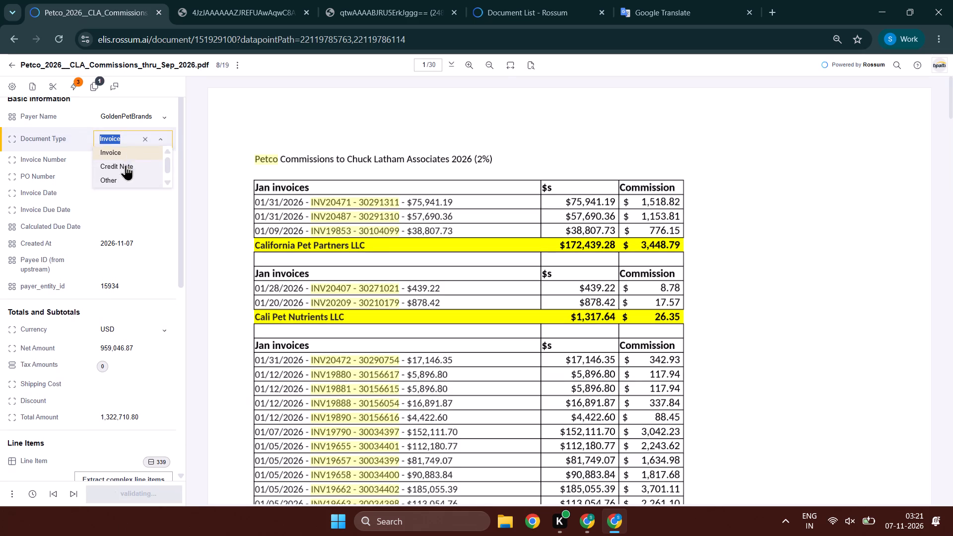
click(115, 185)
Examine the January commission tables against the captured Net Amount on the document's first page.
click(106, 356)
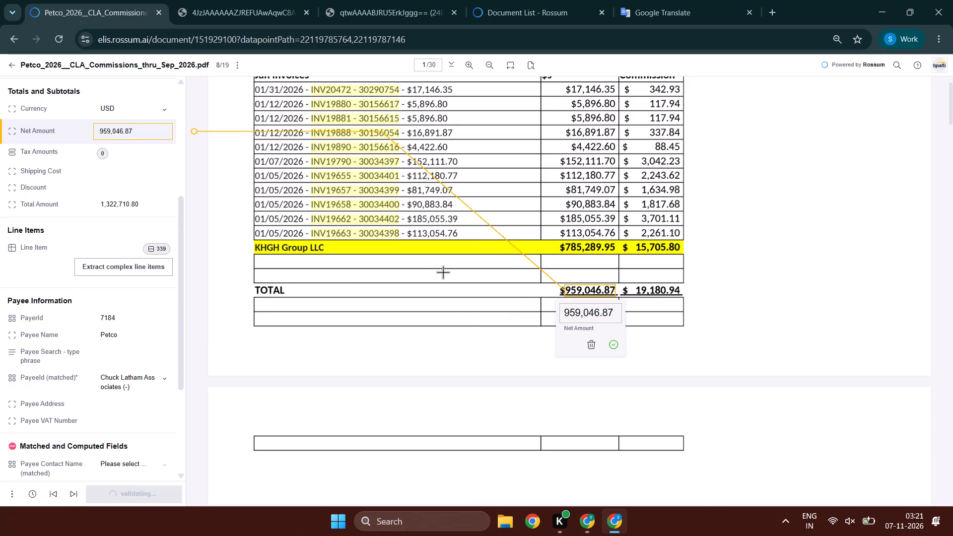
scroll(606, 284, up, 7)
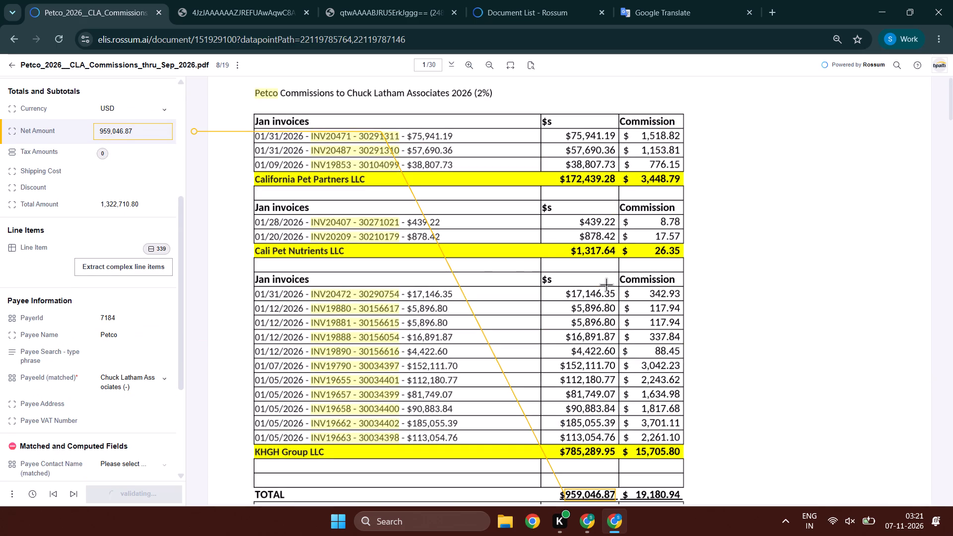
scroll(606, 284, up, 2)
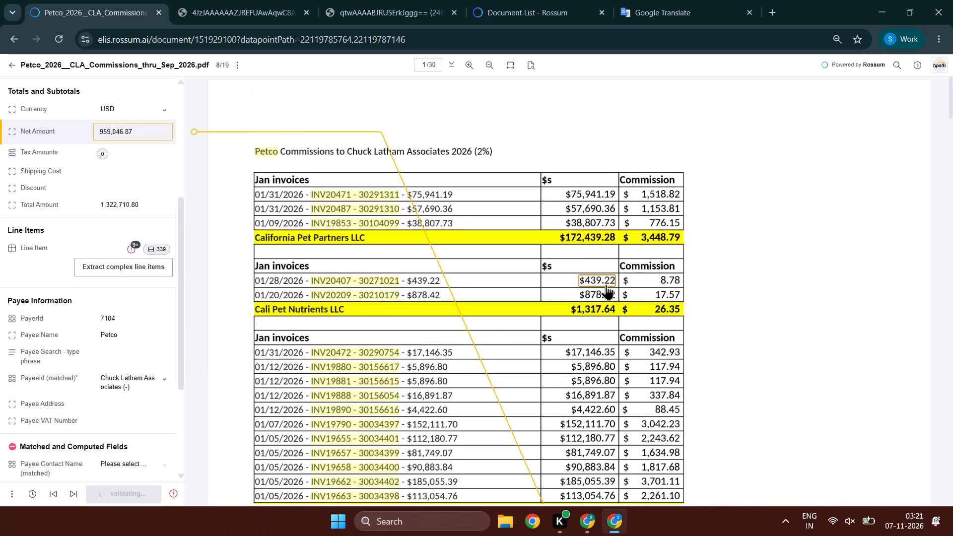
scroll(606, 284, down, 5)
scroll(671, 353, down, 5)
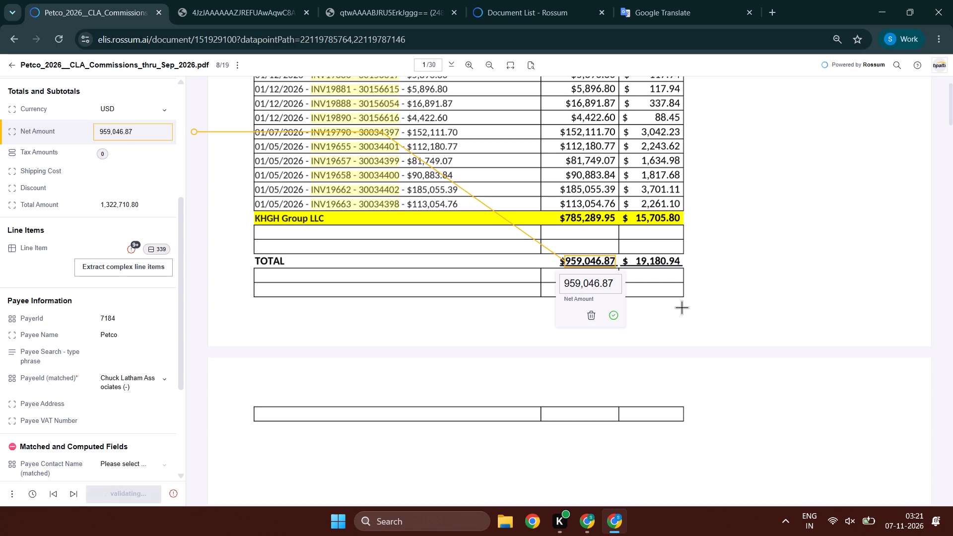
scroll(677, 307, up, 7)
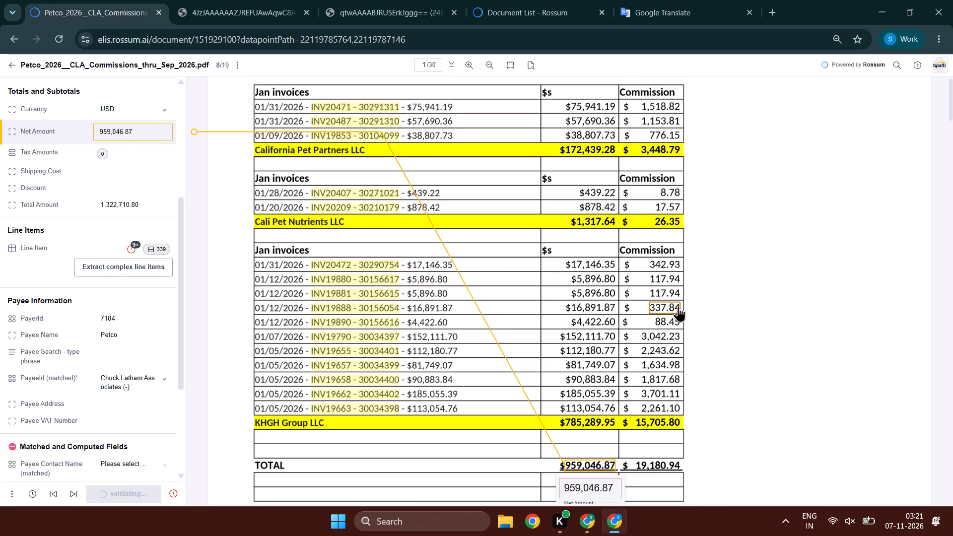
scroll(641, 331, up, 4)
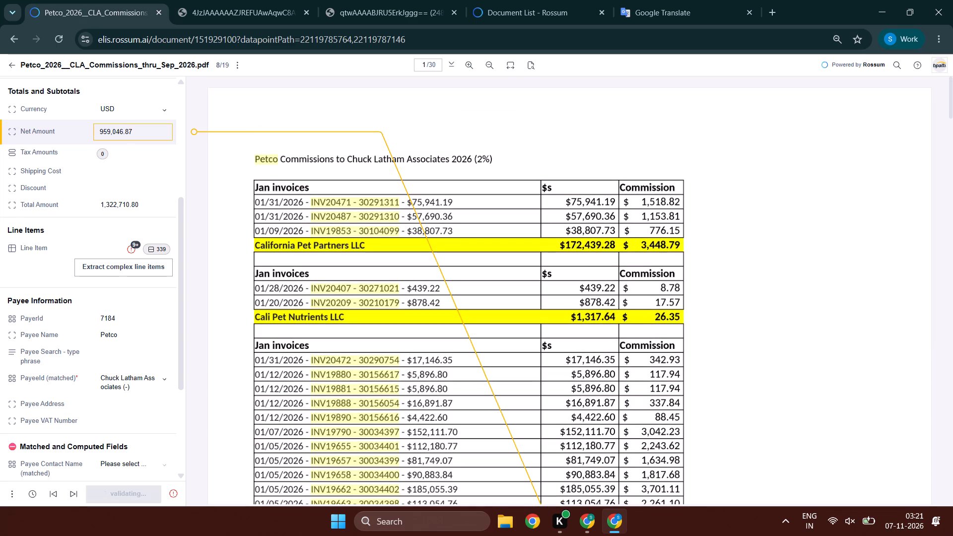
Verify the Petco document's totals fields one after another, from Net Amount through Total Amount.
key(Tab)
key(Tab)
key(Tab)
key(Tab)
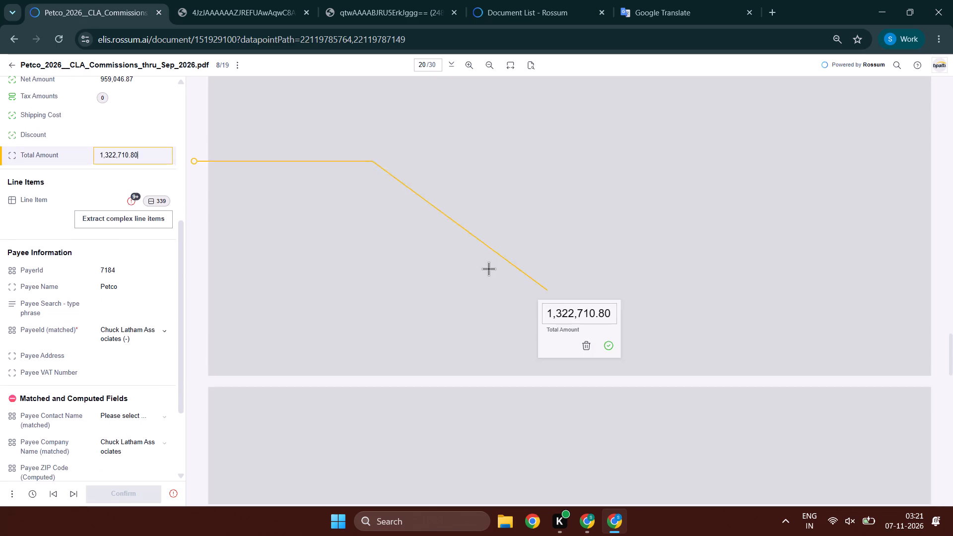
key(Tab)
key(shift+Tab)
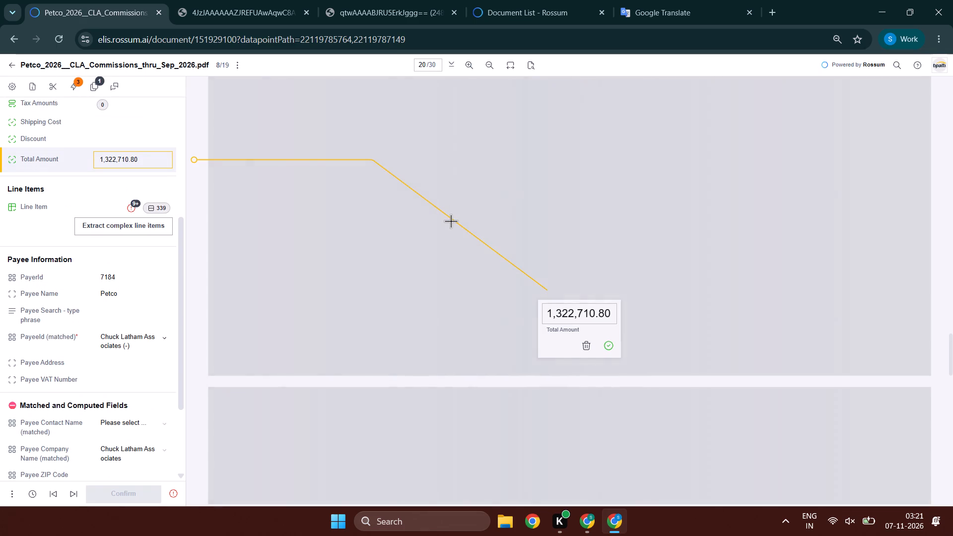
Review the Petco document's September page around the captured Total Amount, plus the January and February commission tables.
scroll(0, 240, up, 1)
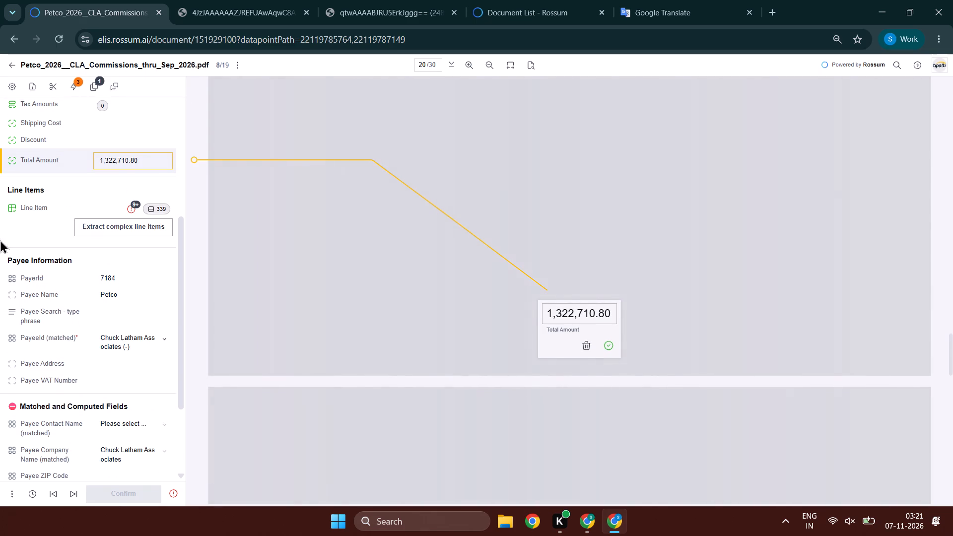
scroll(0, 240, up, 1)
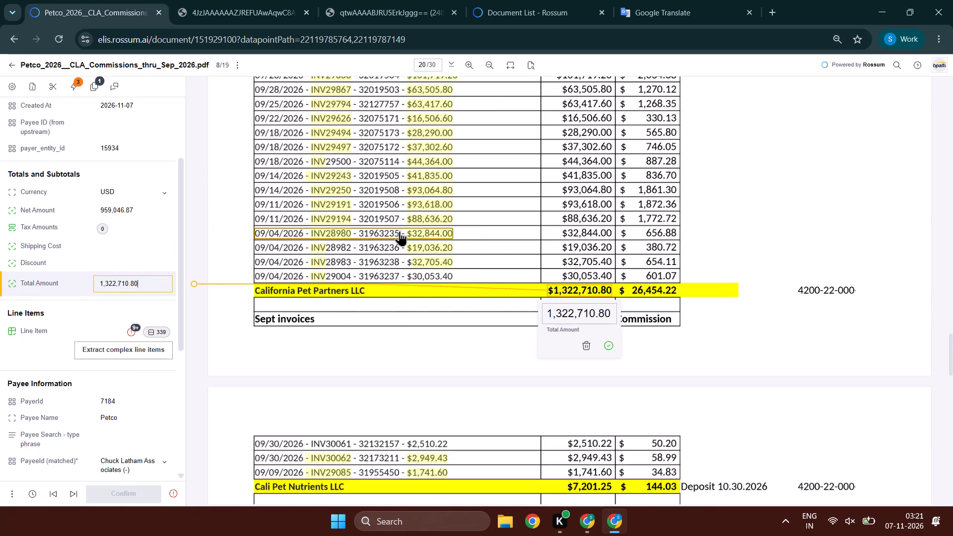
scroll(401, 229, up, 10)
click(450, 71)
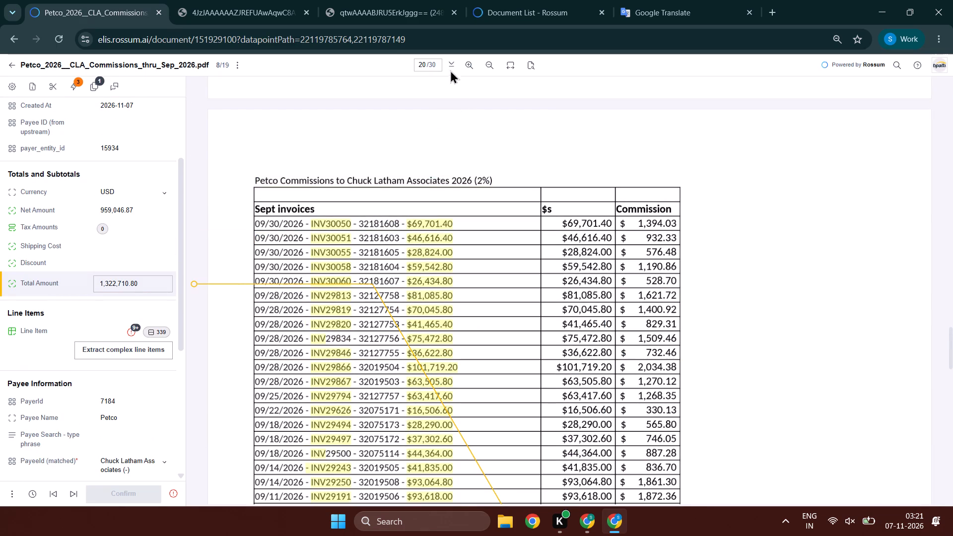
click(451, 67)
click(451, 67)
scroll(517, 165, down, 3)
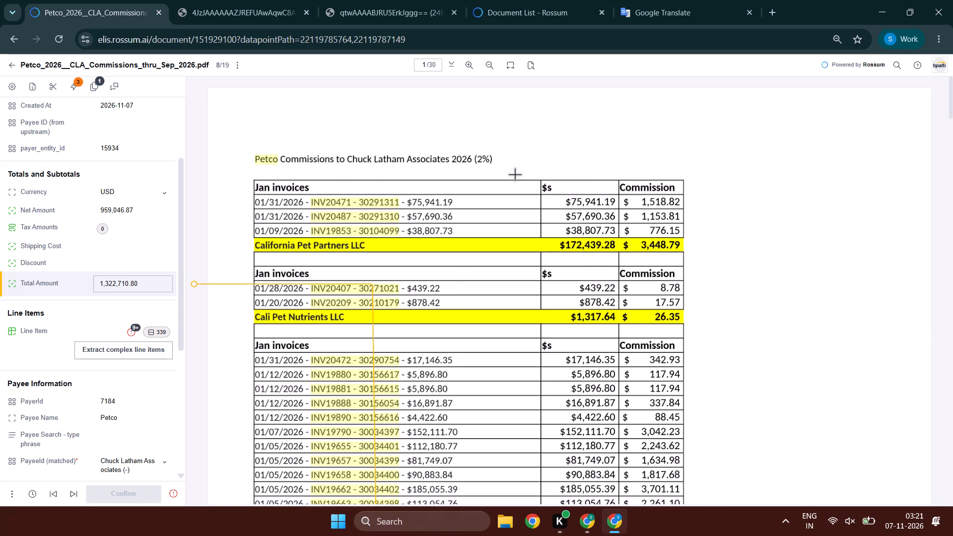
scroll(515, 174, down, 8)
scroll(510, 180, down, 20)
scroll(510, 180, down, 2)
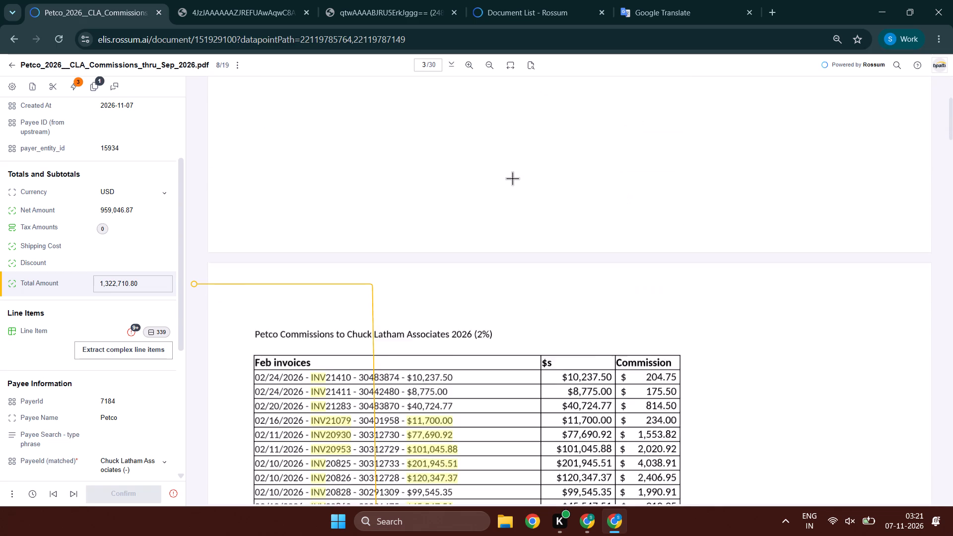
scroll(512, 178, down, 6)
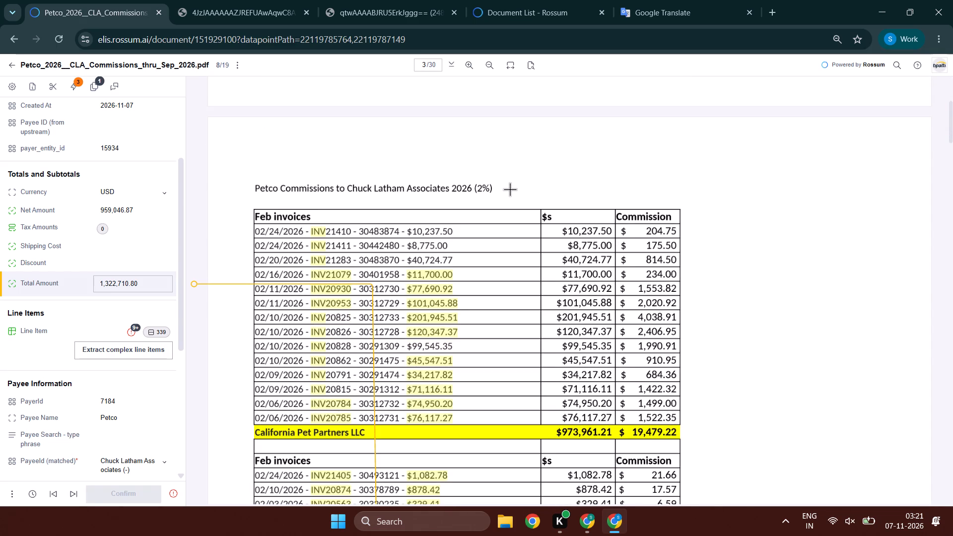
scroll(508, 190, down, 12)
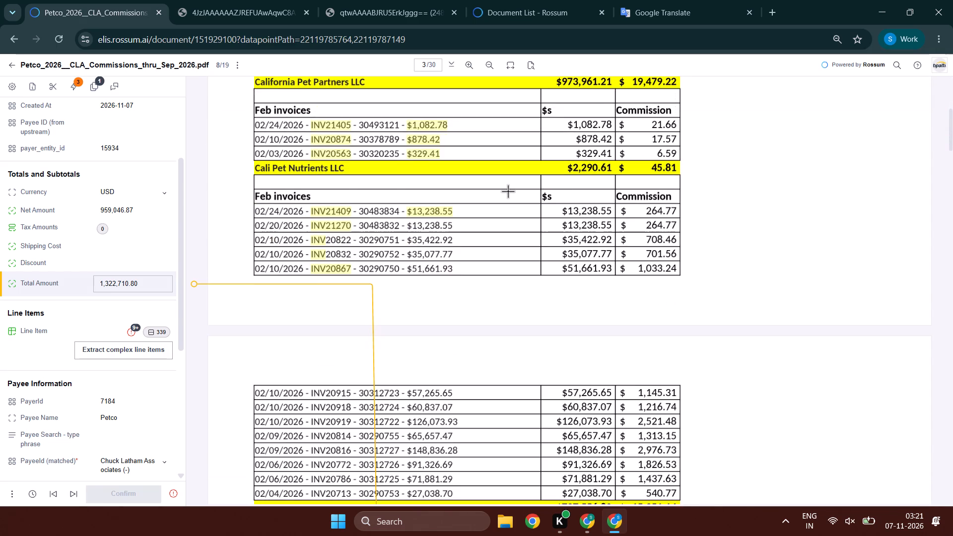
scroll(508, 191, up, 3)
scroll(508, 191, up, 20)
scroll(508, 191, up, 2)
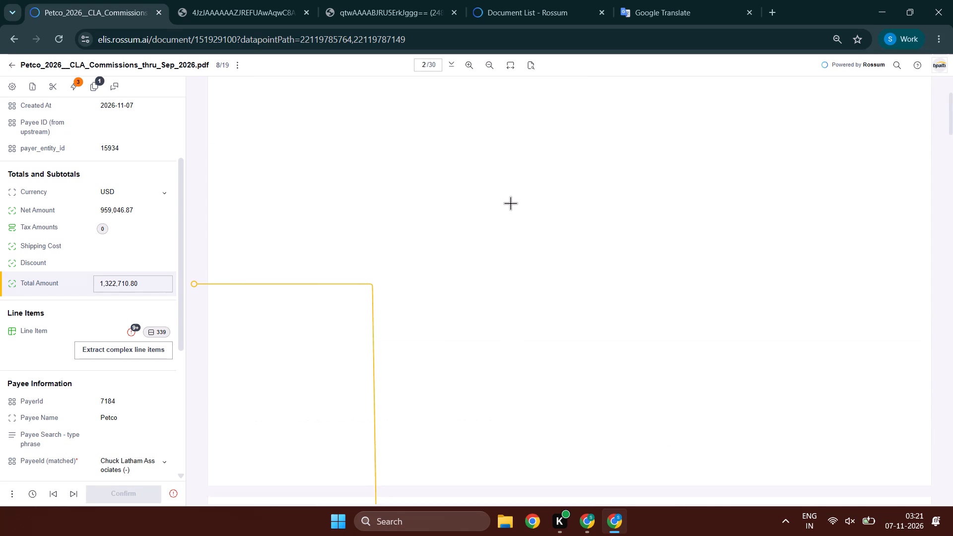
Recapture the Petco document's Total Amount from its first page as 959,046.87.
scroll(510, 203, up, 18)
drag(559, 311, 617, 342)
Select the Petco document's line items on every page except page 1 and delete them.
click(136, 338)
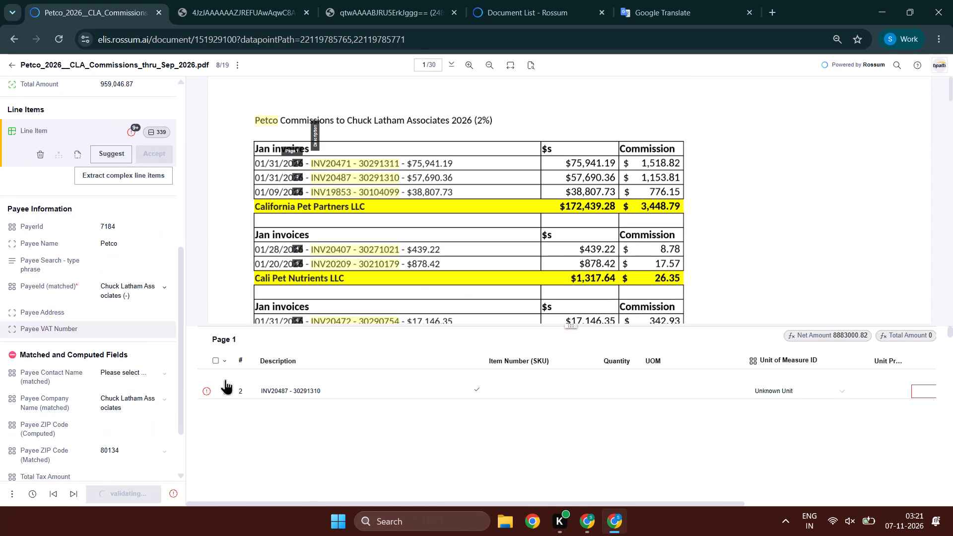
click(225, 364)
click(245, 373)
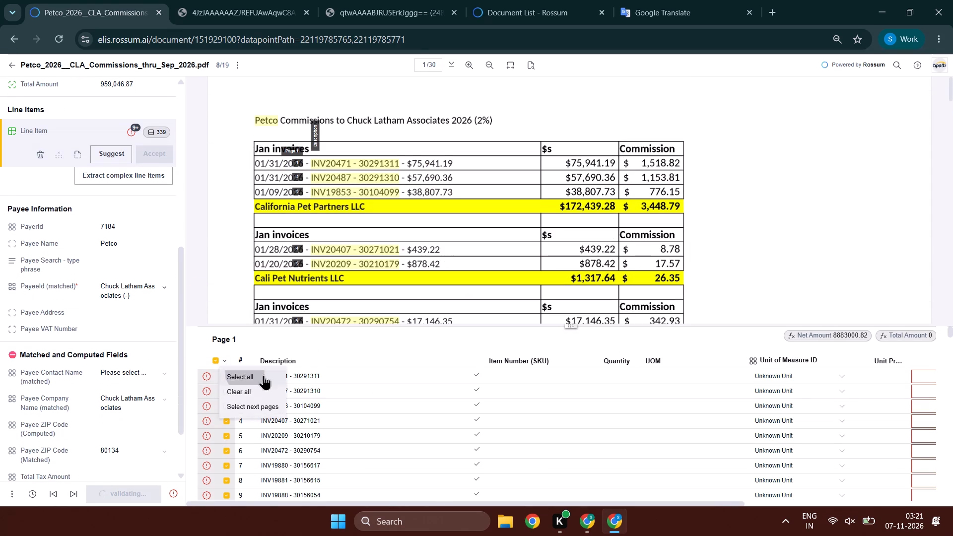
click(217, 362)
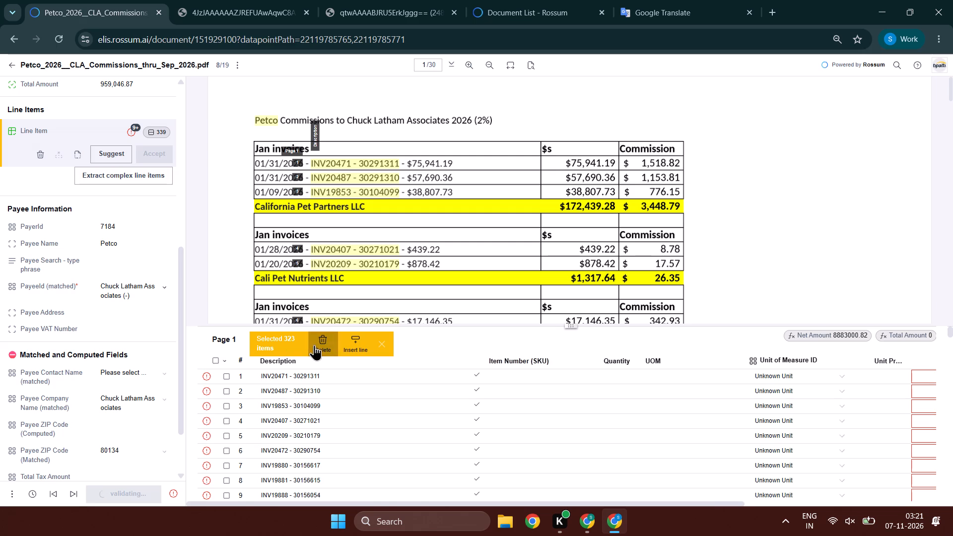
click(314, 345)
click(869, 370)
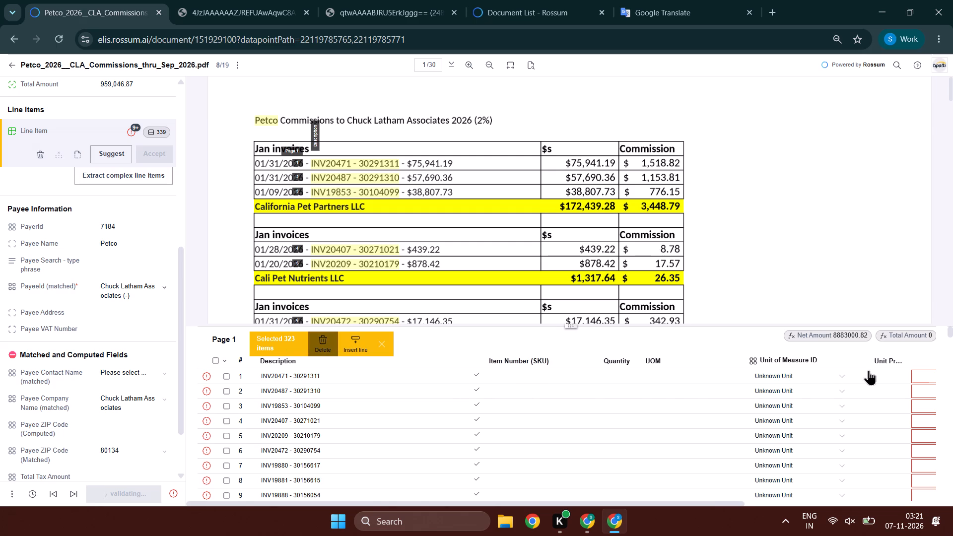
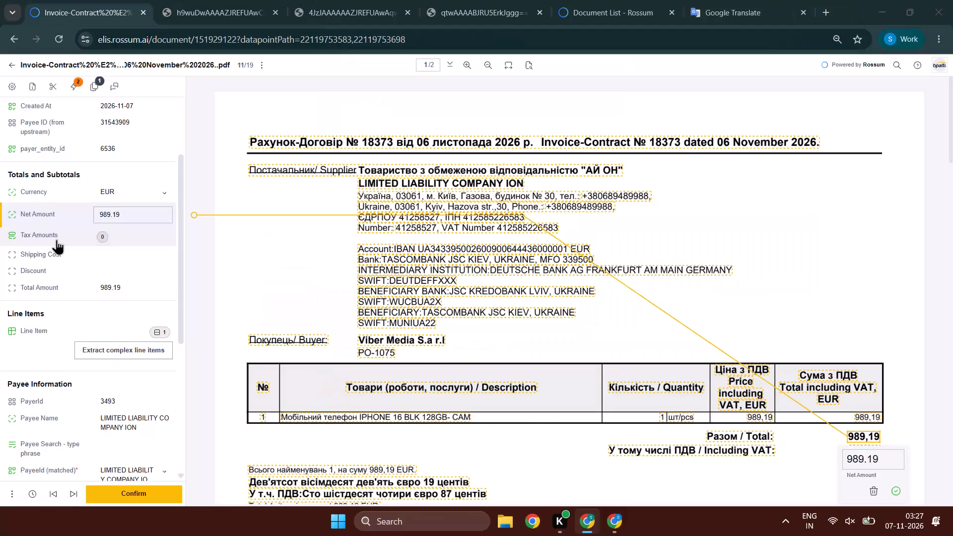
Confirm the captured data of Invoice-Contract No. 18373.
double_click(106, 485)
Start another Managed Services ALL OCR DBR form response, recording the email and choosing Rossum as the OCR, and advance to the following section.
key(alt+Tab)
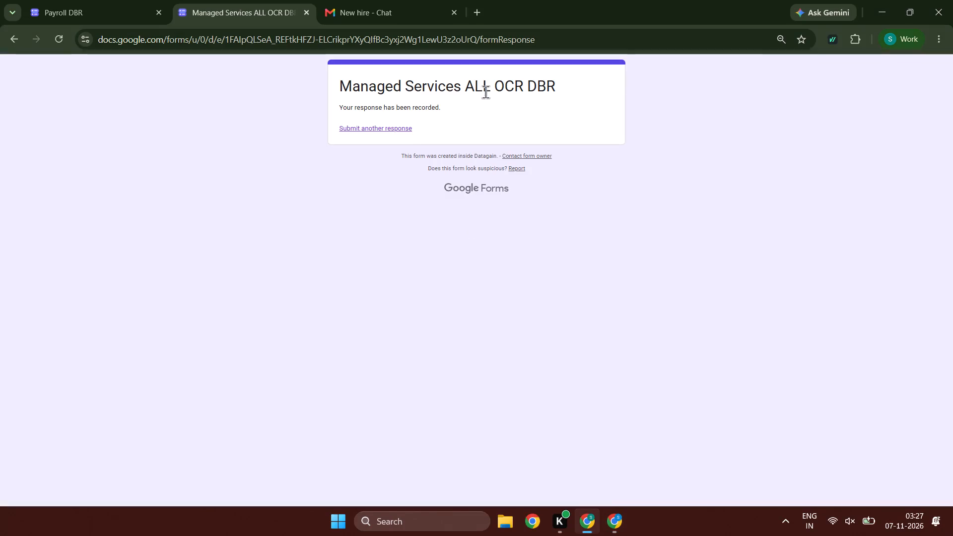
click(395, 131)
double_click(406, 130)
click(385, 206)
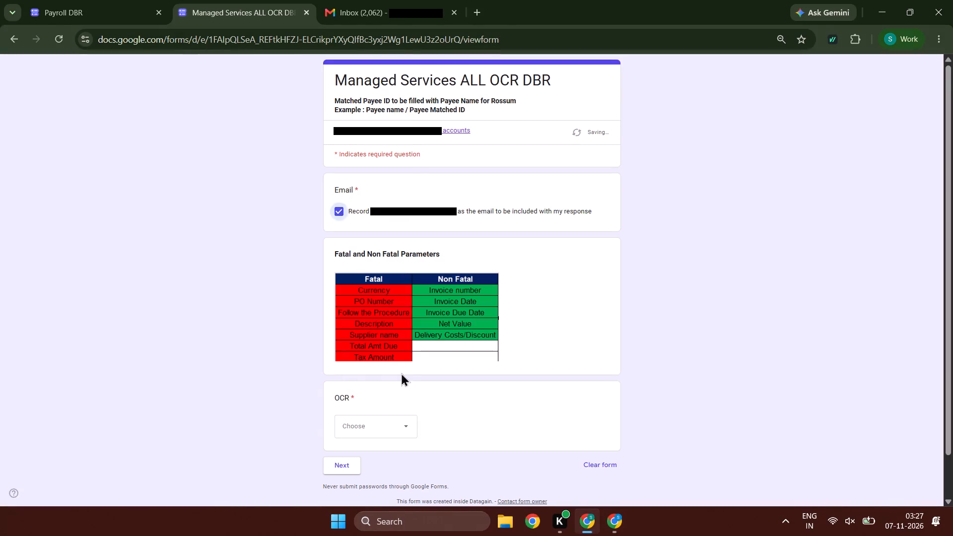
click(369, 414)
click(370, 428)
click(360, 460)
double_click(346, 472)
key(alt+Tab)
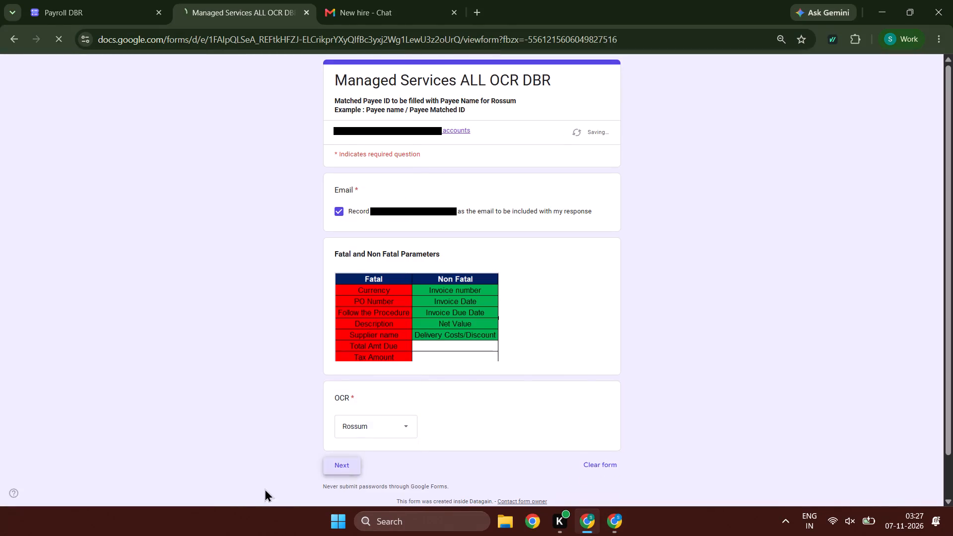
Set the Document Type of the Fusion Logistics Networks statement to Other.
click(120, 151)
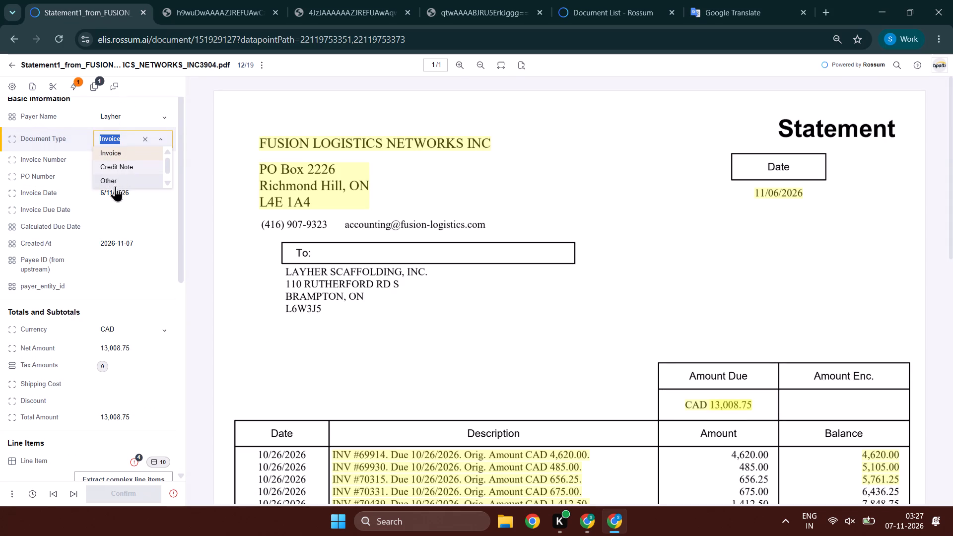
click(123, 185)
click(124, 191)
Verify the Fusion statement's header and totals fields one after another, from Invoice Date through Total Amount.
key(Tab)
scroll(473, 207, down, 1)
key(Tab)
key(Tab)
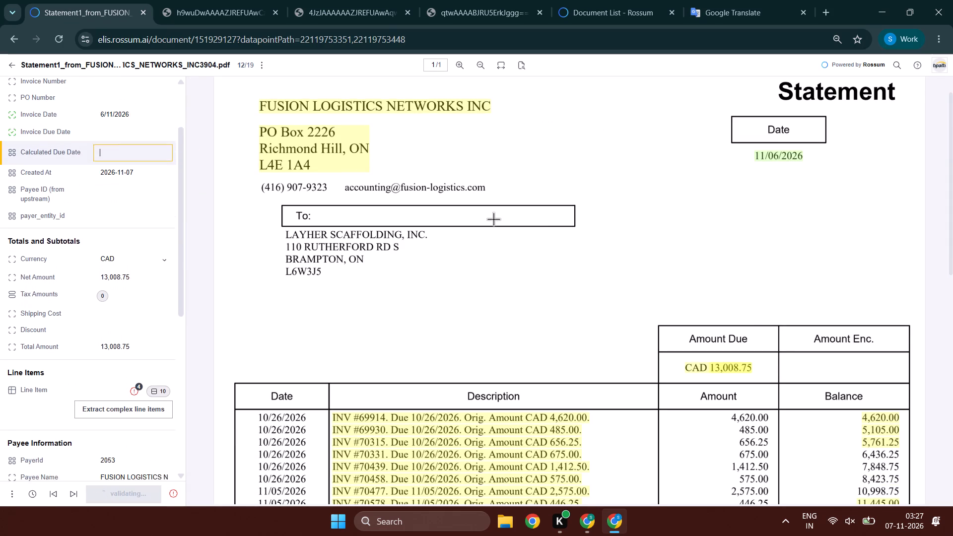
key(Tab)
key(Tab)
key(Tab)
key(Tab)
key(Tab)
key(Tab)
key(Tab)
key(Tab)
key(Tab)
key(Tab)
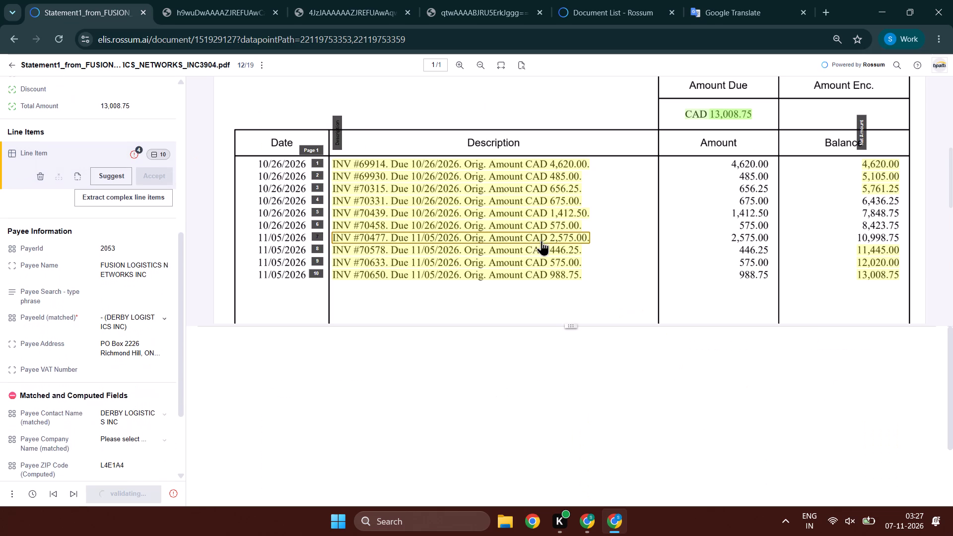
Recapture Net Amount for line items 1 to 5 from the Amount column: 4,620.00, 485.00, 656.25, 675.00 and 1,412.50.
key(Tab)
key(Tab)
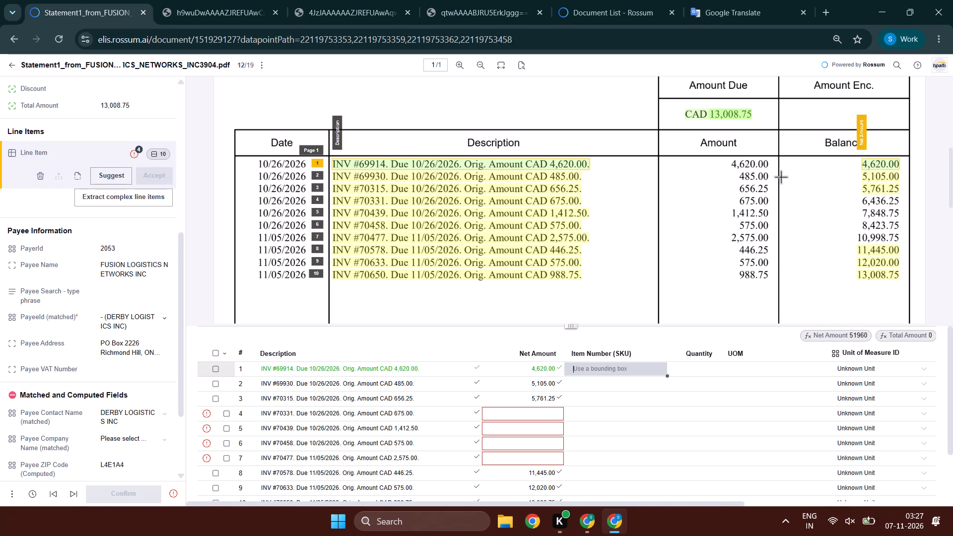
key(shift+Tab)
click(755, 163)
key(Down)
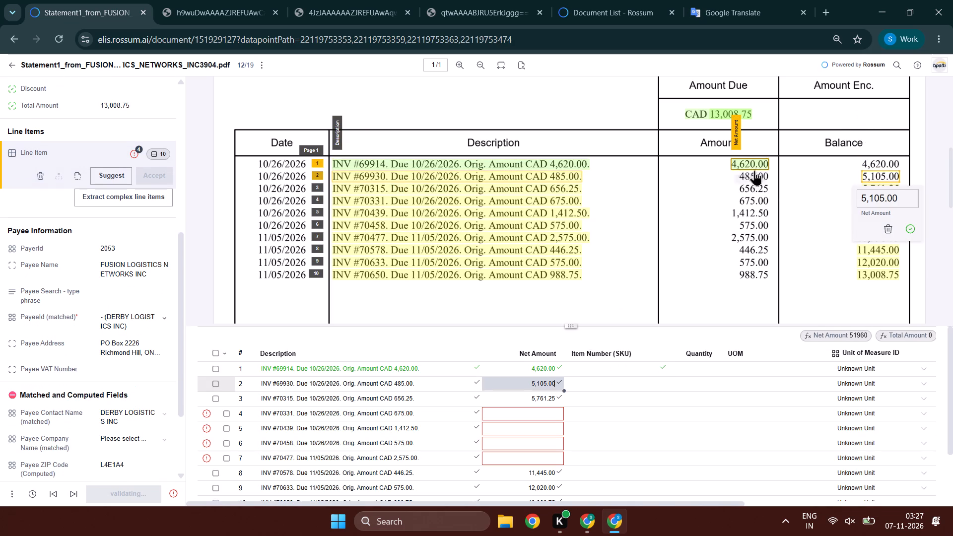
click(751, 174)
key(Down)
click(752, 187)
key(Down)
click(750, 200)
key(Down)
click(746, 216)
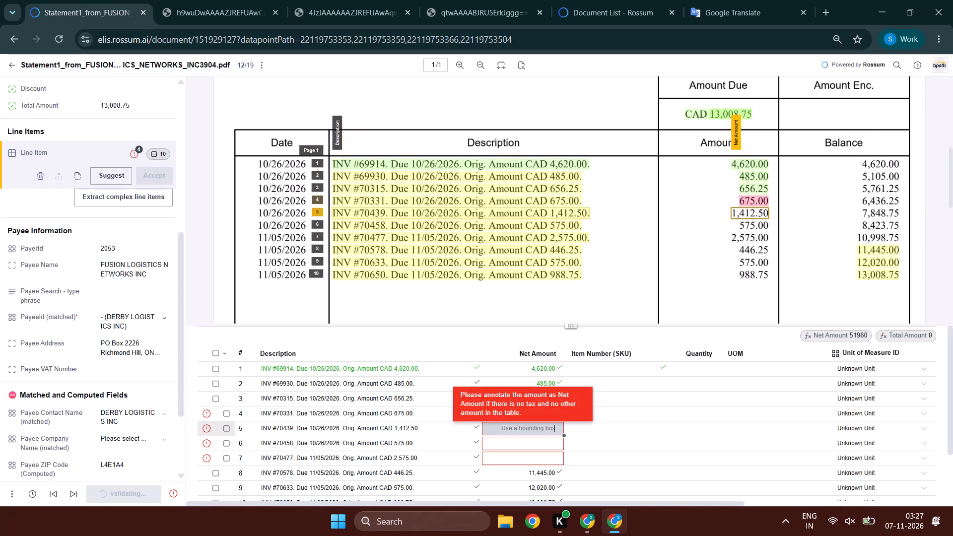
Recapture Net Amount for line items 6 to 10 from the Amount column: 575.00, 2,575.00, 446.25, 575.00 and 988.75.
key(Down)
click(745, 225)
key(Down)
click(743, 239)
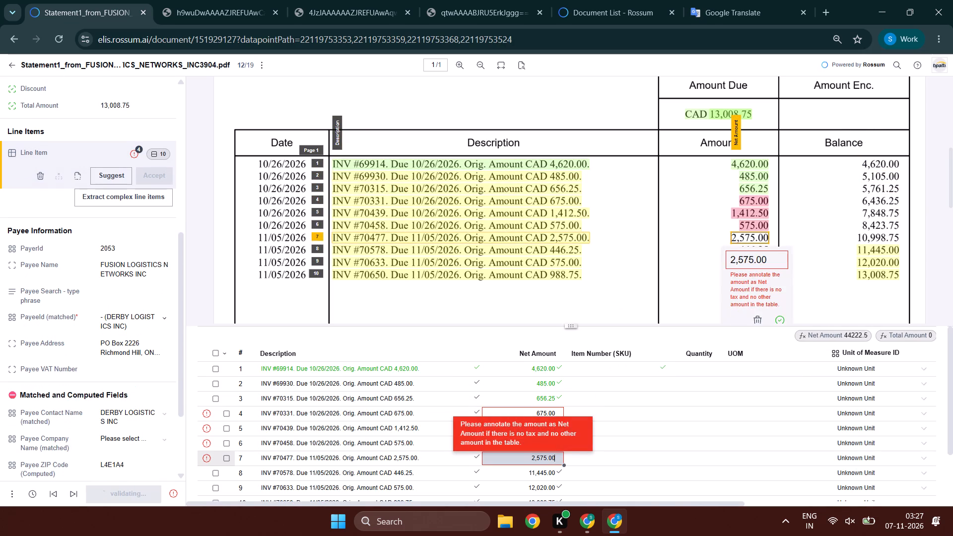
key(Down)
click(745, 247)
key(Down)
click(750, 261)
key(Down)
click(749, 273)
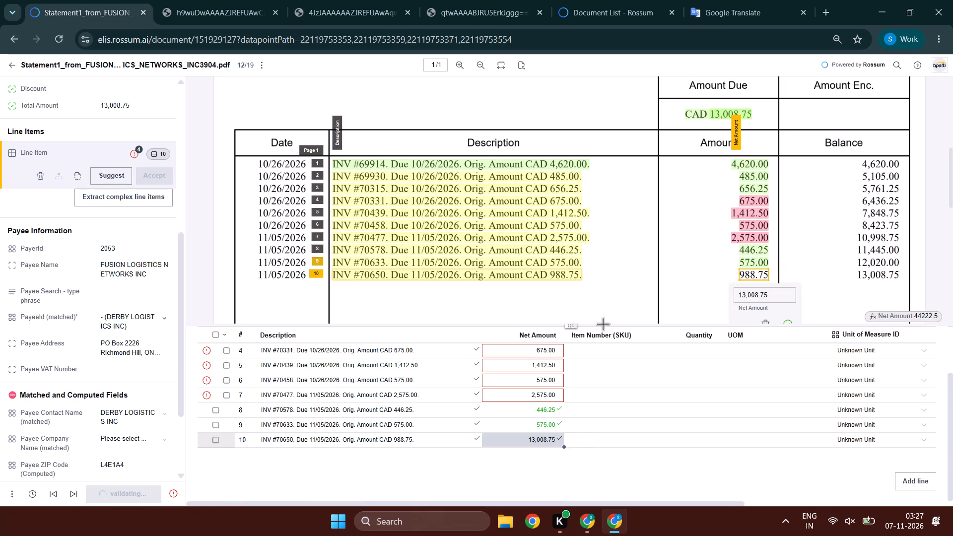
Check the matched payee options for Fusion Logistics Networks and set the payee search phrase to FUSION.
click(149, 263)
key(Tab)
key(Tab)
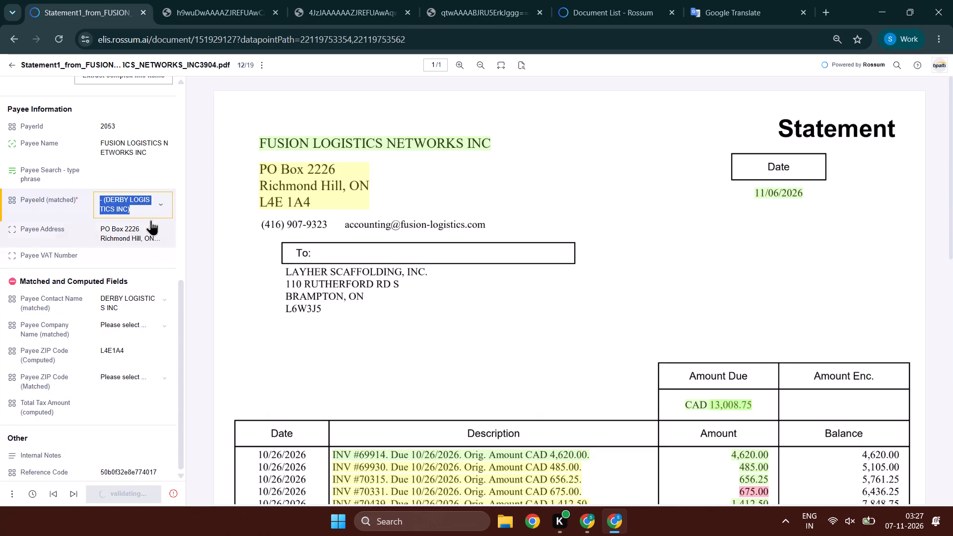
click(149, 206)
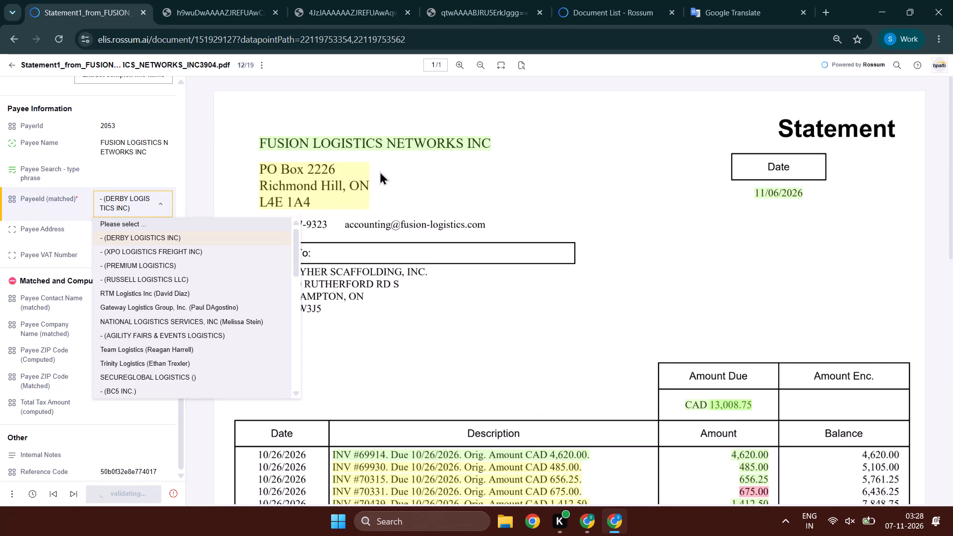
scroll(380, 171, down, 17)
double_click(105, 144)
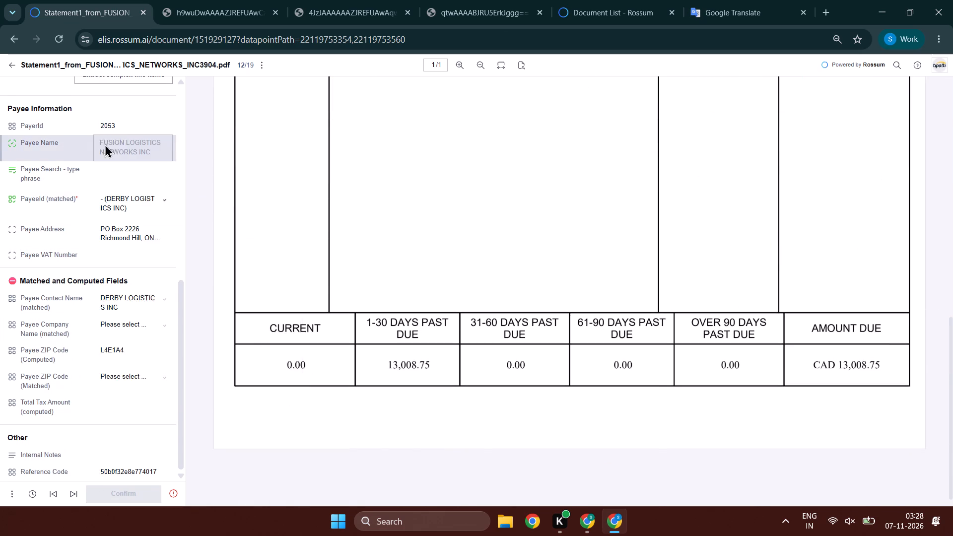
key(ctrl+c)
key(ctrl+c)
ctrl+click(104, 187)
key(ctrl+v)
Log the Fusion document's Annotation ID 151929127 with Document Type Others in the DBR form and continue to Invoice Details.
ctrl+double_click(227, 40)
key(ctrl+c)
key(ctrl+c)
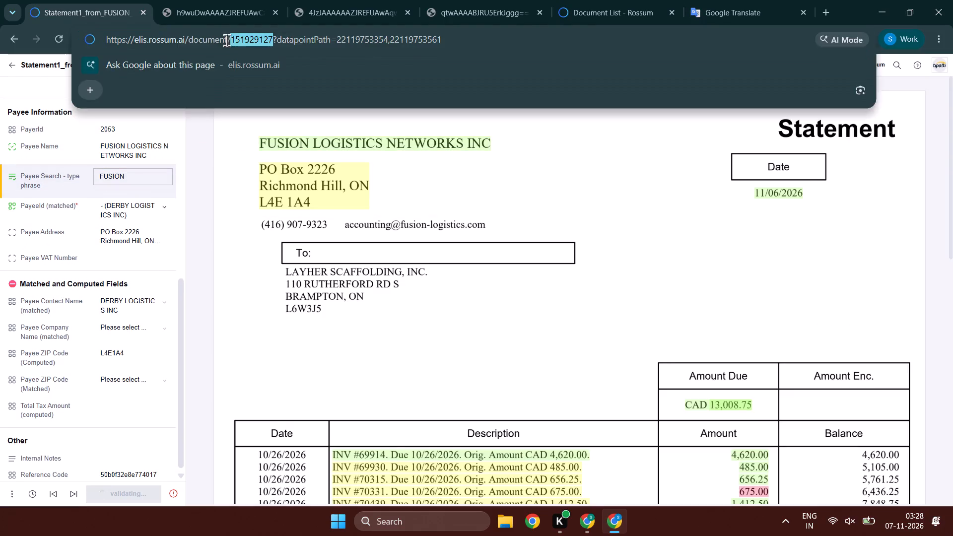
key(alt+Tab)
ctrl+click(347, 232)
key(ctrl+v)
click(364, 290)
click(367, 376)
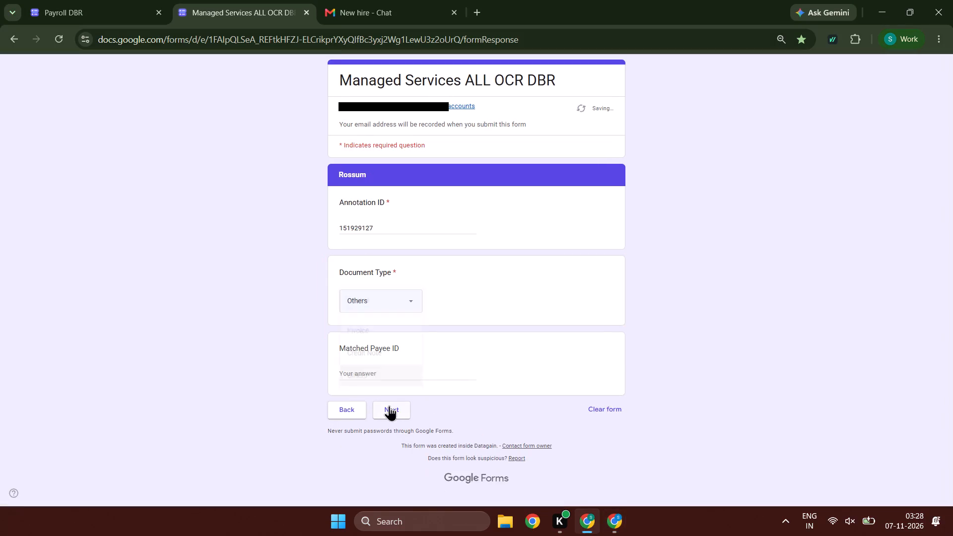
double_click(389, 409)
Enter Layher as the form's Payer and choose the first Review option.
key(alt+Tab)
scroll(81, 263, up, 6)
scroll(100, 111, up, 6)
ctrl+click(110, 129)
key(ctrl+c)
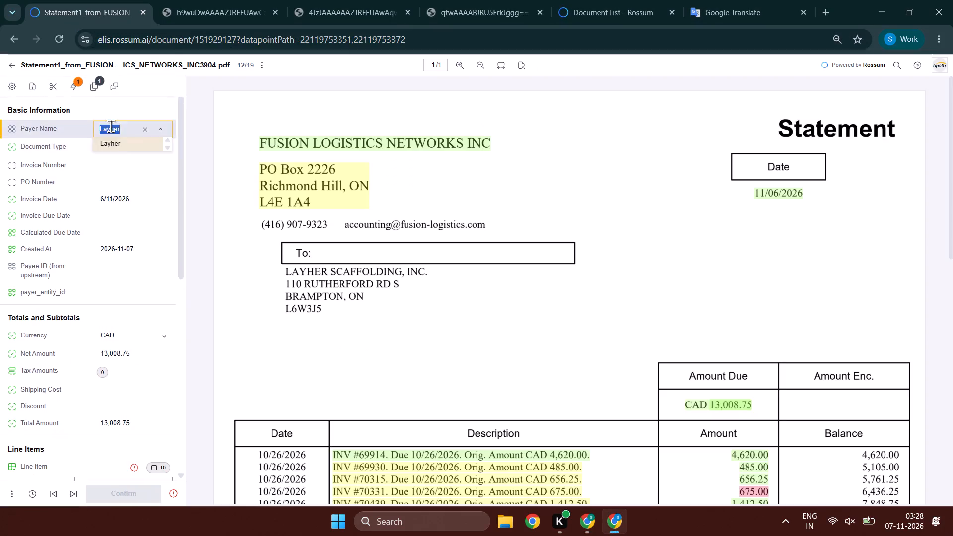
key(ctrl+c)
key(alt+Tab)
key(ctrl+v)
click(370, 234)
ctrl+click(378, 225)
key(ctrl+v)
click(380, 307)
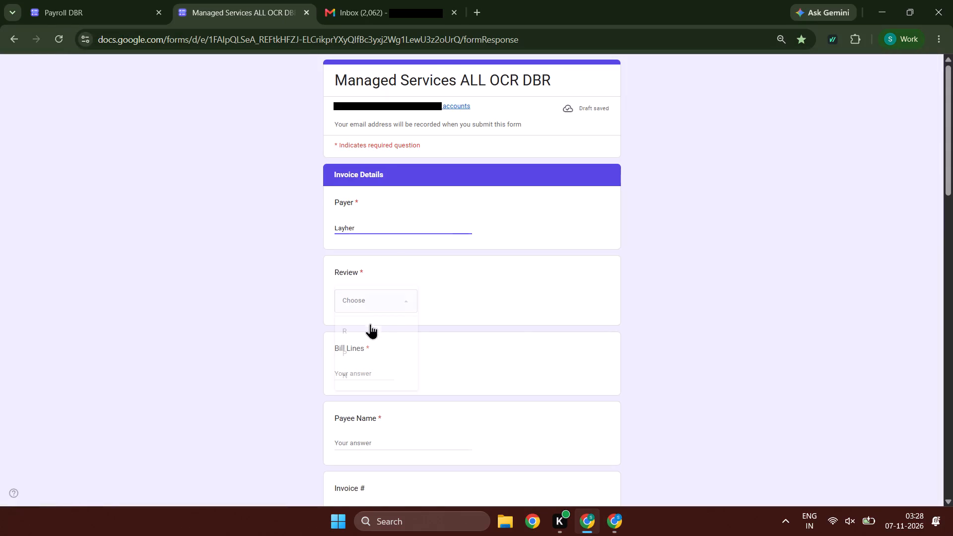
click(370, 324)
Check the Fusion document's line items and enter 10 as the form's Bill Lines.
click(354, 373)
key(alt+Tab)
scroll(21, 286, down, 3)
key(alt+Tab)
text(10)
key(Tab)
Copy the matched payee, Payee Unknown (), from the Fusion document into the form's Payee Name.
key(alt+Tab)
ctrl+drag(98, 415, 123, 430)
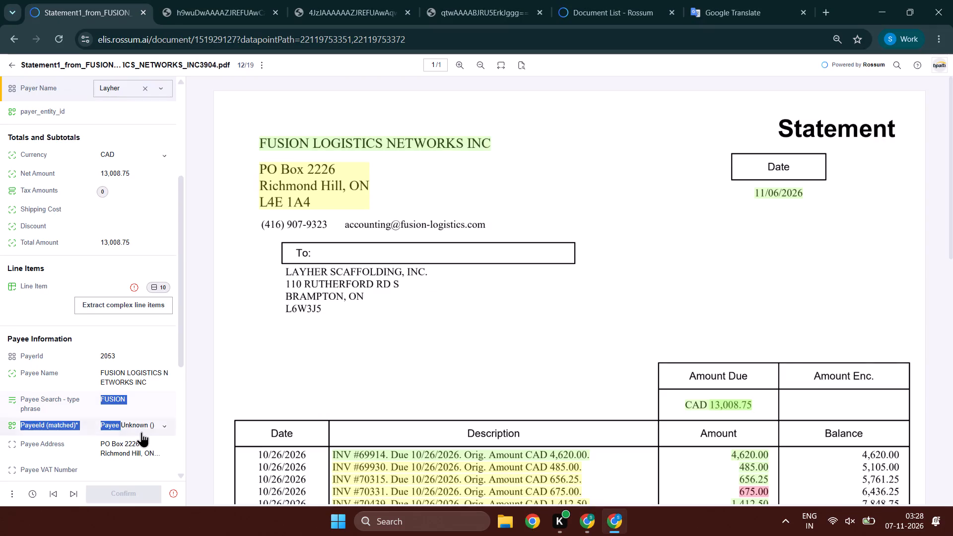
key(Tab)
click(141, 430)
scroll(142, 386, down, 5)
click(141, 301)
key(ctrl+c)
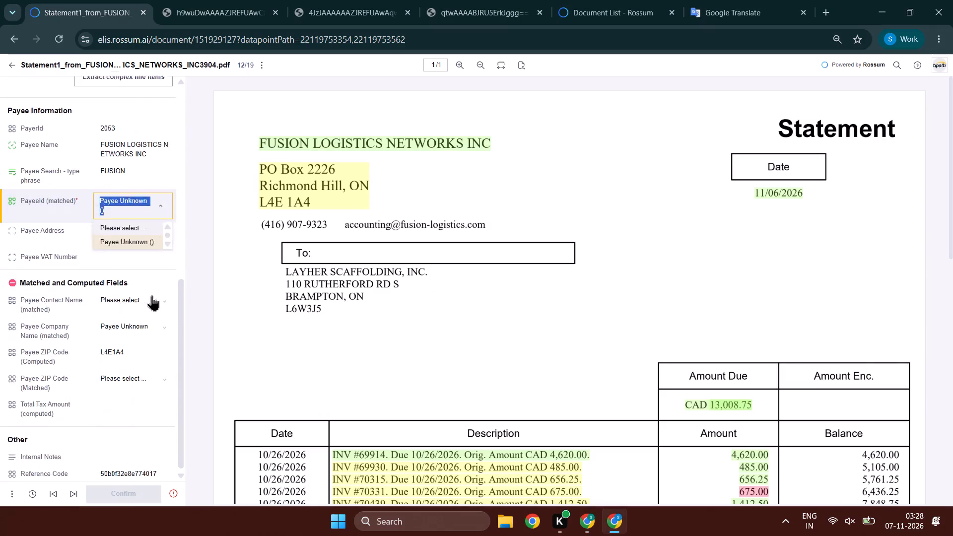
key(alt+Tab)
key(ctrl+v)
key(Tab)
Leave the form's invoice number blank and set the invoice date to 06-11-2026.
key(alt+Tab)
scroll(86, 239, up, 9)
key(alt+Tab)
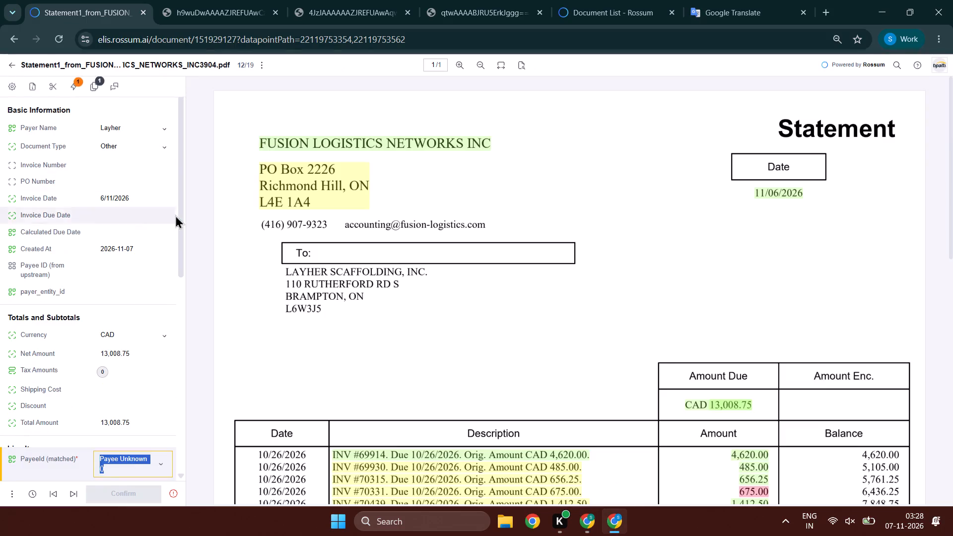
key(Tab)
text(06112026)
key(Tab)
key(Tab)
Copy the Fusion statement's amount 13,008.75 into the form's Total Amt.
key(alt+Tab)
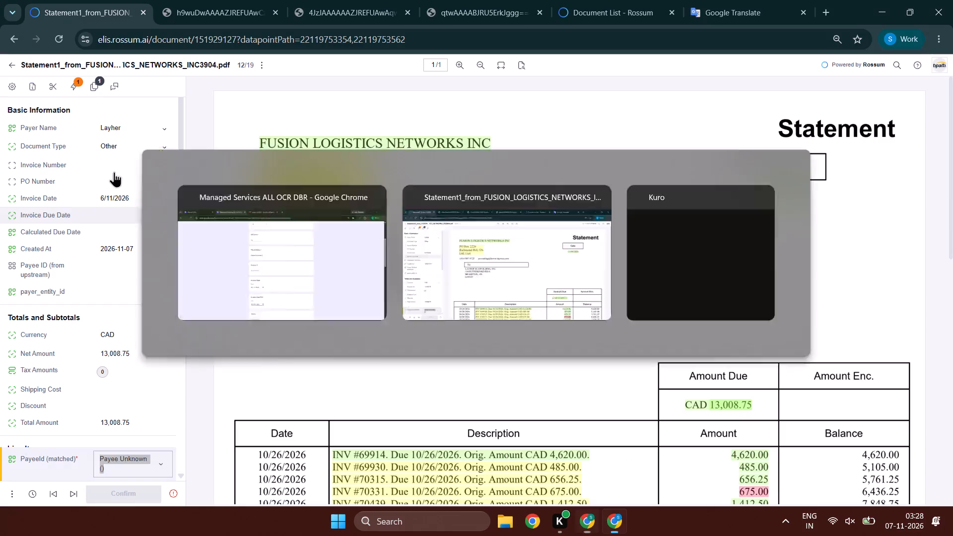
drag(146, 360, 90, 357)
key(ctrl+c)
key(ctrl+c)
key(alt+Tab)
scroll(541, 235, down, 5)
key(Tab)
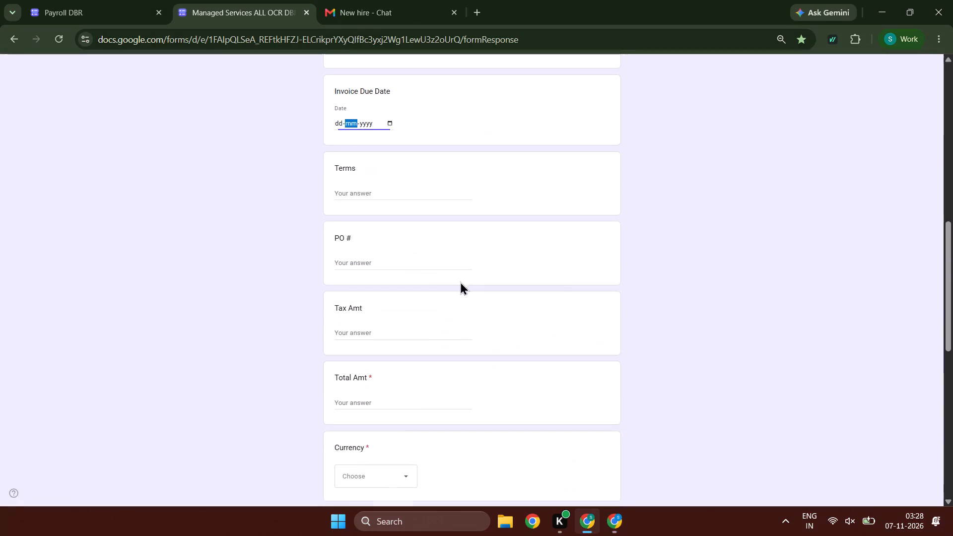
key(Tab)
click(365, 393)
double_click(365, 401)
key(ctrl+v)
key(Tab)
Check the Fusion document's currency and set the form's Currency to CAD.
key(alt+Tab)
scroll(18, 251, up, 2)
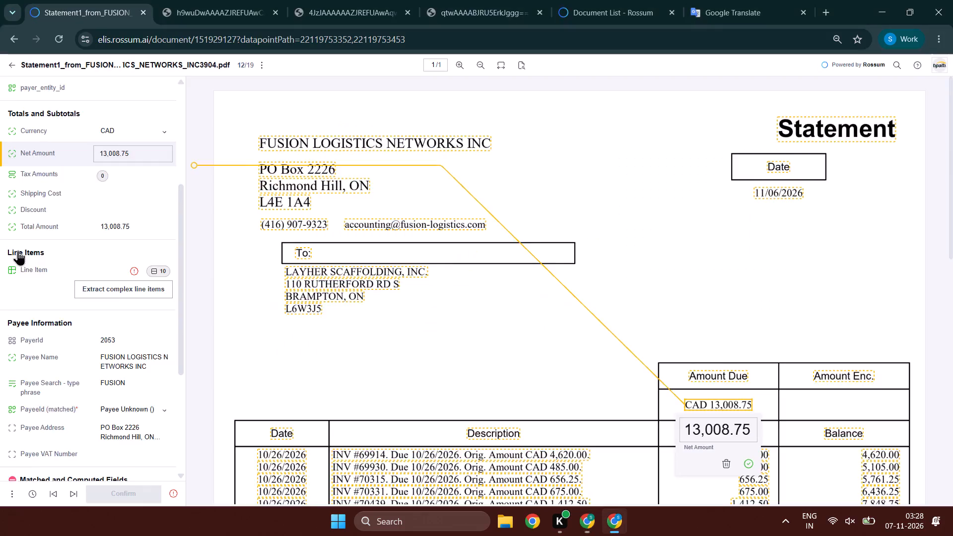
key(alt+Tab)
text(ca)
key(Tab)
key(shift+Tab)
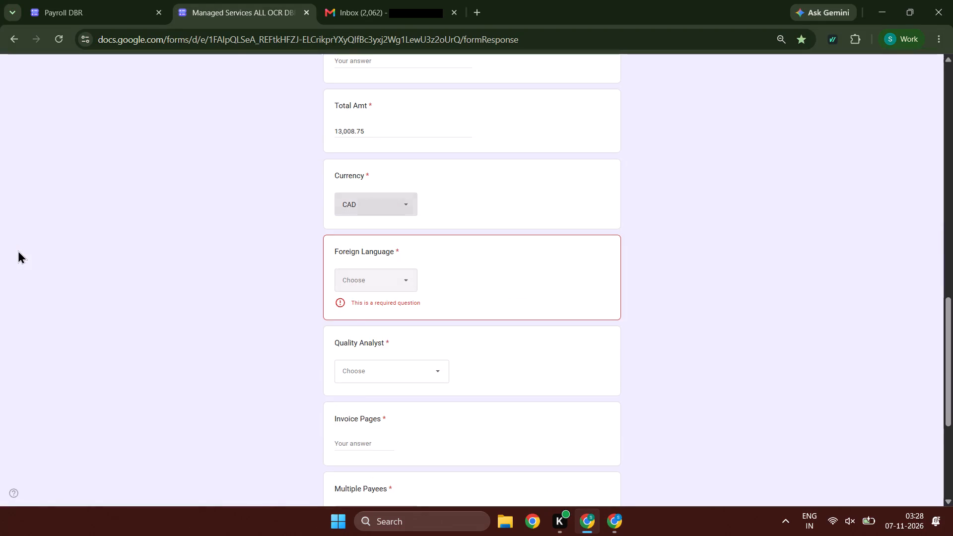
Set Foreign Language and Quality Analyst to NA, Invoice Pages to 1 and Multiple Payees to No.
key(Tab)
text(nn)
key(Tab)
text(nnn)
key(Tab)
key(1)
key(Tab)
key(n)
Leave Comments blank, request a copy of the responses and submit the form.
key(Tab)
key(Tab)
key(space)
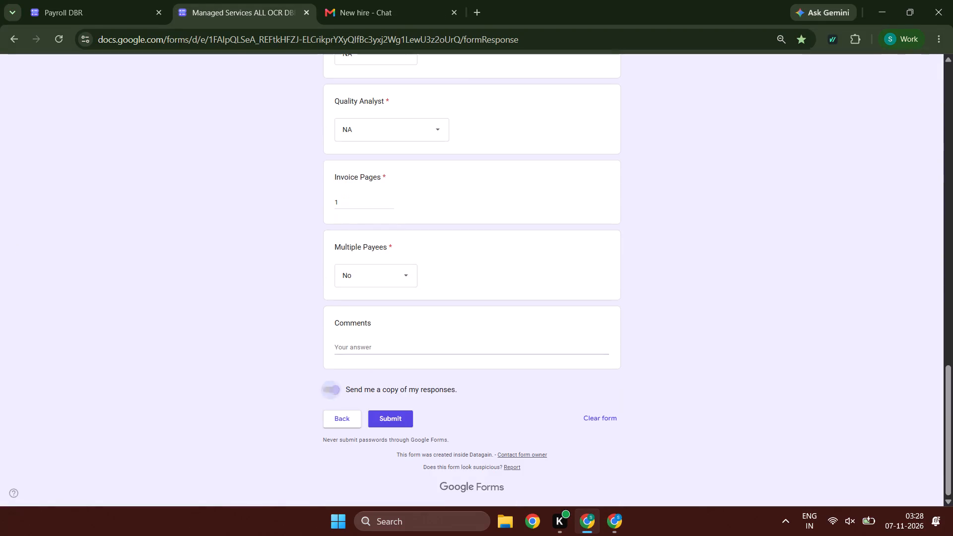
key(Tab)
key(Tab)
key(space)
Adjust the capture area around the 675.00 Net Amount of the Fusion document's line item 4.
key(alt+Tab)
click(146, 368)
click(145, 374)
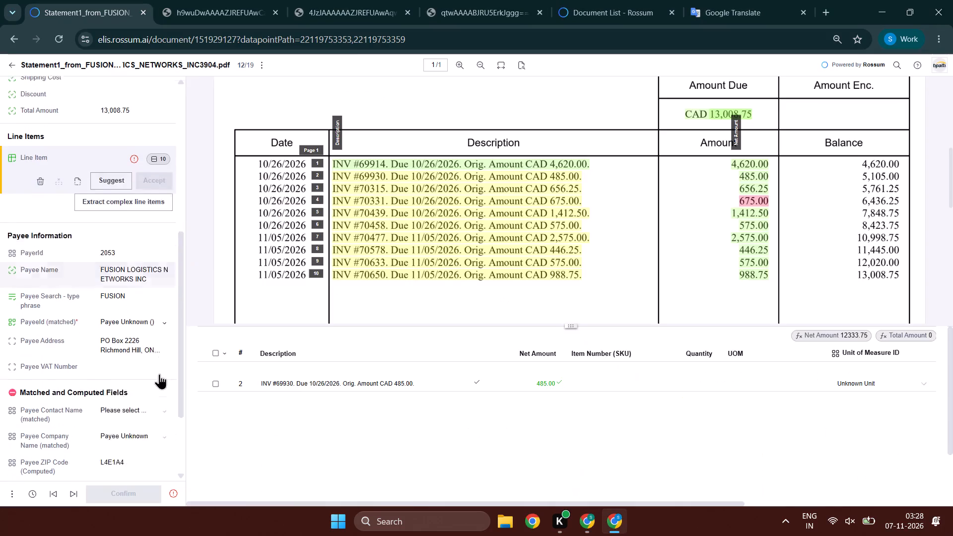
scroll(542, 444, down, 1)
click(533, 357)
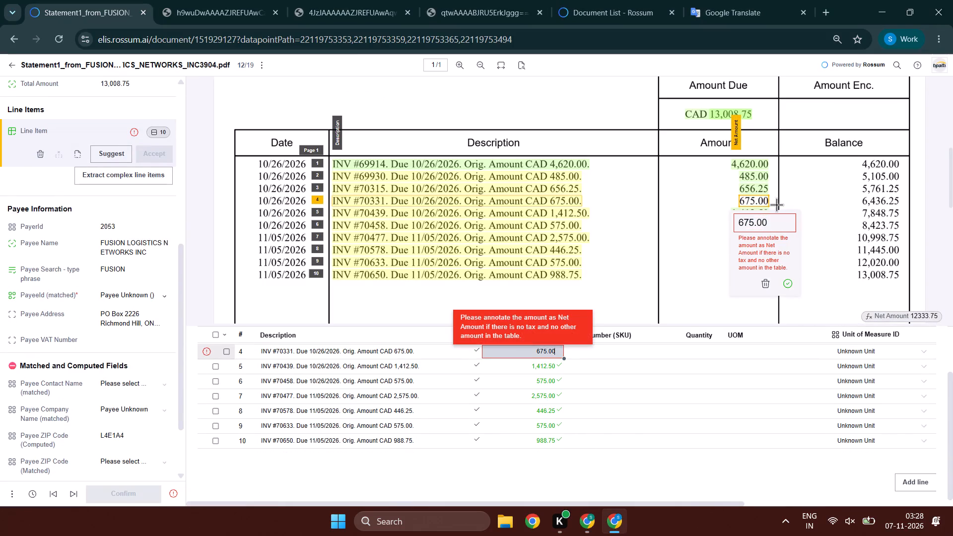
drag(769, 201, 774, 201)
key(Tab)
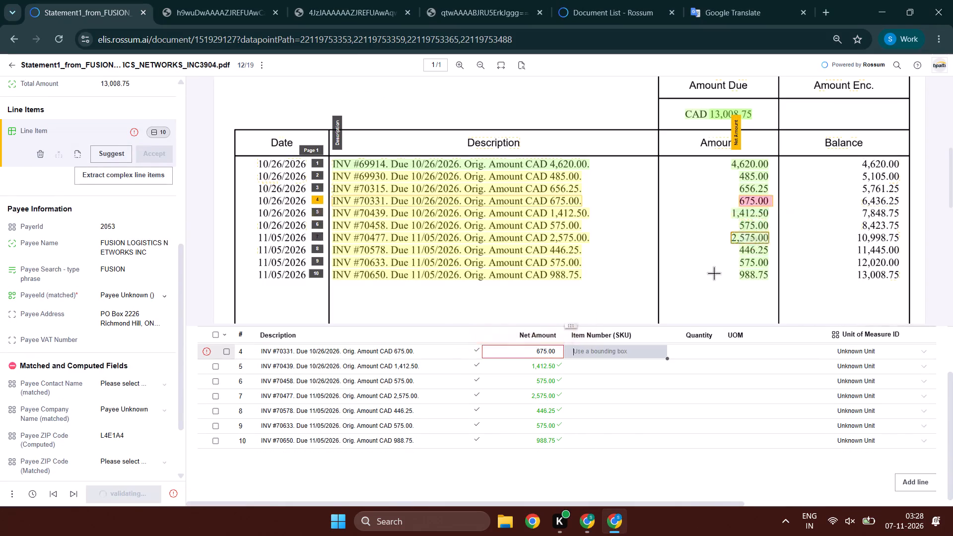
Start another DBR form response with the email recorded and Rossum as the OCR, and continue to the Rossum section.
key(alt+Tab)
triple_click(337, 123)
double_click(337, 125)
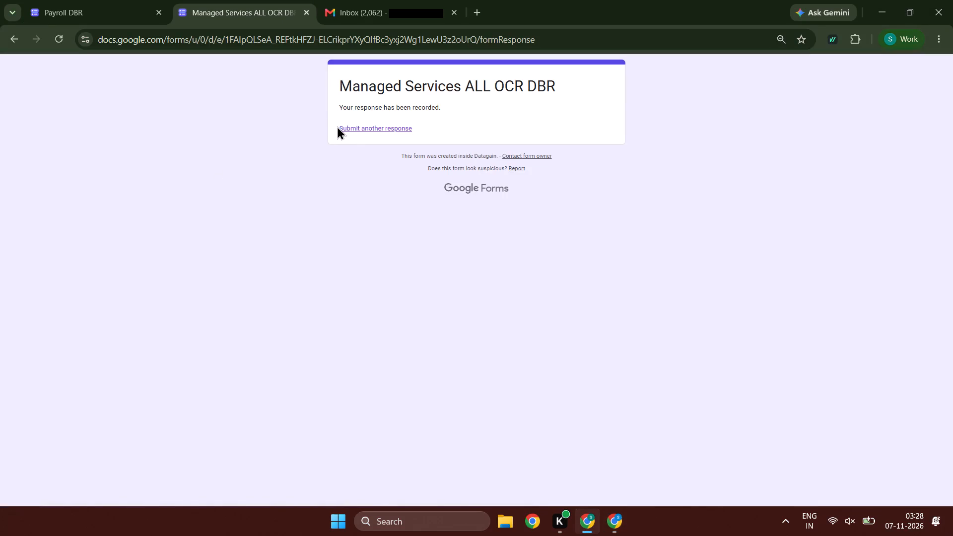
click(362, 129)
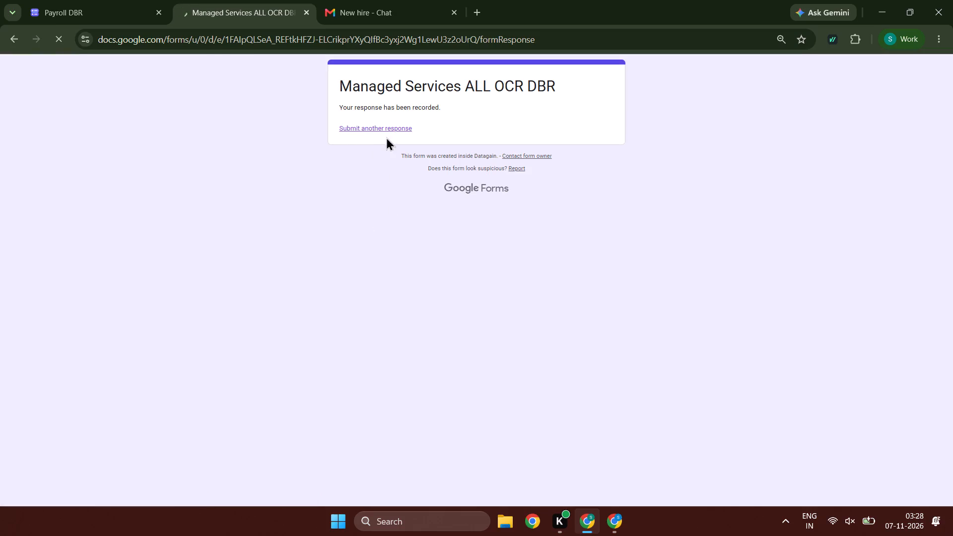
click(388, 126)
click(341, 213)
click(351, 430)
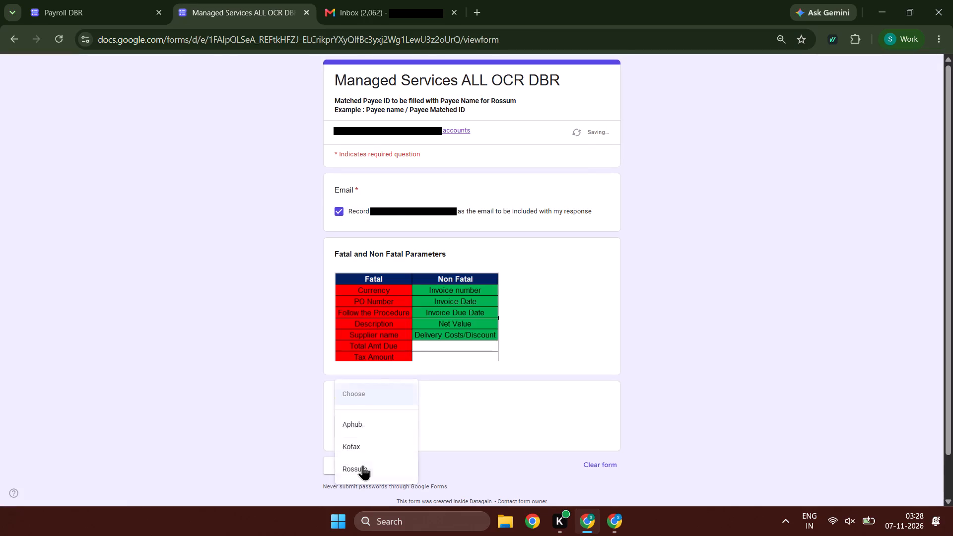
click(363, 465)
double_click(356, 467)
Confirm the Fusion Logistics Networks statement in Rossum.
key(alt+Tab)
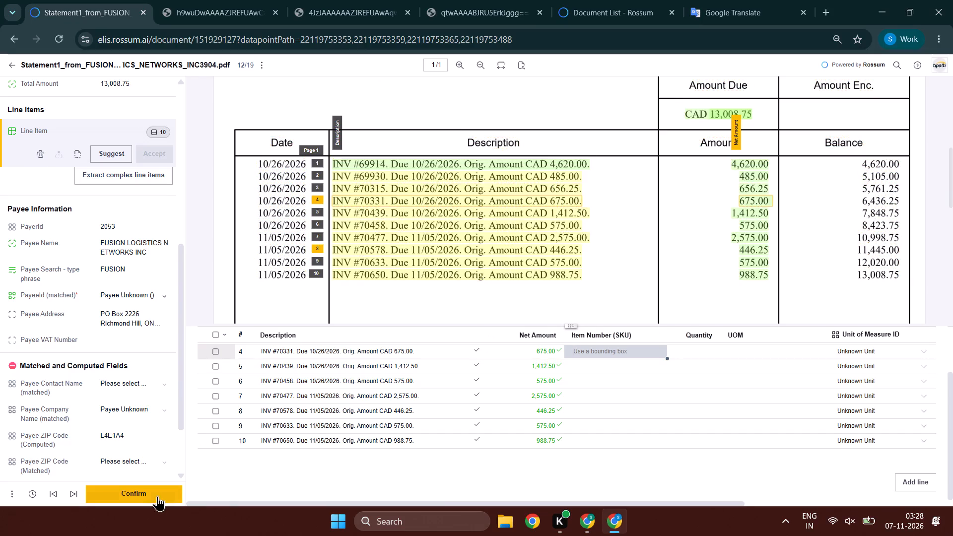
double_click(154, 496)
key(alt+Tab)
click(366, 232)
key(alt+Tab)
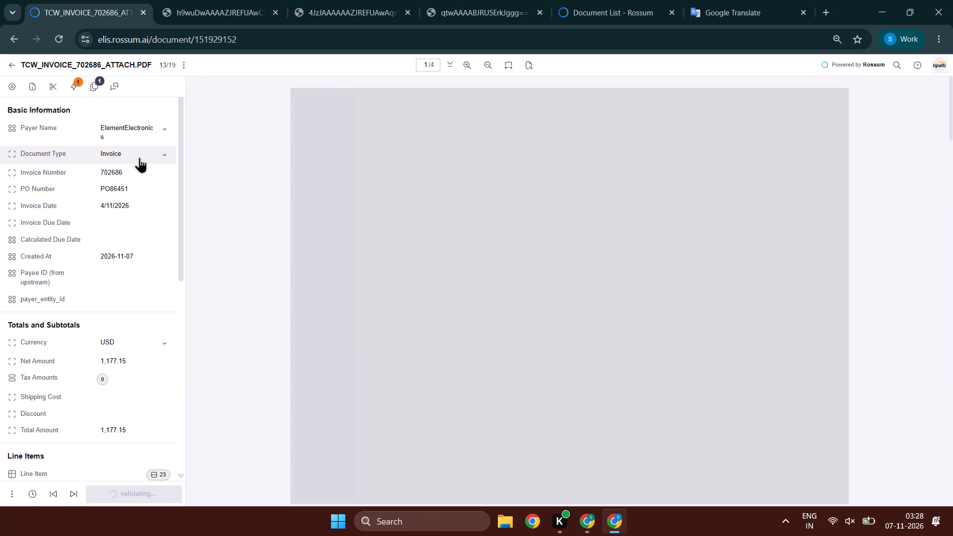
Validate the TCW invoice's basic information fields, including the invoice number and PO number PO86451.
click(135, 167)
key(Tab)
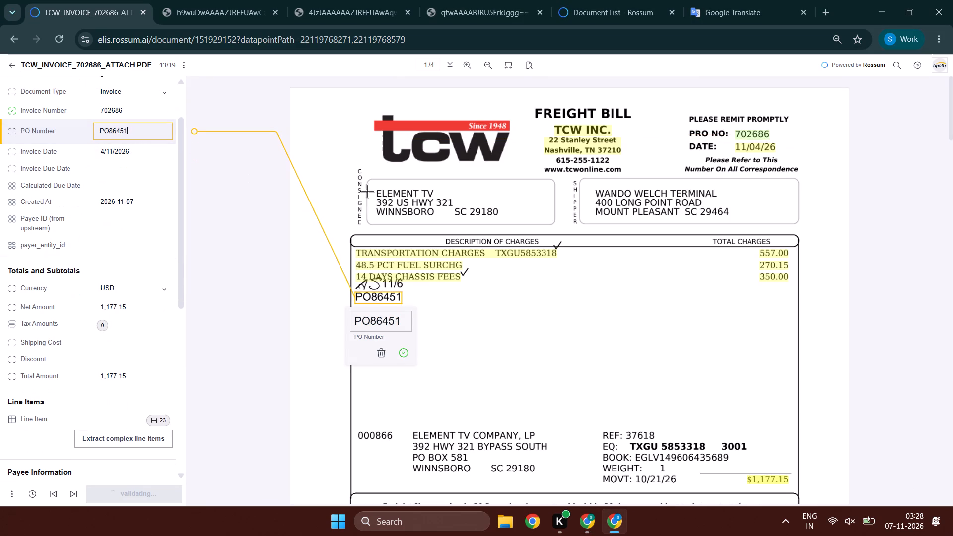
click(385, 301)
key(Tab)
key(Tab)
key(Tab)
key(Tab)
key(Tab)
key(Tab)
key(Tab)
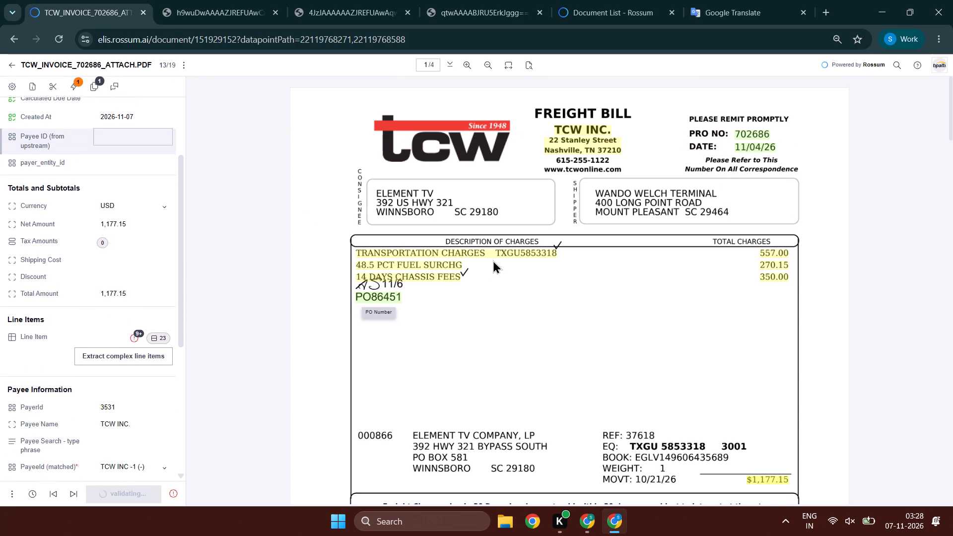
Validate the TCW invoice's totals and subtotals fields and continue into its line items.
key(Tab)
key(Tab)
key(Tab)
key(Tab)
key(Tab)
key(Tab)
key(Tab)
key(Tab)
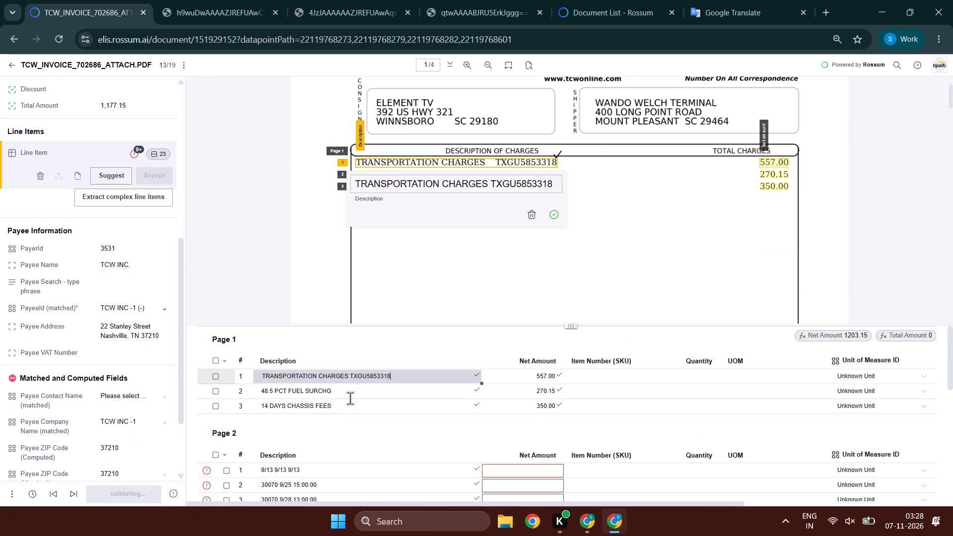
Delete all line items from the pages after page 1, keeping the three page 1 charges.
click(224, 453)
click(237, 460)
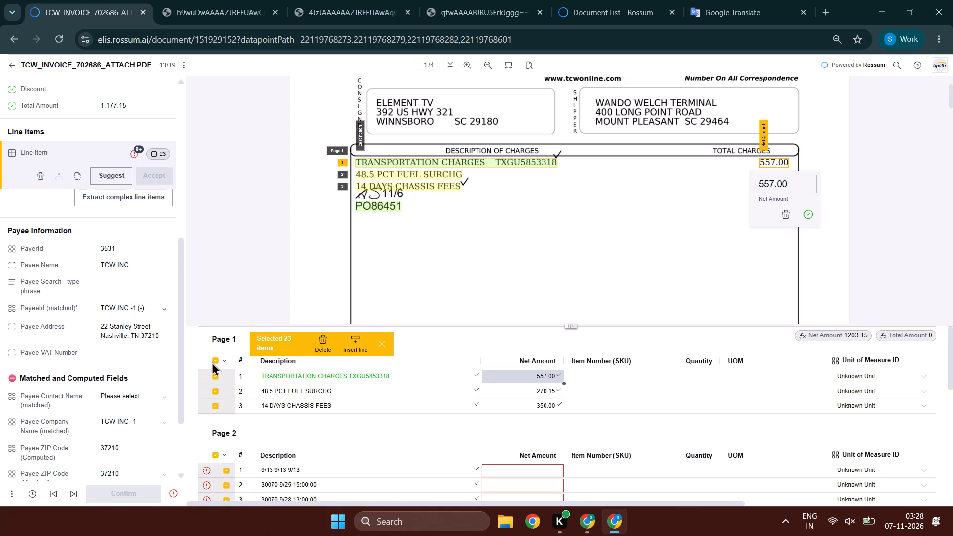
click(212, 361)
click(321, 341)
Validate the TCW payee name, payee search and matched payee fields.
click(114, 272)
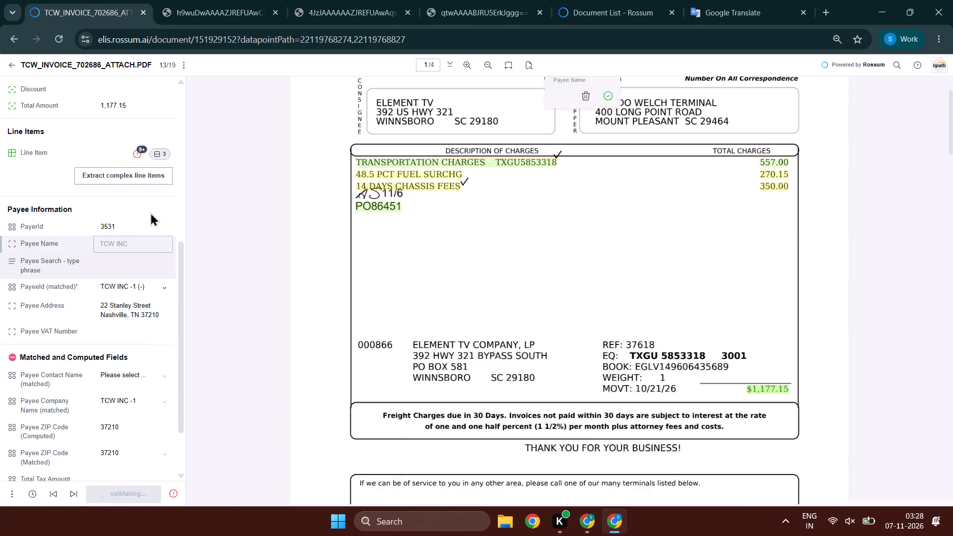
key(Tab)
key(Tab)
key(Tab)
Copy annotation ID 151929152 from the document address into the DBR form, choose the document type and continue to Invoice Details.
double_click(214, 30)
key(ctrl+c)
key(ctrl+c)
key(ctrl+c)
key(alt+Tab)
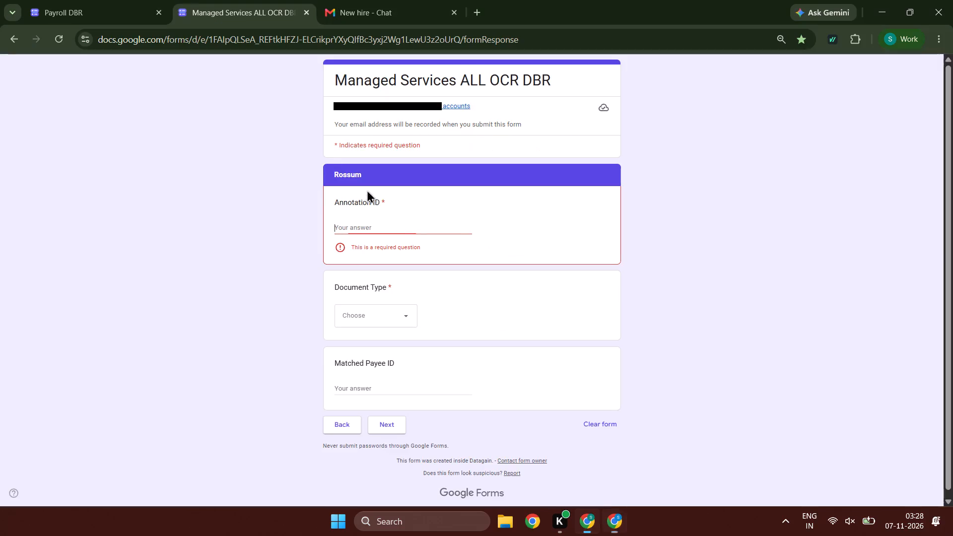
key(ctrl+v)
click(376, 304)
click(381, 329)
double_click(382, 404)
Copy payer name ElementElectronics from Rossum into the form's Payer answer and set Review to R.
key(alt+Tab)
scroll(154, 265, up, 5)
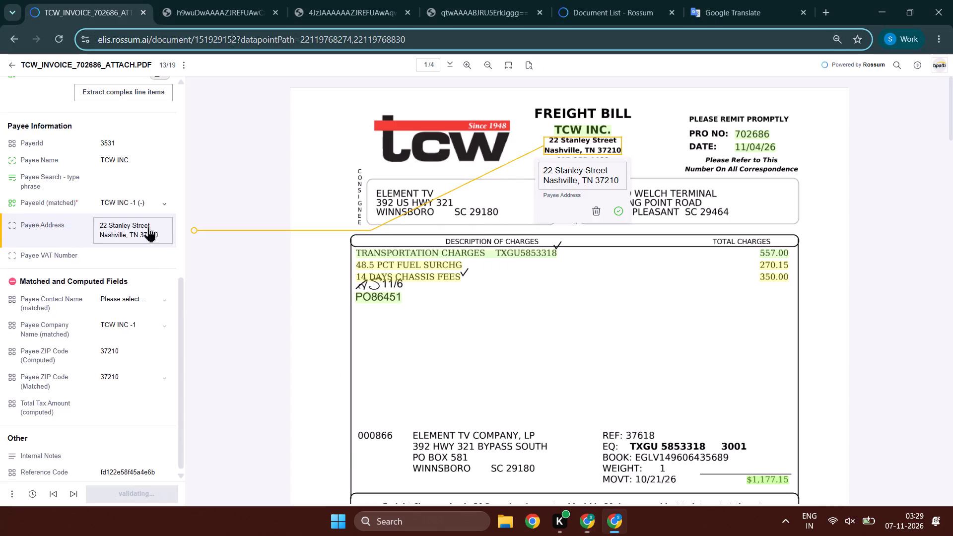
scroll(137, 108, up, 3)
click(134, 124)
key(ctrl+c)
key(ctrl+c)
key(alt+Tab)
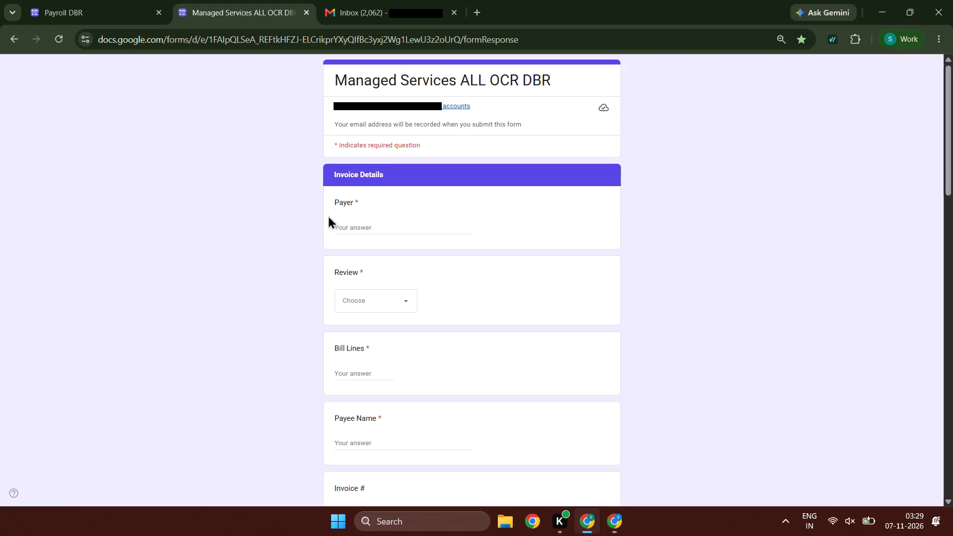
ctrl+click(353, 222)
key(ctrl+v)
click(365, 301)
click(360, 333)
Check the line items in Rossum and enter 33 as the form's Bill Lines.
click(357, 375)
key(alt+Tab)
scroll(13, 312, down, 2)
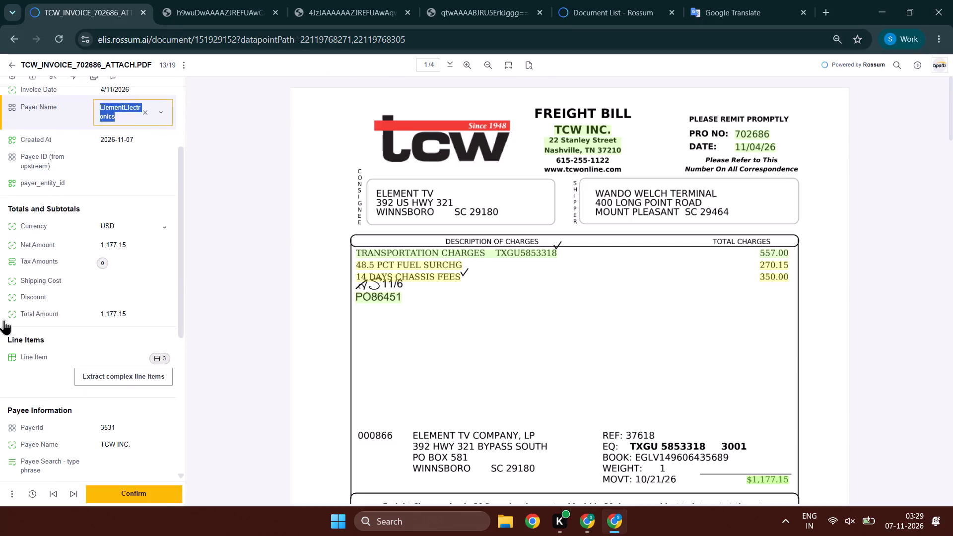
key(alt+Tab)
text(33)
key(Tab)
Copy the matched payee TCW INC -1 (-) from Rossum into the form's Payee Name.
key(alt+Tab)
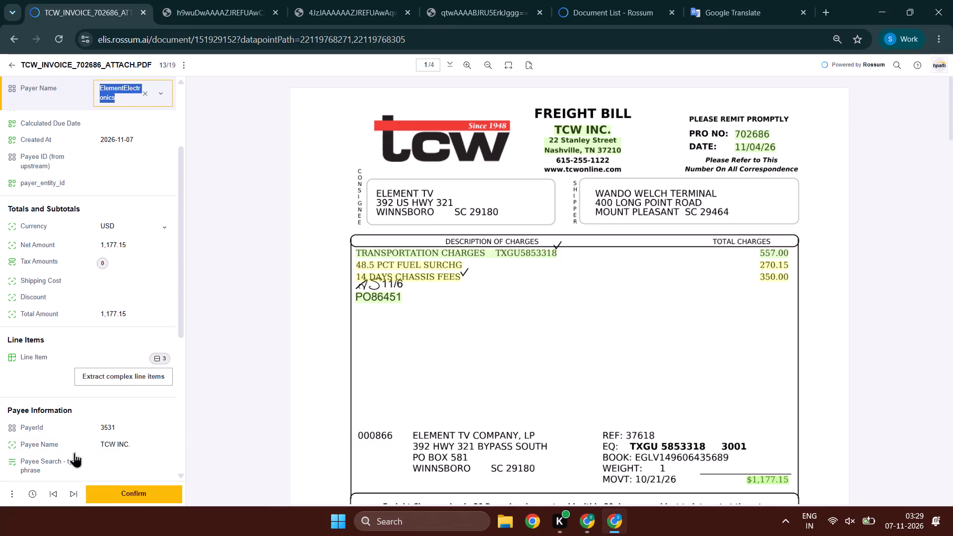
click(90, 464)
key(Tab)
key(ctrl+c)
key(alt+Tab)
key(ctrl+v)
key(Tab)
Copy invoice number 702686 into the form and enter 04-11-2026 as the Invoice Date, leaving the due date blank.
key(alt+Tab)
scroll(83, 279, up, 5)
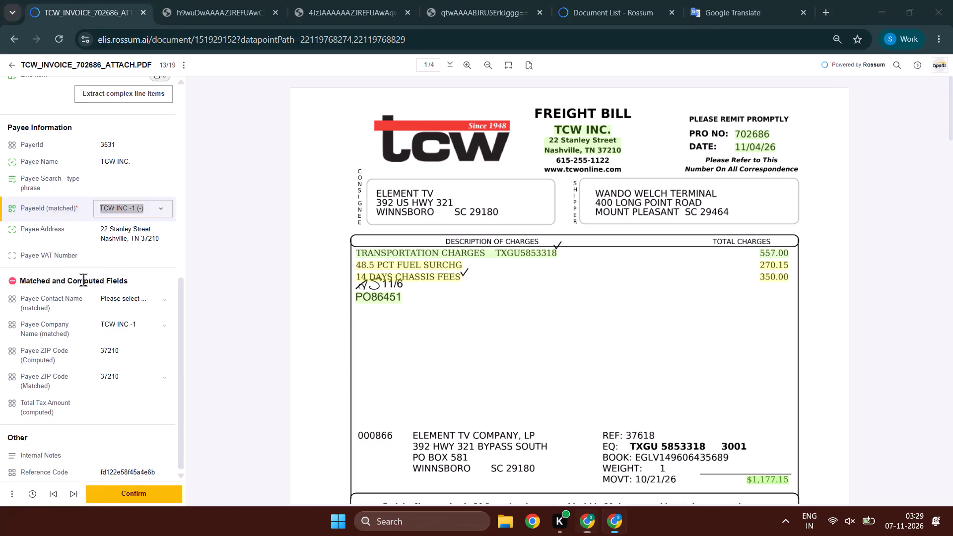
scroll(83, 279, up, 3)
drag(135, 164, 100, 172)
key(ctrl+c)
key(ctrl+c)
key(alt+Tab)
key(ctrl+v)
key(Tab)
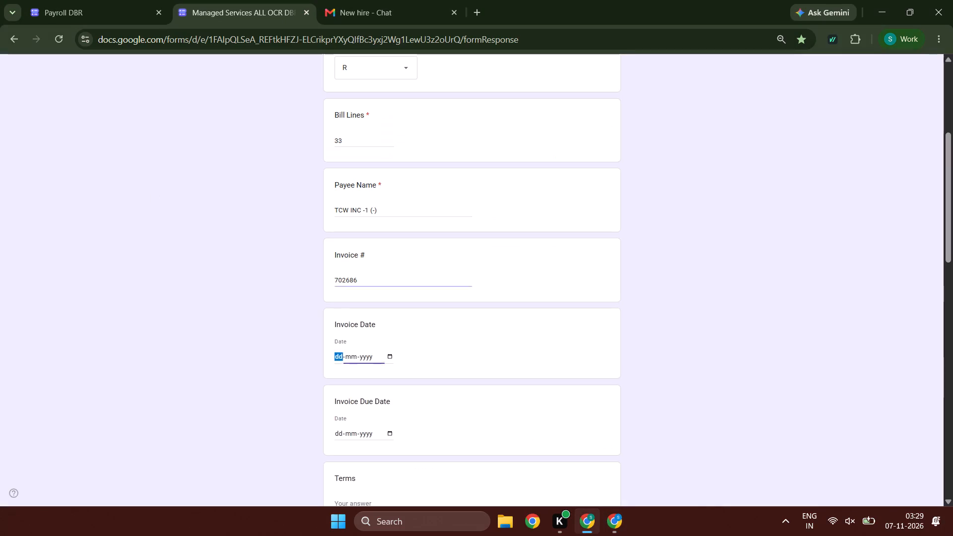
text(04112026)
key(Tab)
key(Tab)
Copy PO number PO86451 from Rossum into the form's PO # answer, leaving Terms blank.
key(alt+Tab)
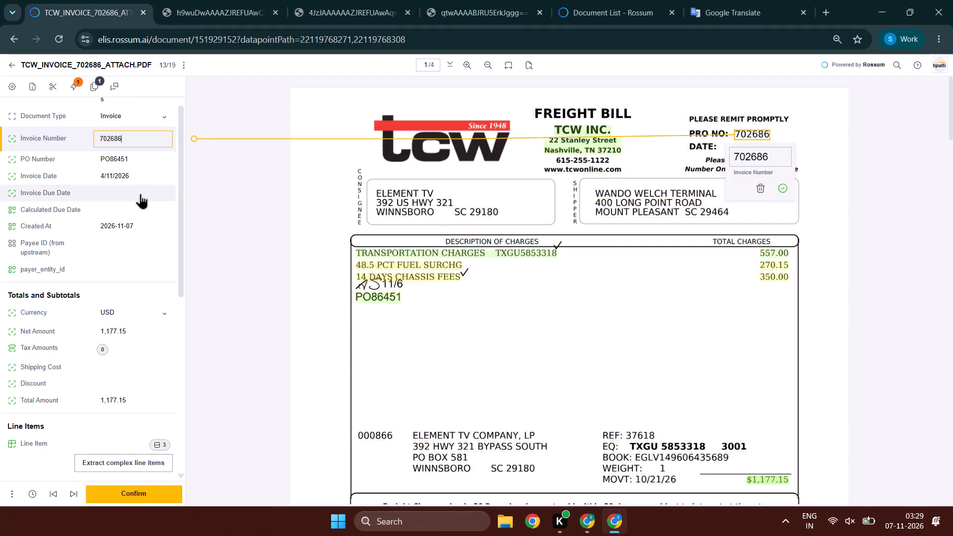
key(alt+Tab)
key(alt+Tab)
drag(141, 154, 93, 160)
key(ctrl+c)
key(ctrl+c)
key(alt+Tab)
scroll(460, 222, down, 5)
key(Tab)
key(Tab)
click(363, 314)
ctrl+click(364, 324)
key(ctrl+v)
ctrl+click(366, 327)
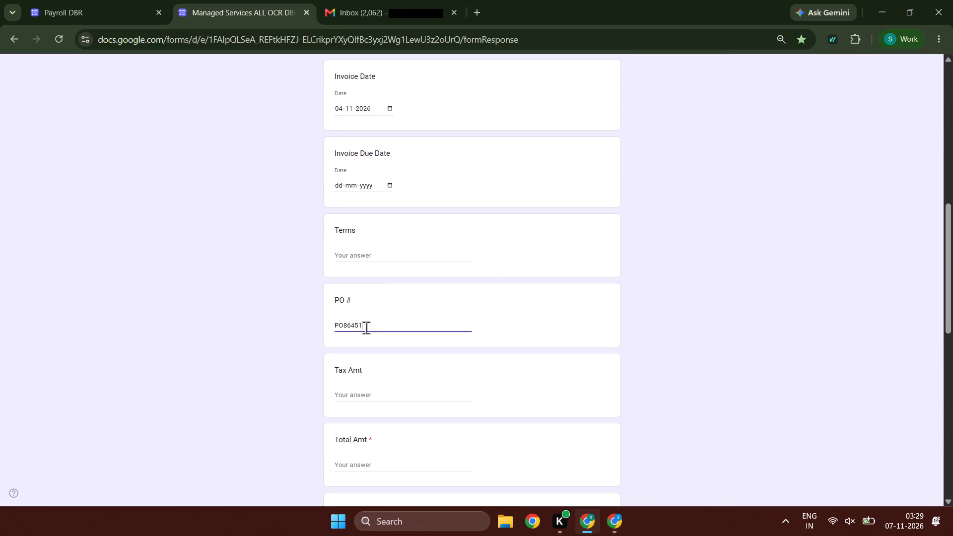
Leave Tax Amt blank and copy the amount 1,177.15 from Rossum into the form's Total Amt.
key(Tab)
key(alt+Tab)
drag(137, 298, 101, 306)
ctrl+double_click(123, 306)
key(ctrl+c)
key(ctrl+c)
key(alt+Tab)
key(Tab)
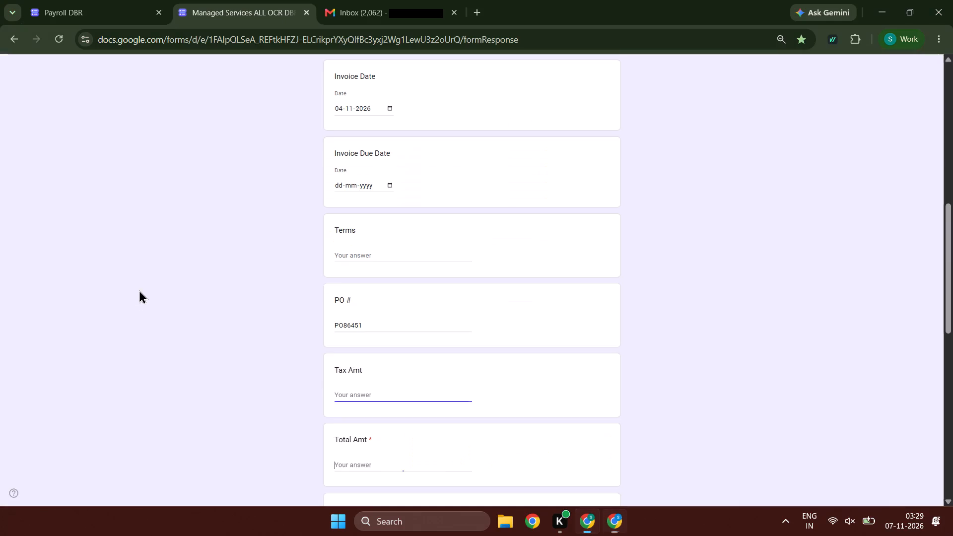
key(ctrl+v)
key(Tab)
Set Currency to USD, Foreign Language and Quality Analyst to NA, Invoice Pages to 1 and Multiple Payees to No.
key(alt+Tab)
scroll(15, 258, up, 1)
key(alt+Tab)
text(us)
key(Tab)
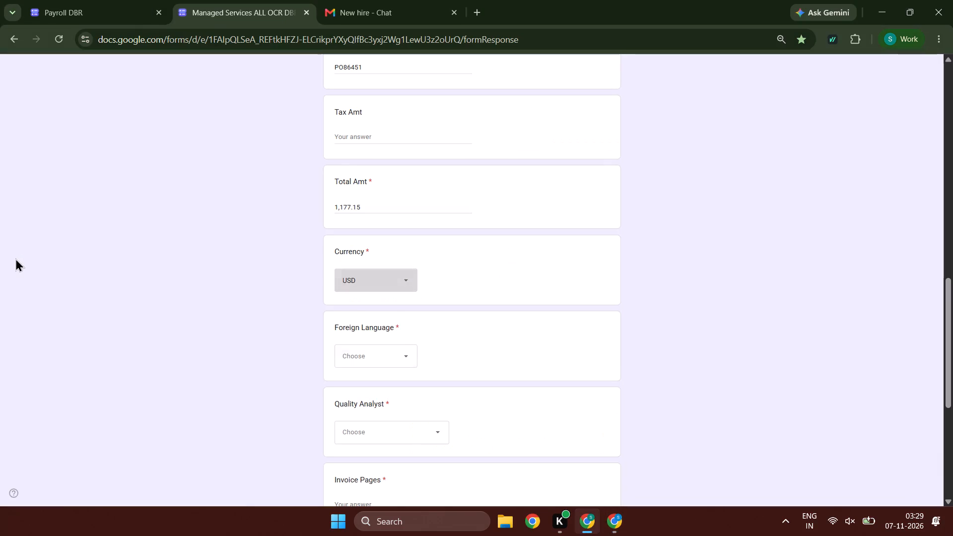
text(nn)
key(Tab)
text(nnn)
key(Tab)
key(1)
key(Tab)
key(n)
Leave Comments blank, request a copy of the responses and submit the form.
key(Tab)
key(Tab)
key(space)
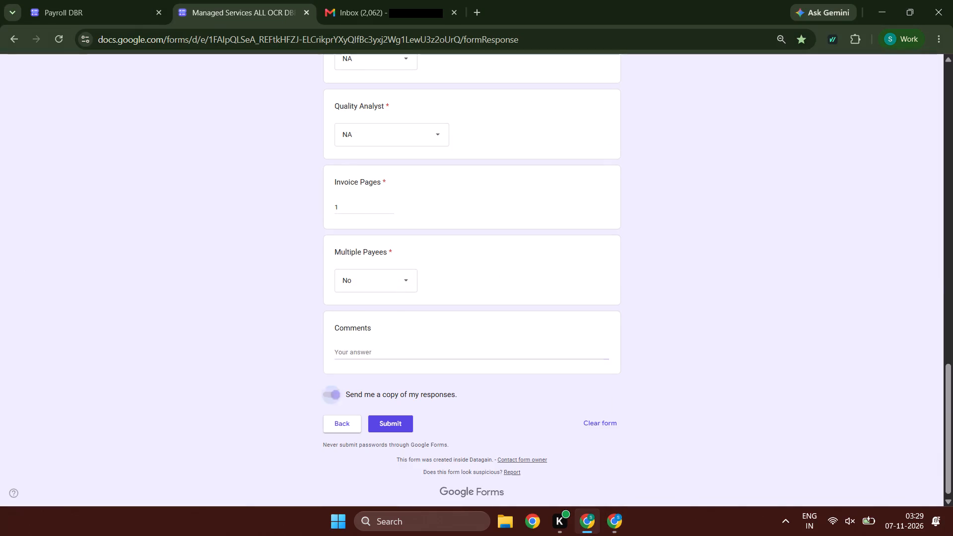
key(Tab)
key(Tab)
key(space)
Confirm the TCW invoice in Rossum.
key(alt+Tab)
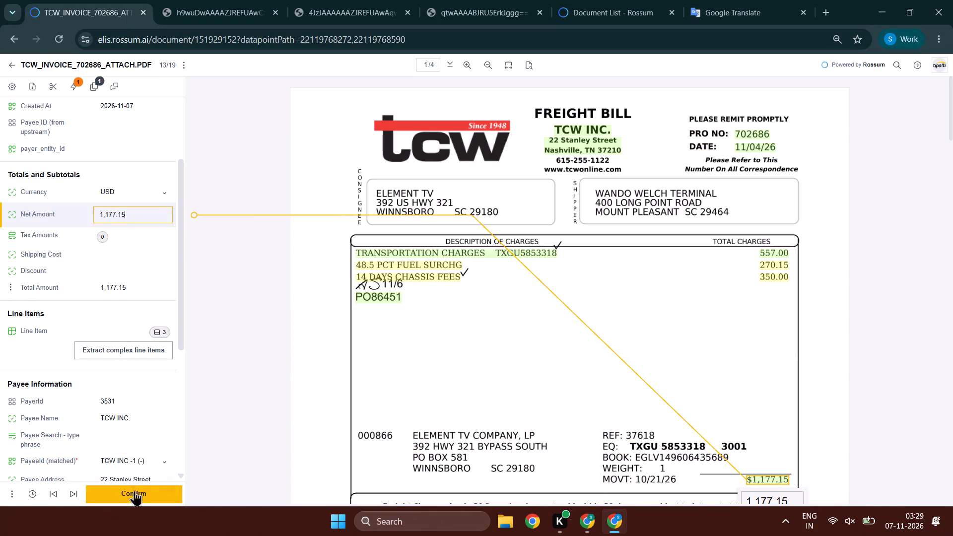
double_click(135, 492)
Start another DBR form response with the email recorded and Rossum as the OCR, and continue to the Rossum section.
key(alt+Tab)
triple_click(363, 126)
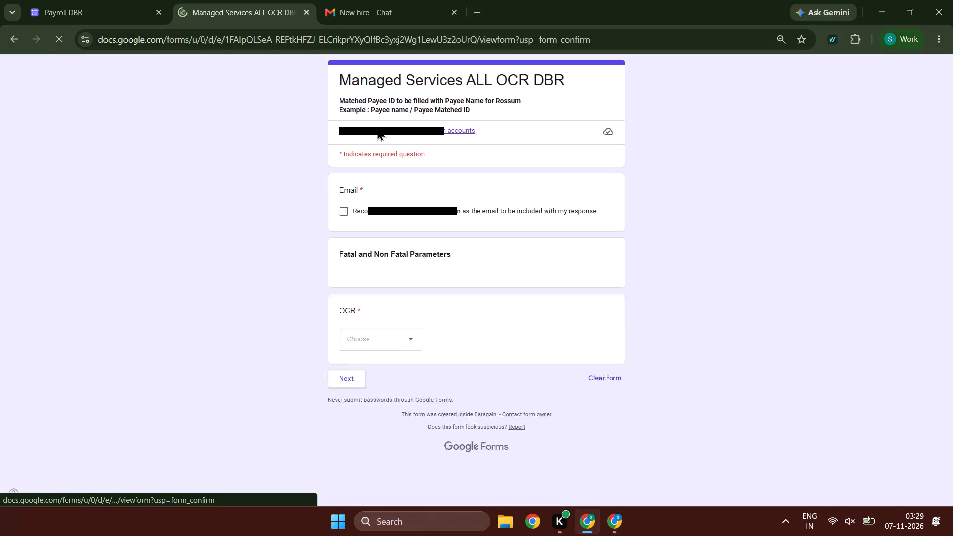
click(369, 214)
click(366, 431)
click(372, 466)
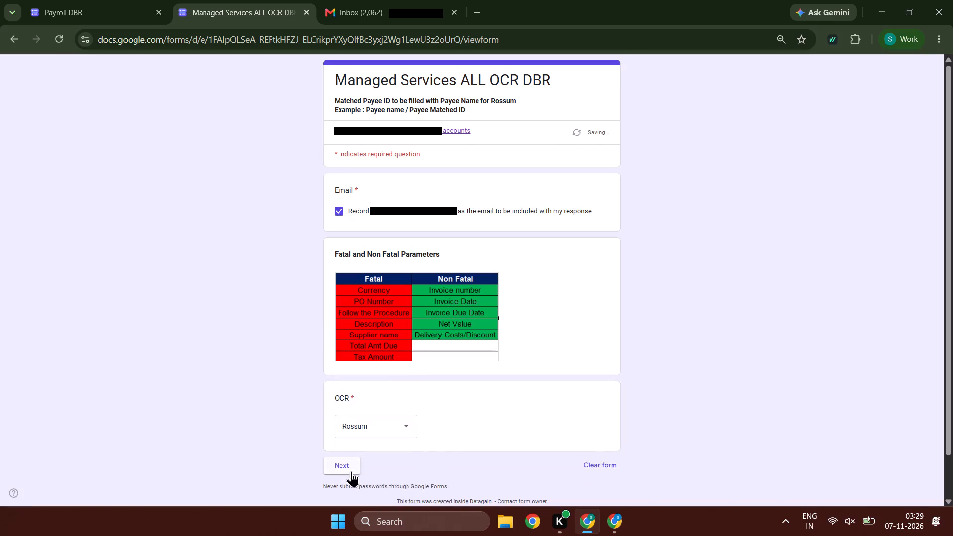
double_click(352, 472)
Validate the basic information fields of the Trinity Consultants invoice 1605420 in Rossum, from invoice number through payer entity ID.
key(alt+Tab)
click(135, 169)
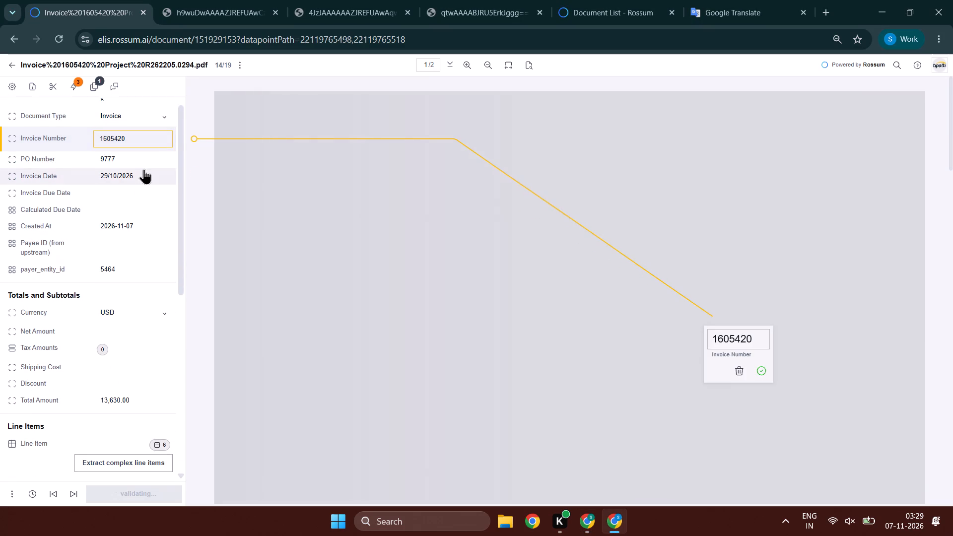
key(Tab)
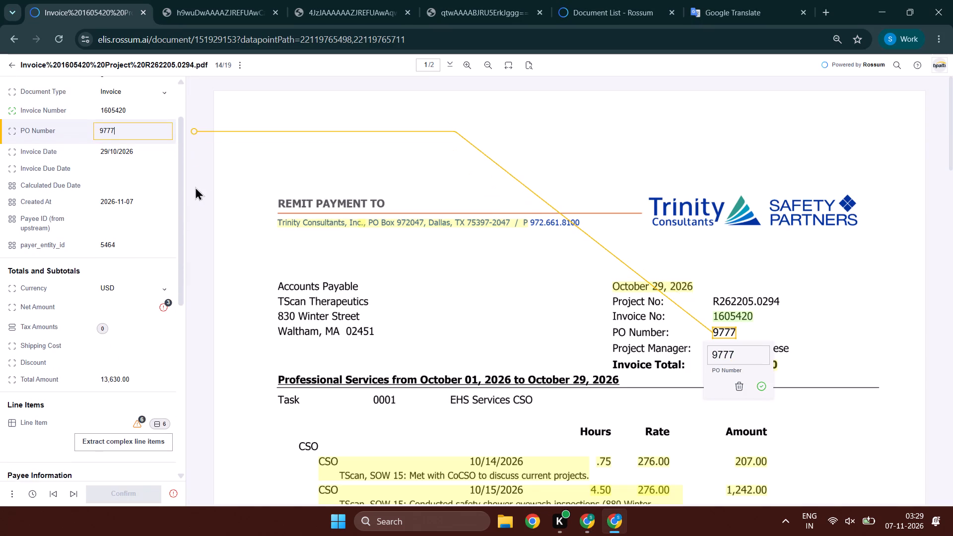
key(Tab)
key(Tab)
key(Tab)
key(Tab)
key(Tab)
key(Tab)
key(Tab)
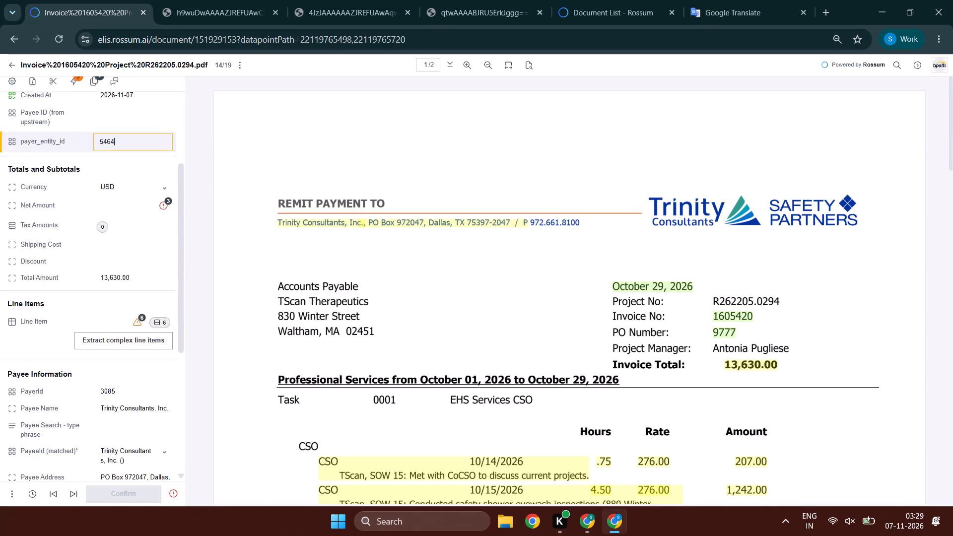
key(Tab)
Capture the Invoice Total 13,630.00 on the Trinity invoice as its Net Amount.
scroll(482, 203, down, 4)
drag(787, 216, 697, 231)
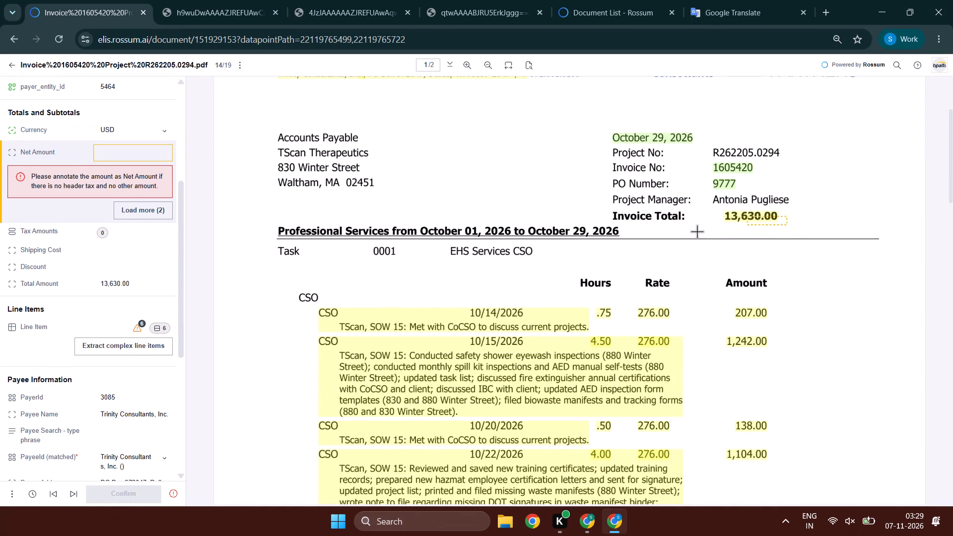
drag(697, 231, 687, 233)
drag(717, 228, 731, 223)
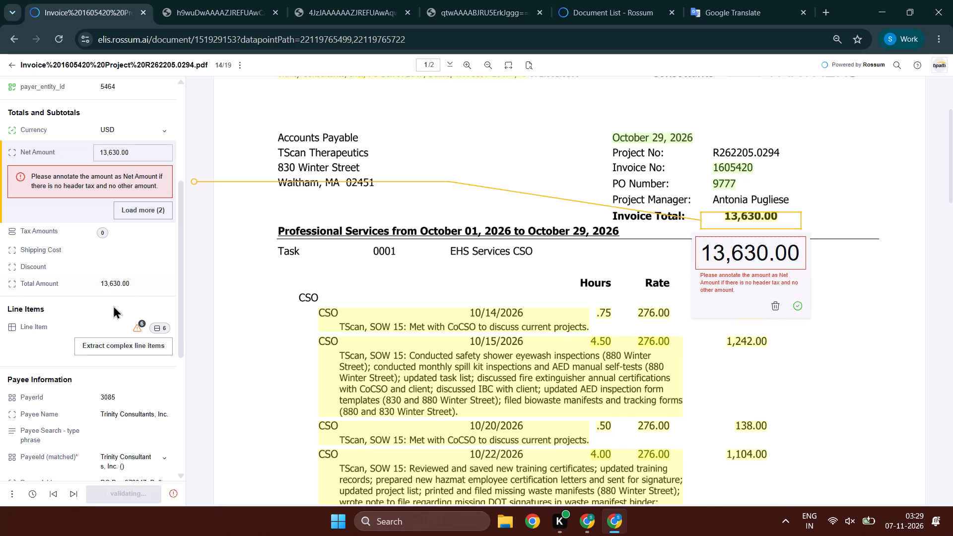
Open the Trinity invoice's line items and examine them against the charges on both document pages.
click(106, 327)
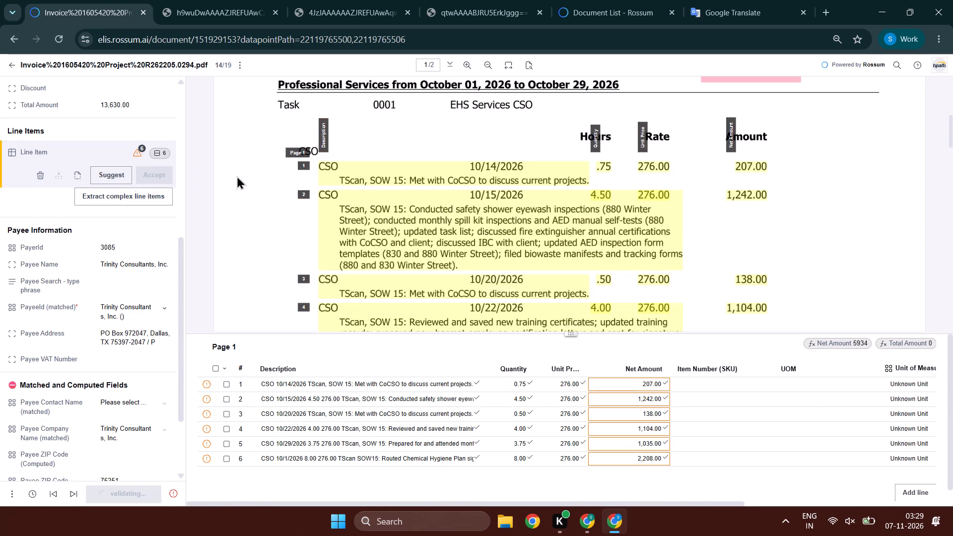
scroll(579, 316, down, 5)
scroll(586, 270, down, 4)
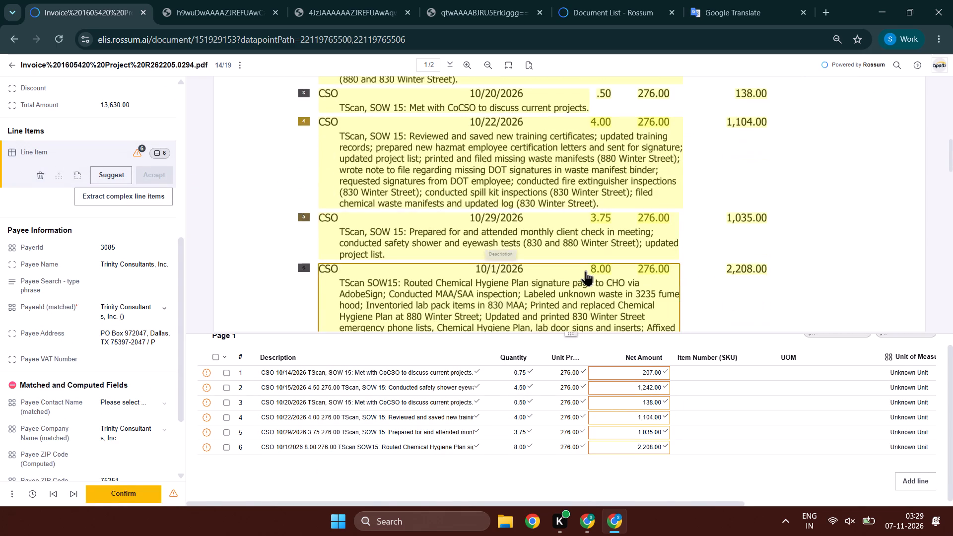
scroll(592, 258, down, 13)
scroll(581, 260, up, 6)
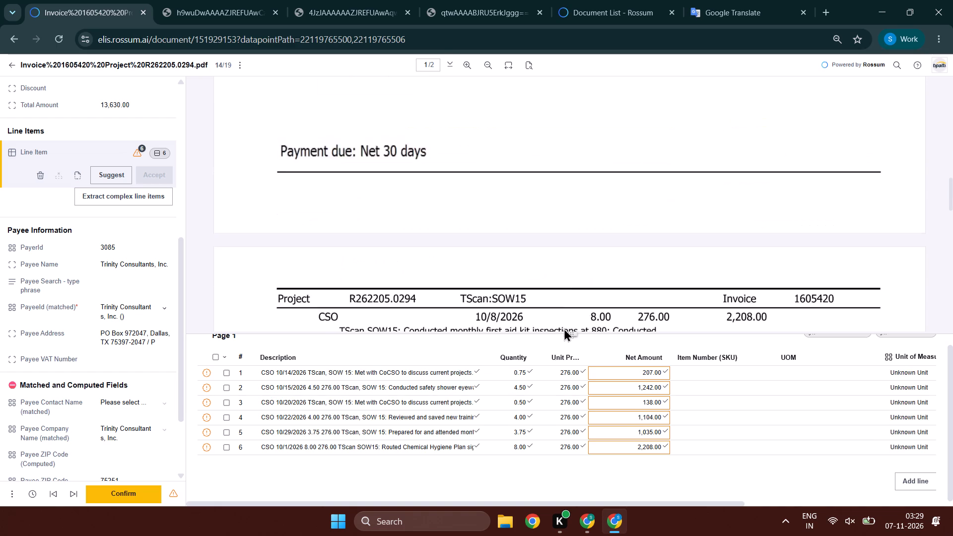
scroll(564, 328, up, 15)
scroll(466, 194, up, 6)
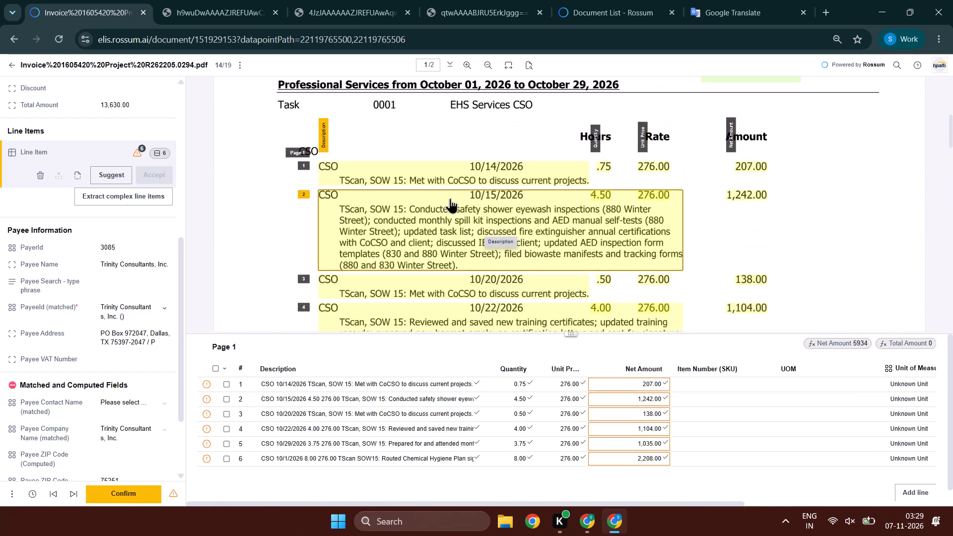
Delete the captured Description values of all page 1 line items.
click(327, 146)
click(320, 189)
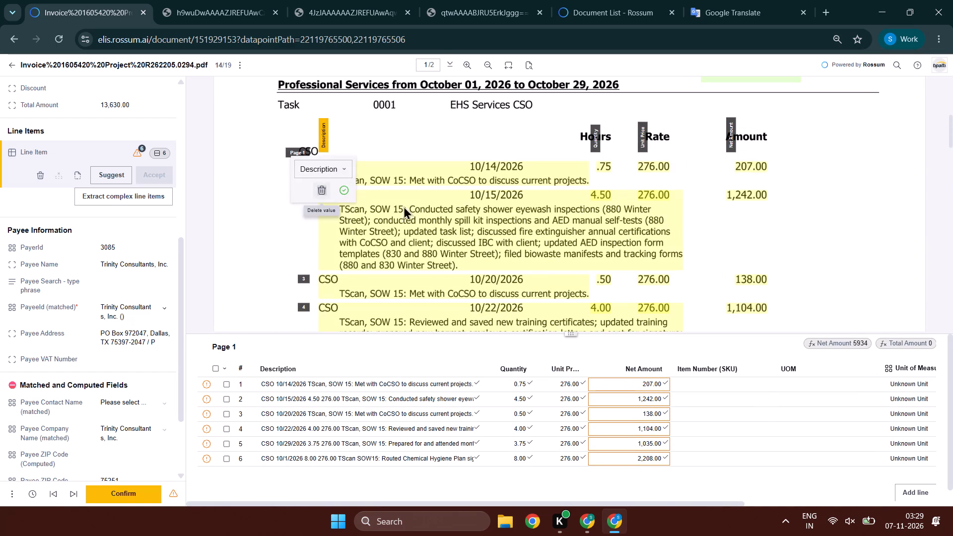
Capture "TScan, SOW 15: Met with CoCSO to discuss current projects." as line item 1's Description.
click(631, 379)
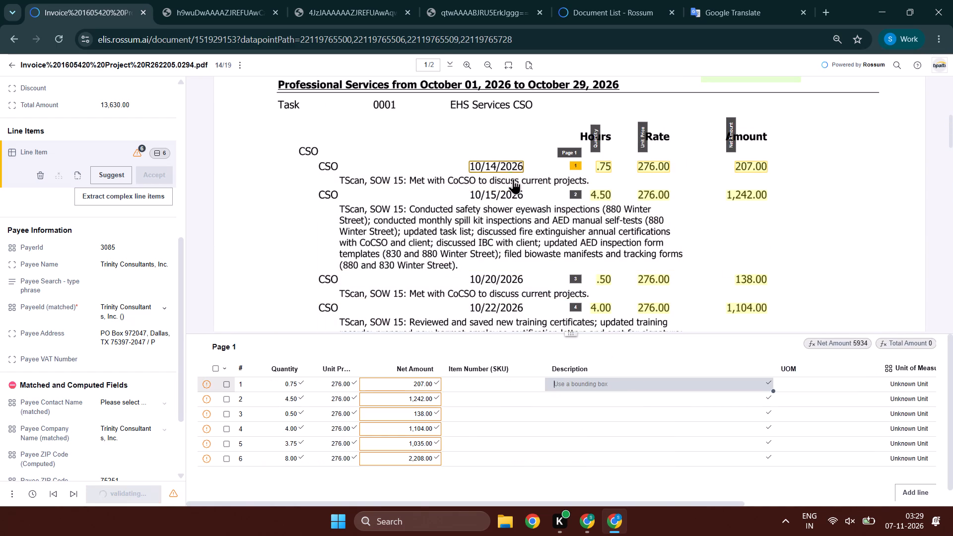
click(513, 179)
drag(335, 174, 536, 217)
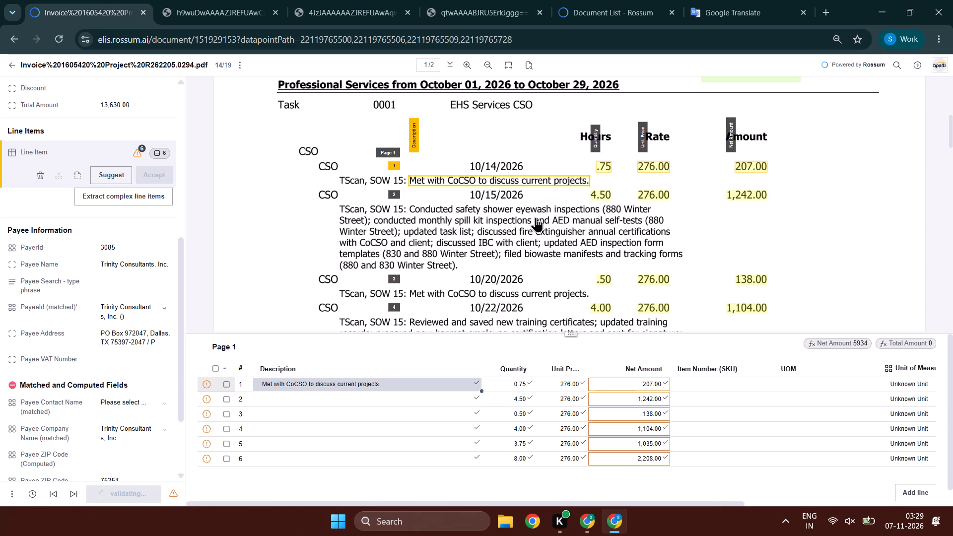
drag(536, 217, 594, 188)
Capture the full TScan, SOW 15 texts dated 10/15, 10/20 and 10/22/2026 as the Descriptions of page 1 line items 2, 3 and 4.
scroll(736, 262, down, 3)
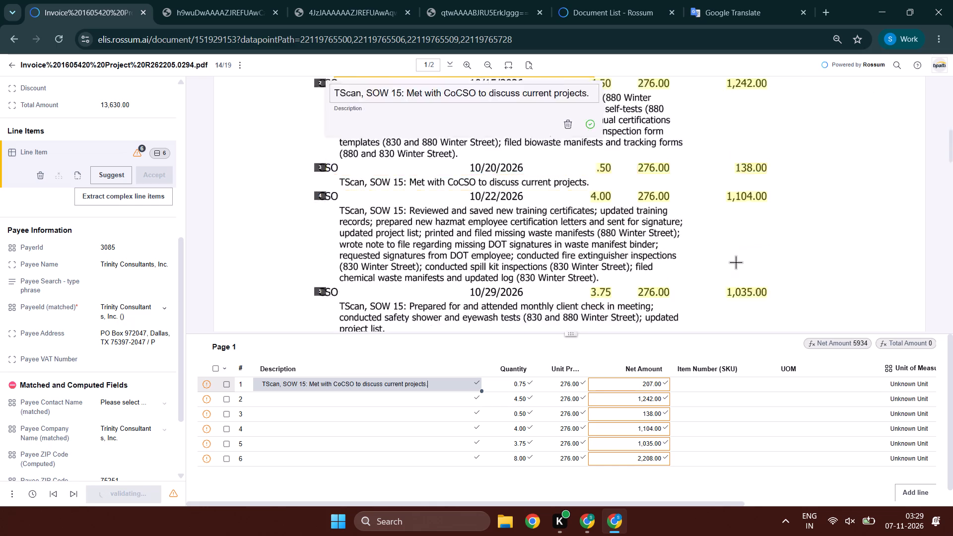
scroll(736, 262, down, 5)
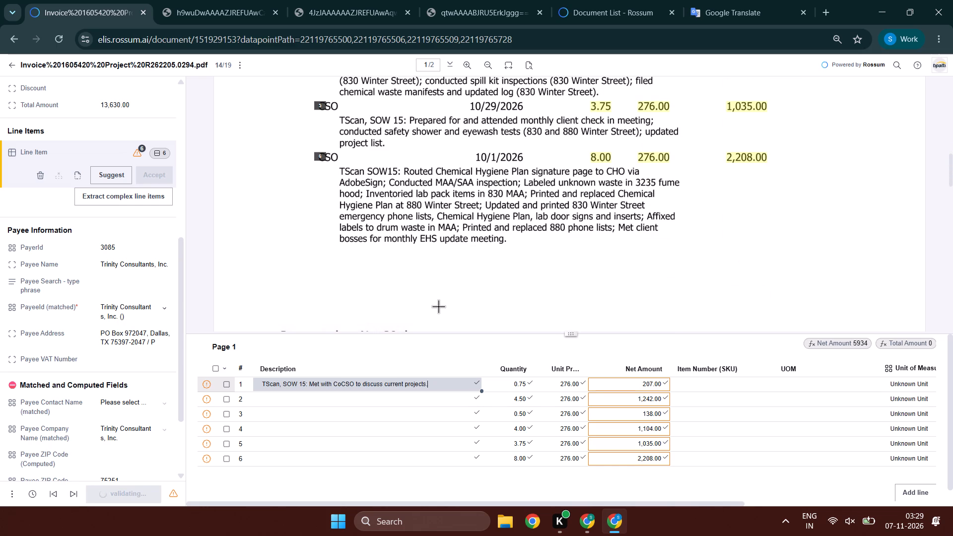
key(Down)
drag(329, 210, 409, 220)
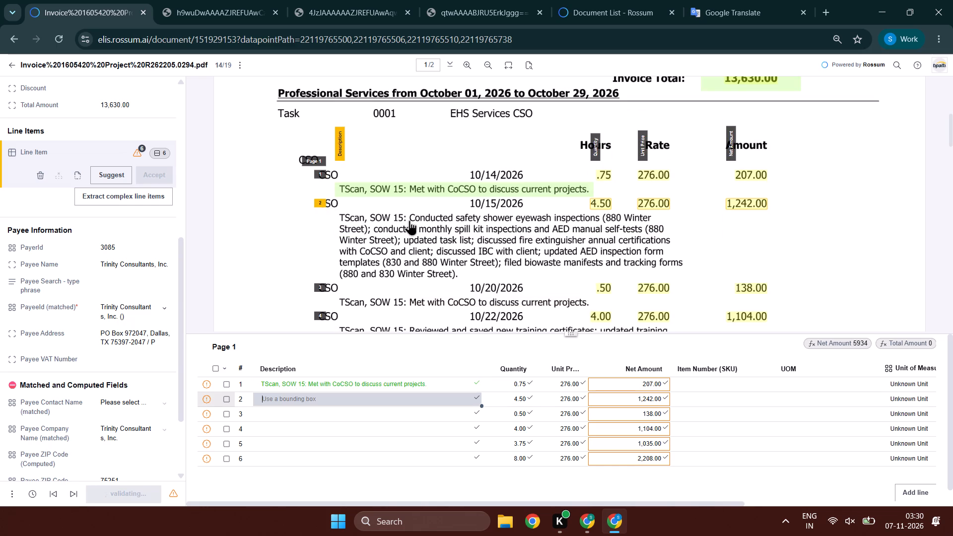
drag(409, 220, 705, 281)
key(Down)
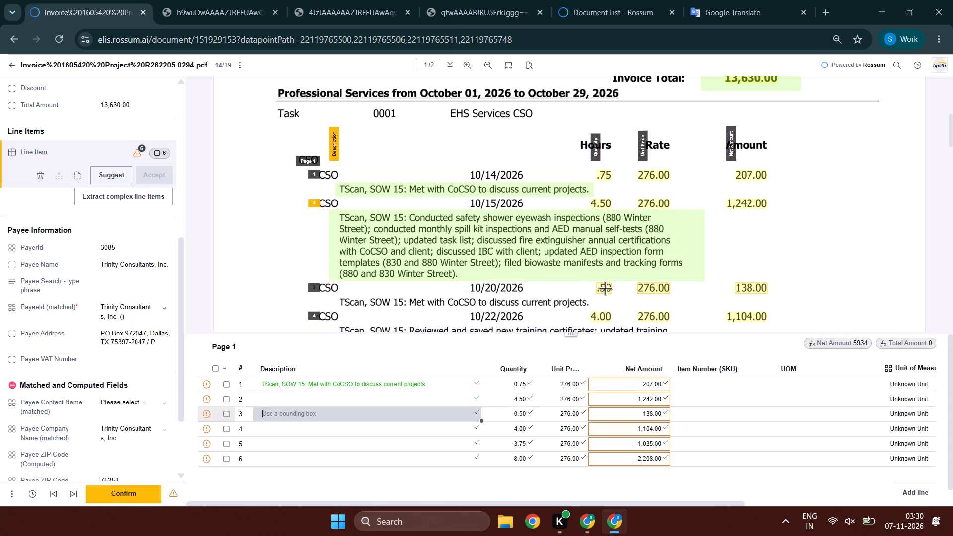
drag(333, 291, 333, 293)
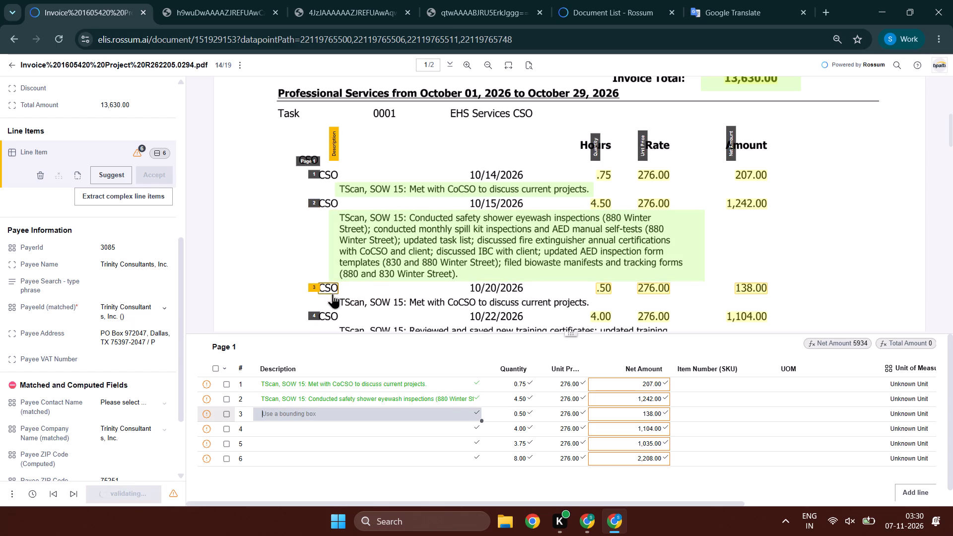
drag(333, 293, 335, 299)
drag(338, 295, 564, 301)
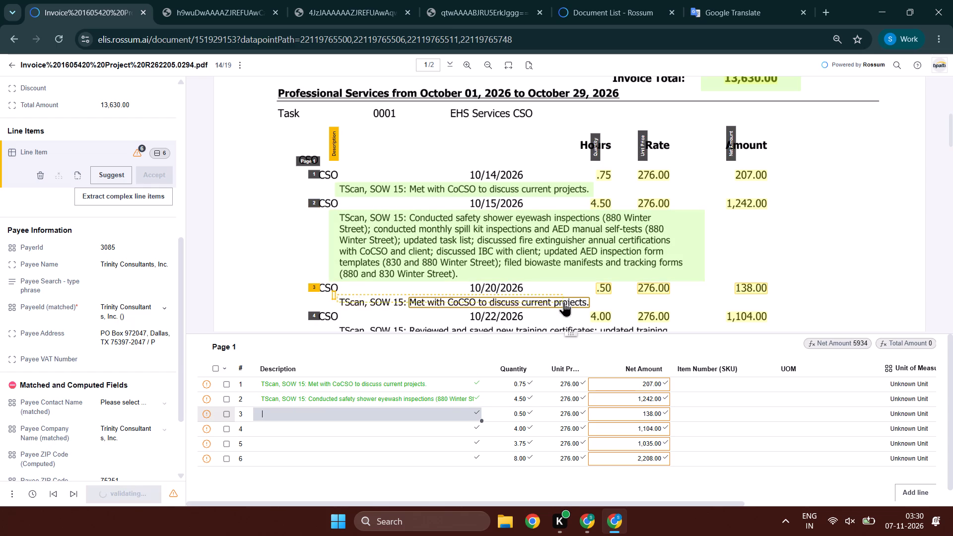
drag(564, 301, 595, 310)
scroll(669, 246, down, 1)
key(Down)
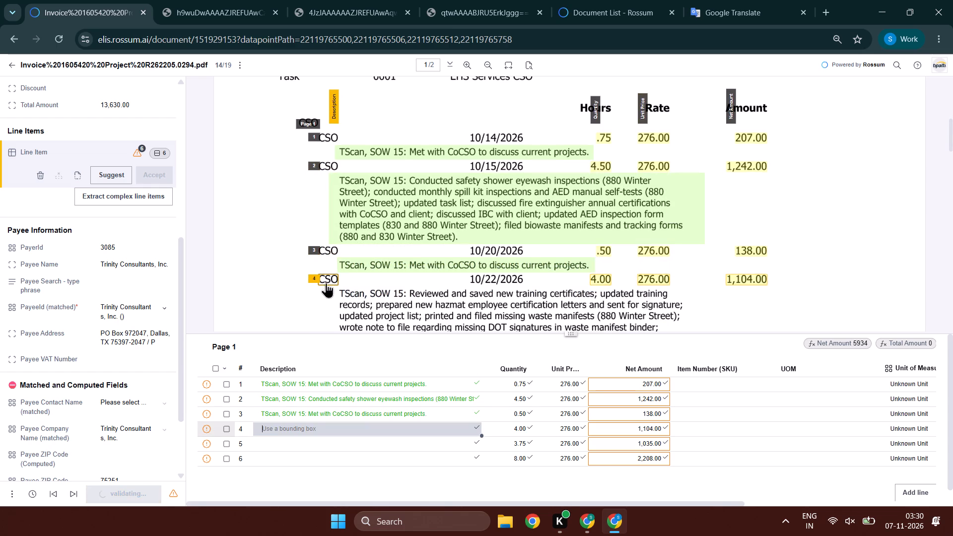
drag(338, 287, 705, 291)
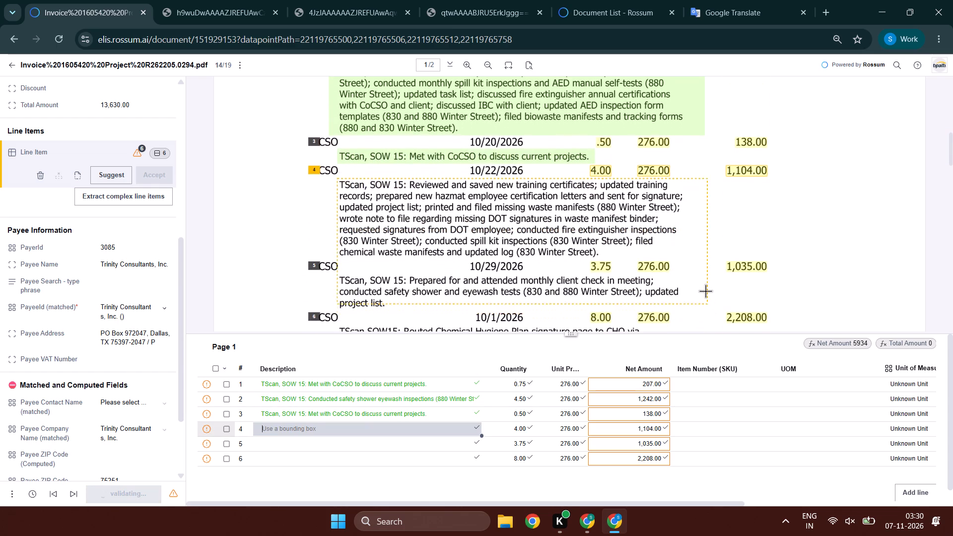
drag(705, 291, 711, 261)
Generate suggestions for the missing Descriptions of page 1 line items 5 and 6 and accept them.
double_click(108, 169)
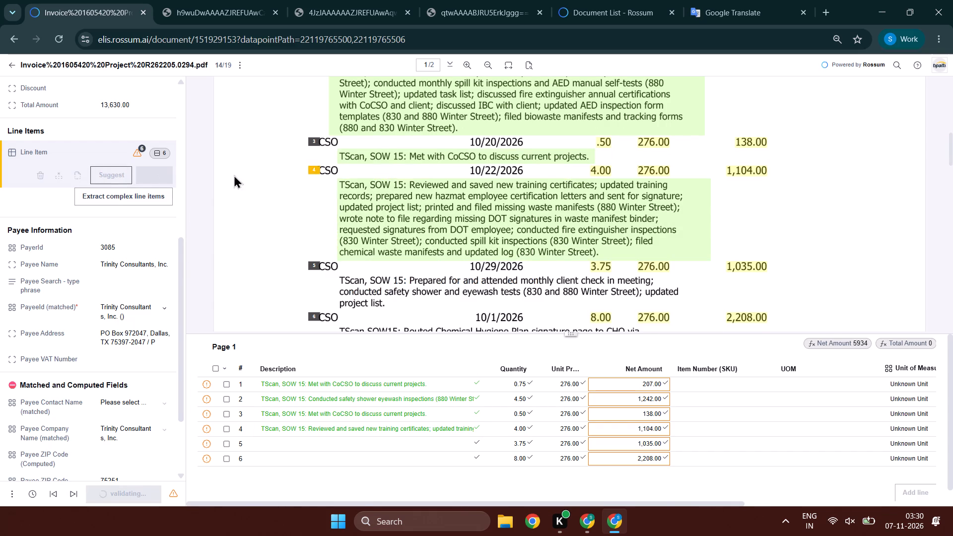
scroll(499, 171, down, 3)
click(141, 176)
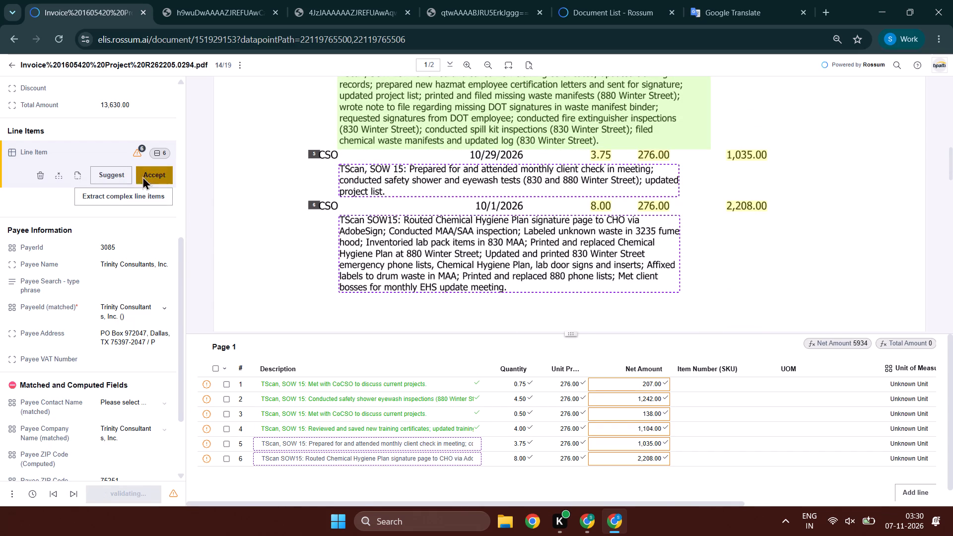
Generate line item suggestions for page 2 of the Trinity invoice and accept them.
scroll(637, 191, down, 12)
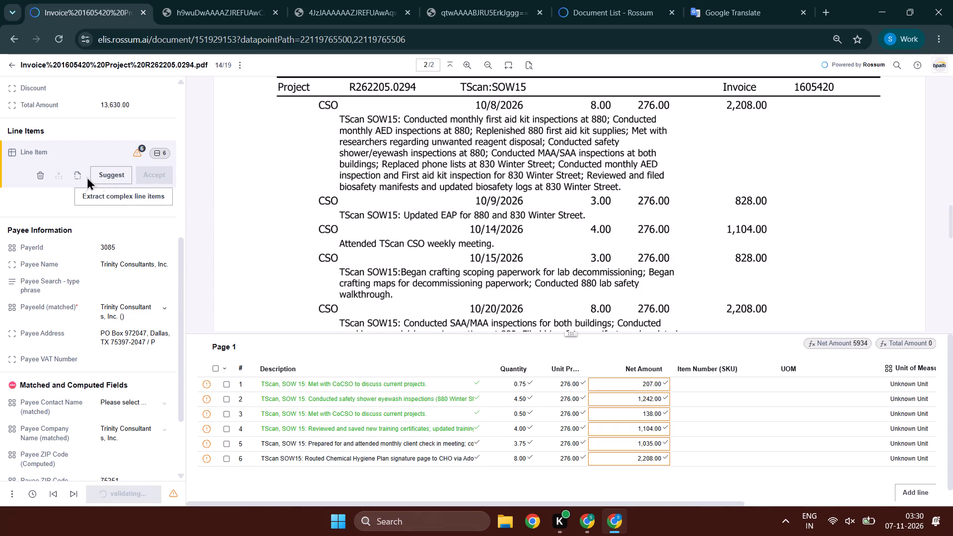
double_click(102, 176)
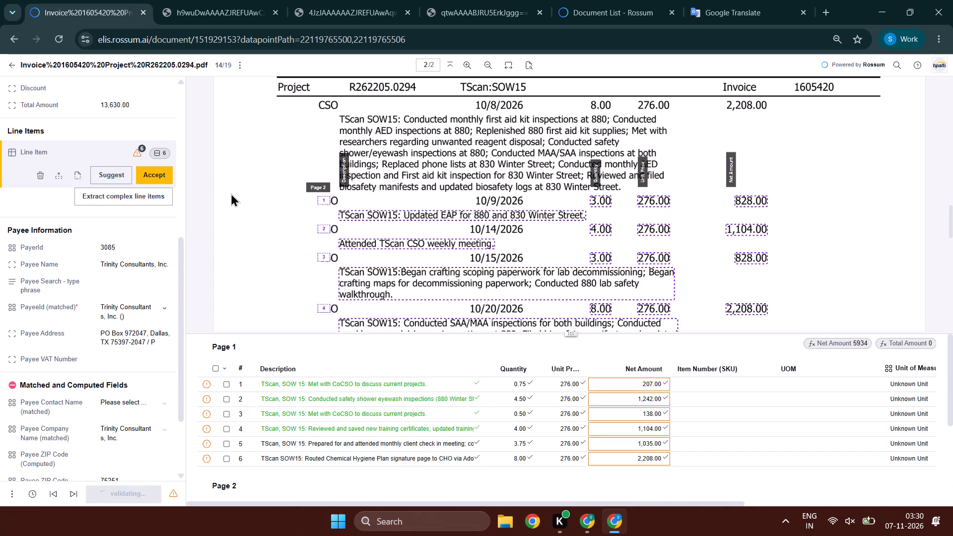
click(155, 172)
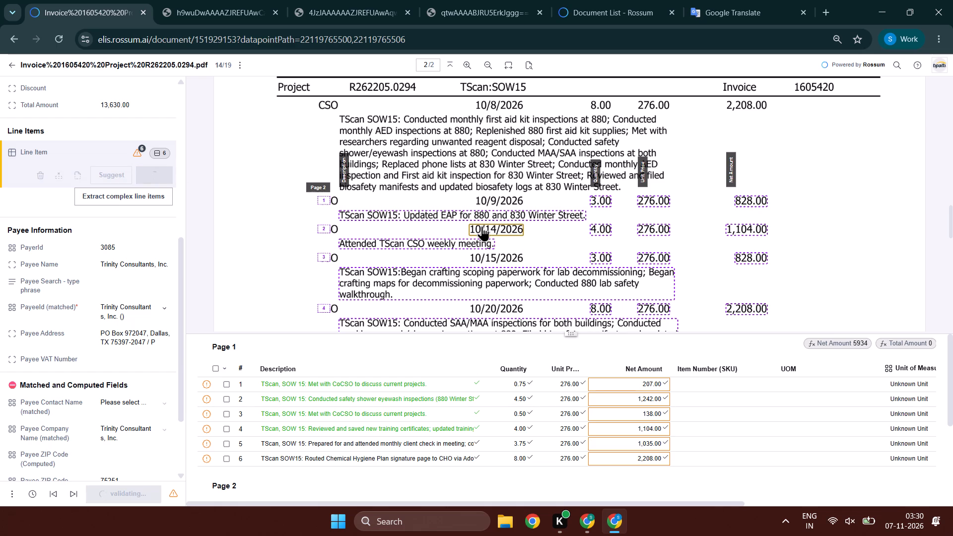
Add a page 2 line item for the 10/8/2026 charge, capturing its Description, Quantity 8.00, Unit Price 276.00 and Net Amount 2,208.00.
key(ctrl+shift+a)
key(Tab)
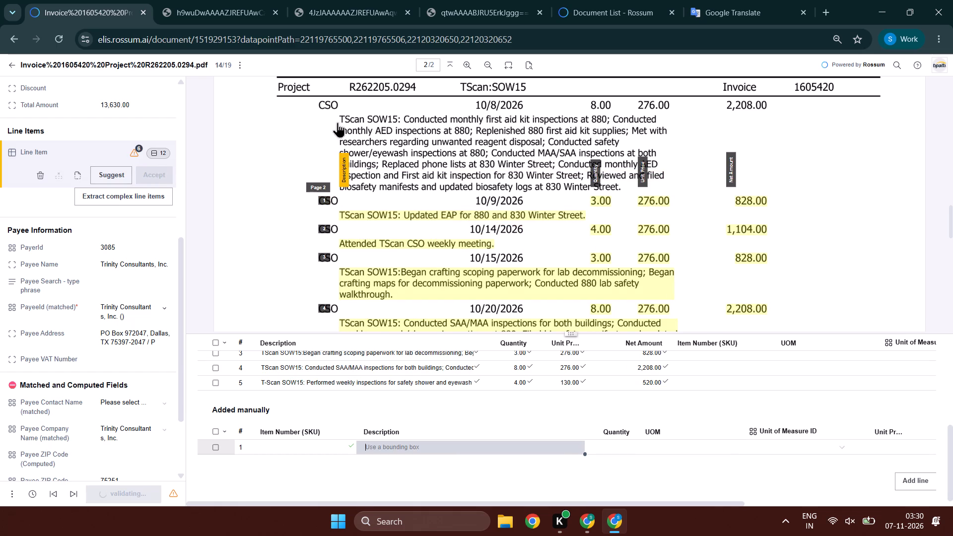
drag(338, 110, 659, 193)
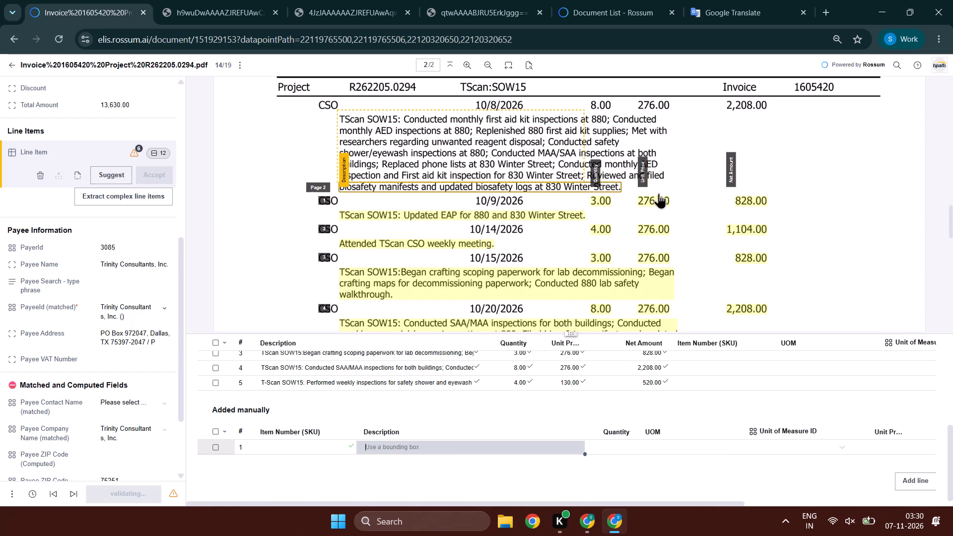
drag(659, 193, 677, 193)
key(Tab)
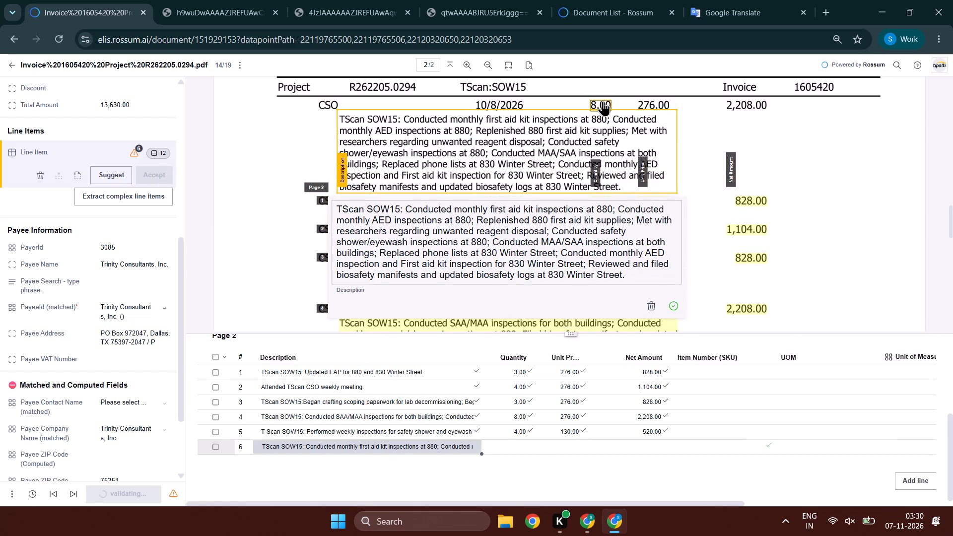
click(603, 101)
key(Tab)
click(659, 105)
key(Tab)
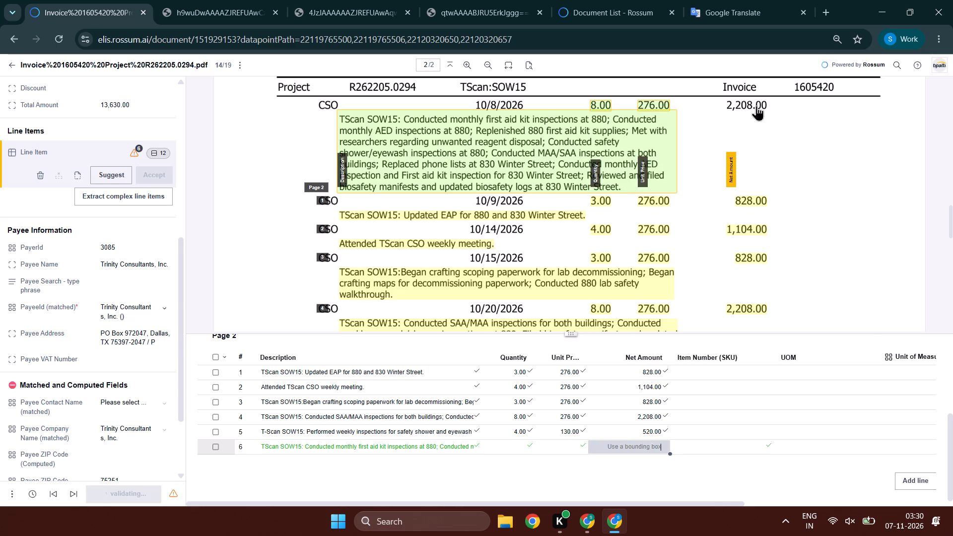
click(756, 105)
key(Tab)
Go through the Payee Information fields and remove the trailing "/ P" from the captured Payee Address.
scroll(491, 223, down, 1)
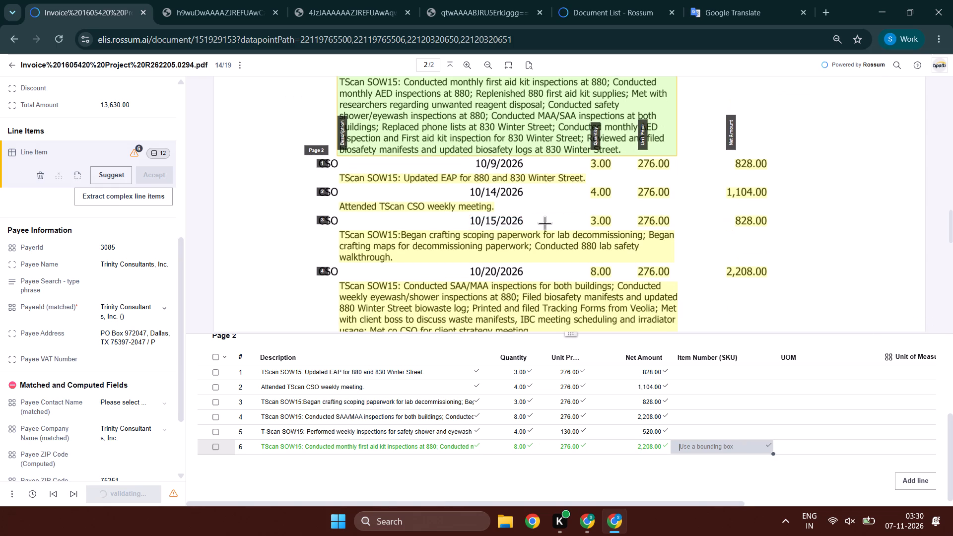
scroll(545, 223, down, 2)
scroll(537, 227, up, 5)
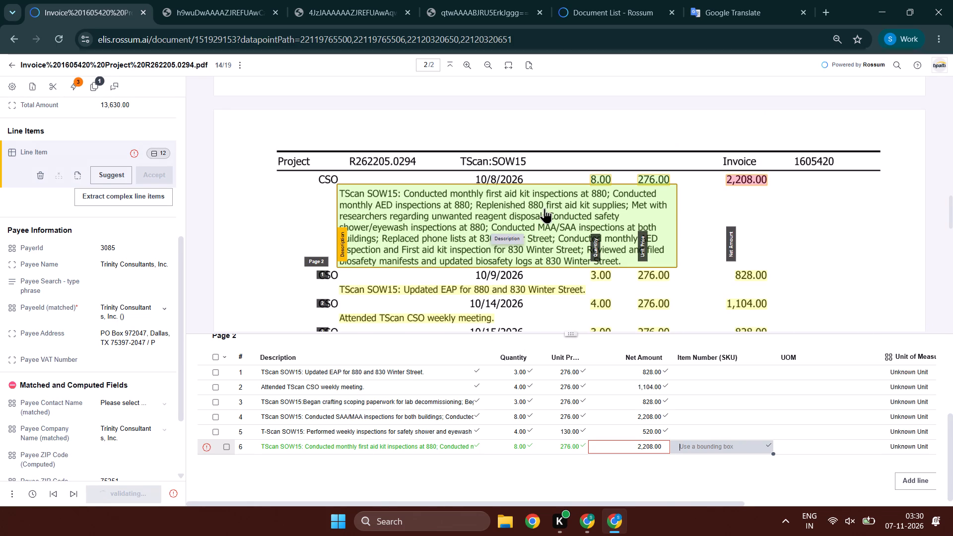
scroll(545, 207, down, 5)
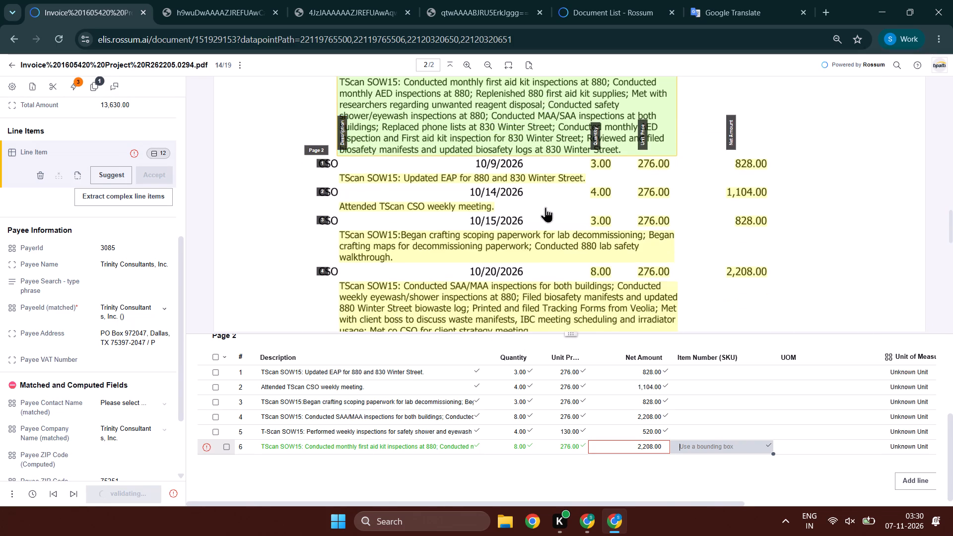
click(104, 275)
key(shift+Tab)
key(Tab)
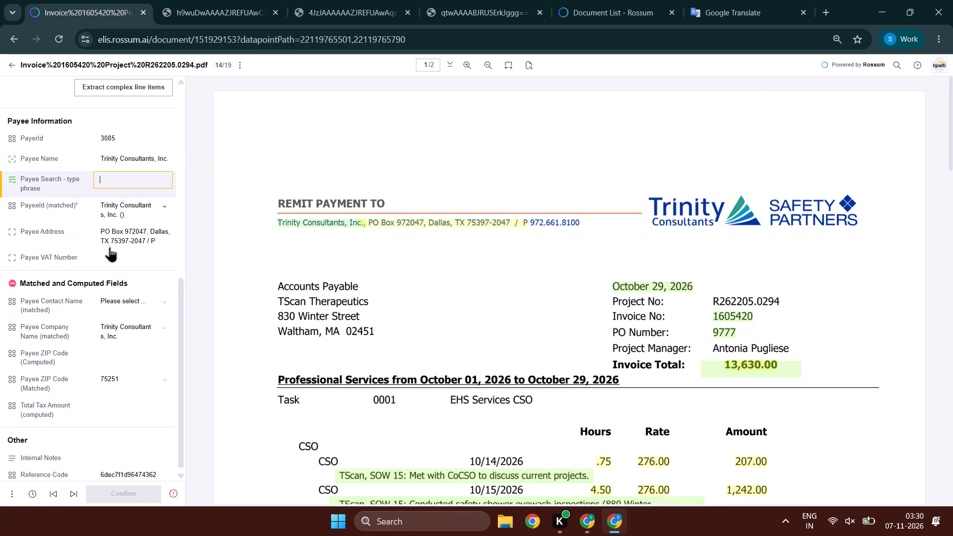
key(Tab)
key(Tab)
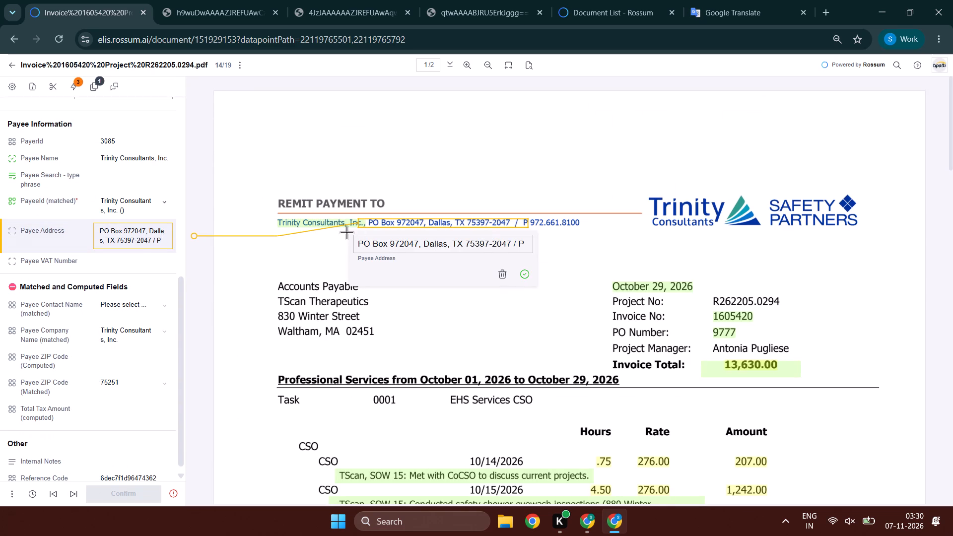
key(Tab)
key(shift+Tab)
drag(523, 244, 516, 245)
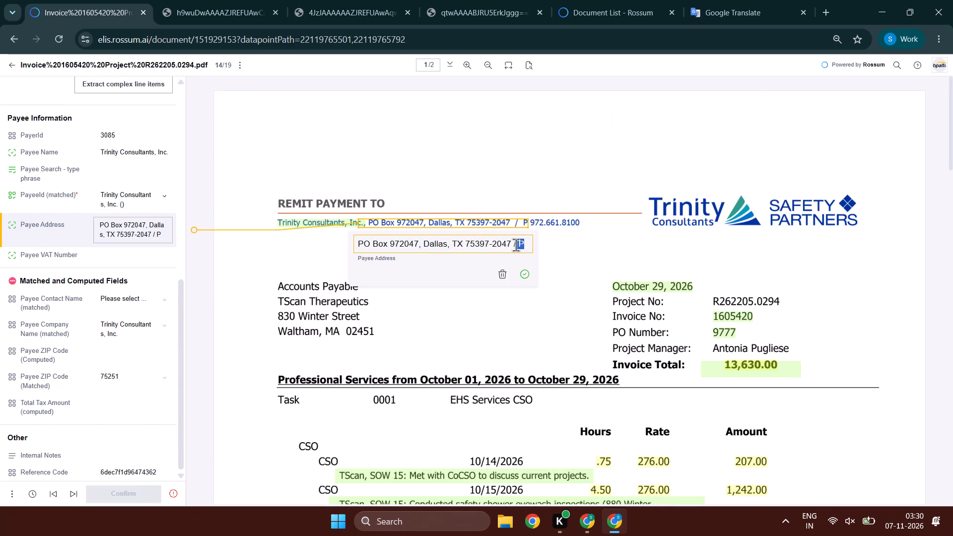
drag(516, 245, 515, 247)
key(BackSpace)
key(BackSpace)
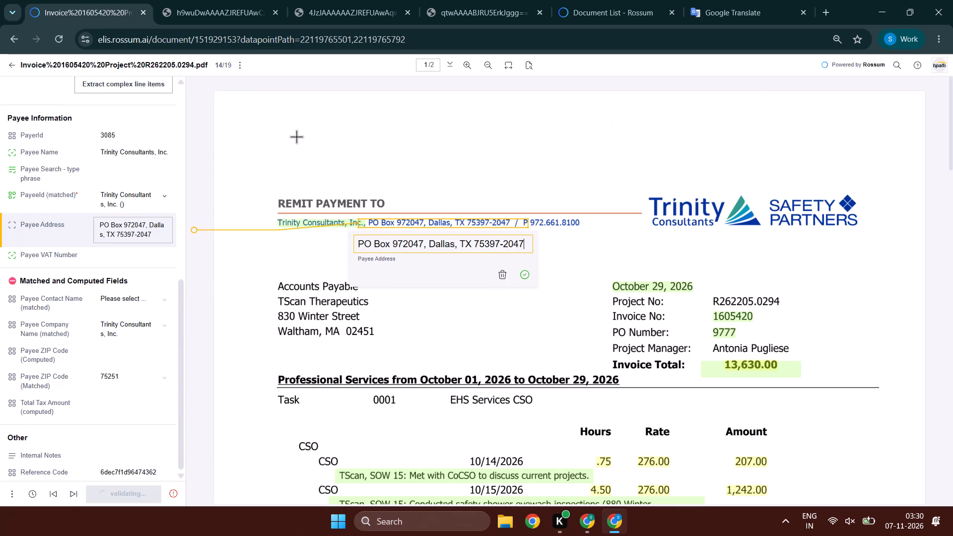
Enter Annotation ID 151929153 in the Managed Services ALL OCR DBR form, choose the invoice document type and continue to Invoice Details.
ctrl+double_click(225, 36)
key(ctrl+c)
key(ctrl+c)
key(alt+Tab)
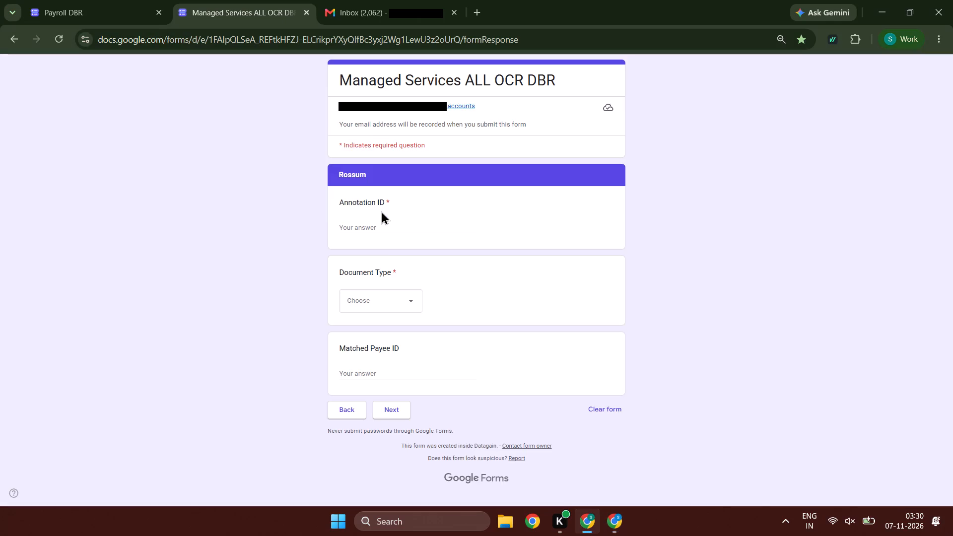
ctrl+click(380, 225)
key(ctrl+v)
click(382, 304)
click(383, 329)
double_click(390, 406)
Fill the form's Payer with TScanTherapeutics copied from the Rossum document, set Review to R and enter 12 Bill Lines.
key(alt+Tab)
scroll(0, 246, up, 8)
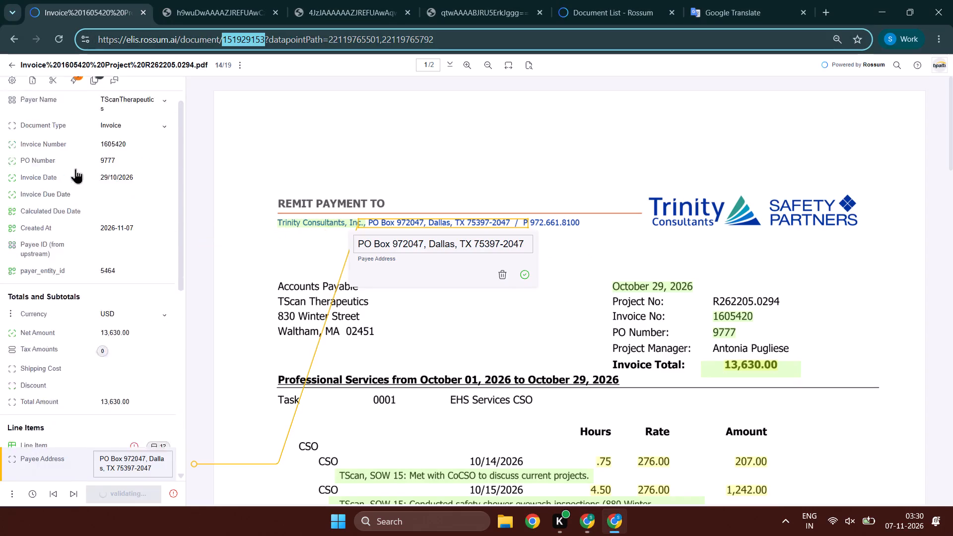
click(120, 133)
key(ctrl+c)
key(ctrl+c)
key(alt+Tab)
ctrl+click(387, 229)
key(ctrl+v)
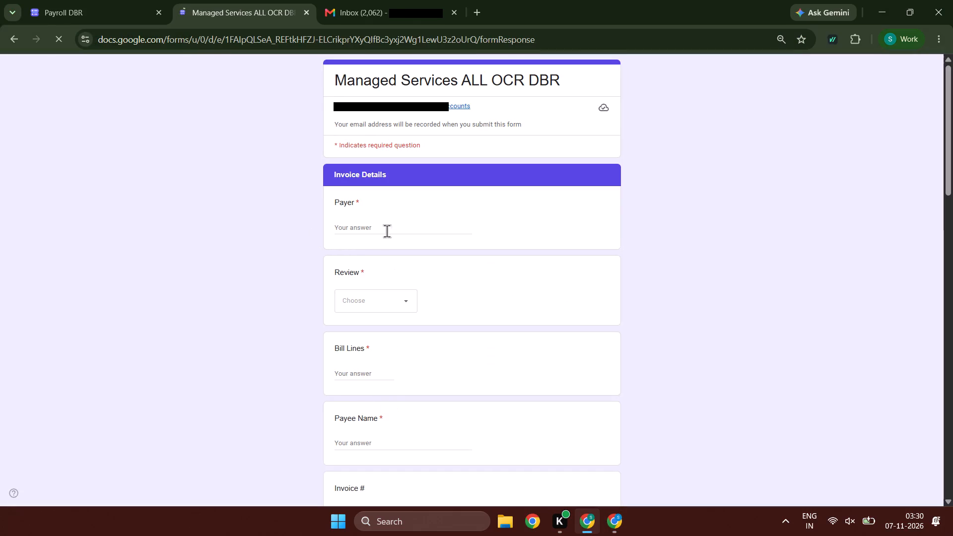
click(362, 313)
click(358, 335)
click(378, 306)
click(373, 338)
click(358, 371)
key(alt+Tab)
scroll(0, 308, down, 3)
key(alt+Tab)
text(12)
key(Tab)
Reopen the invoice's line items in Rossum and inspect the flagged Net Amount of the manually added 10/8/2026 line.
key(alt+Tab)
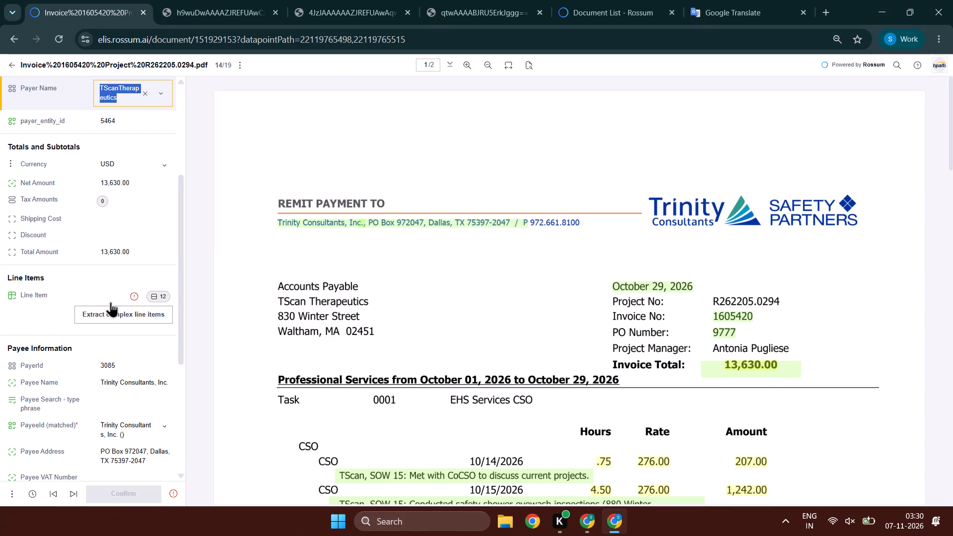
click(133, 290)
scroll(317, 396, down, 8)
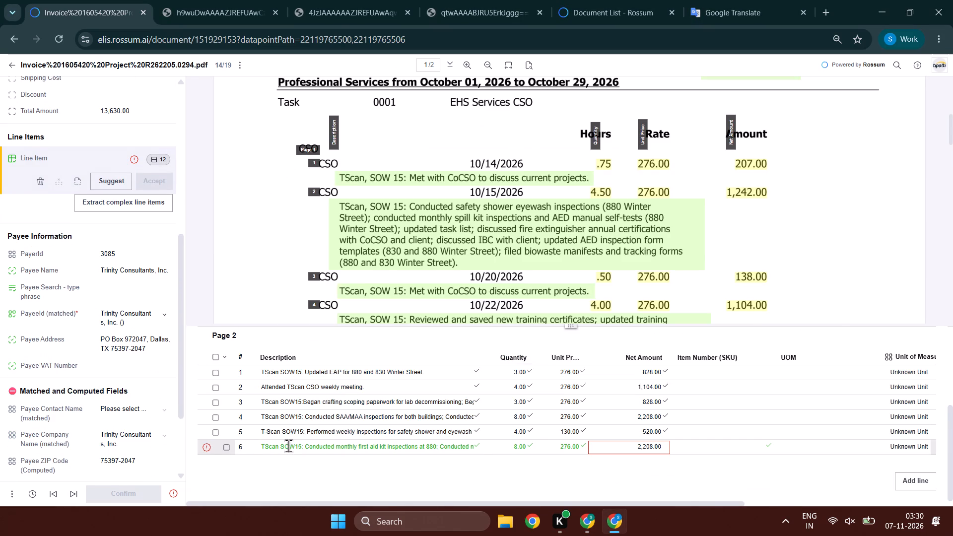
click(289, 446)
key(Tab)
key(Tab)
click(611, 449)
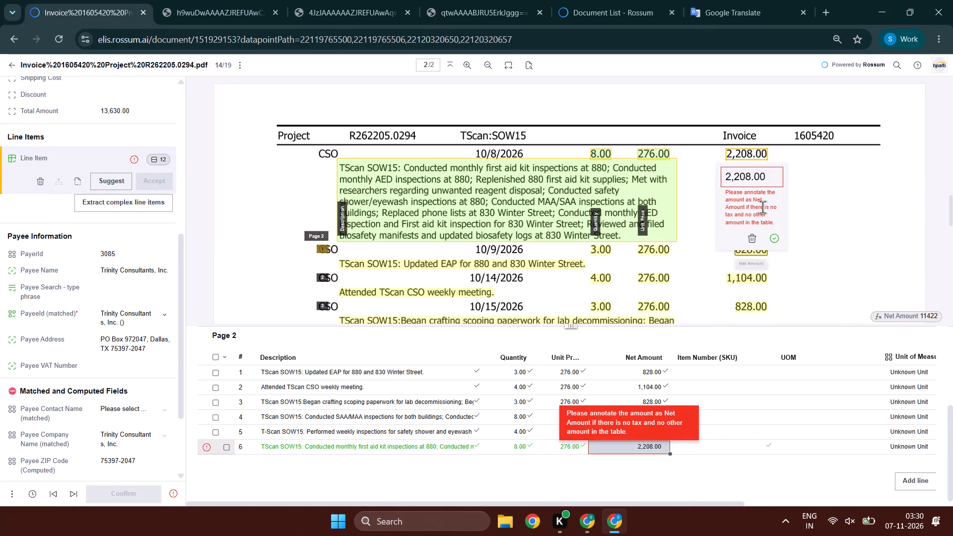
click(765, 160)
Copy the matched payee, Trinity Consultants, Inc., from Rossum into the form's Payee Name.
key(alt+Tab)
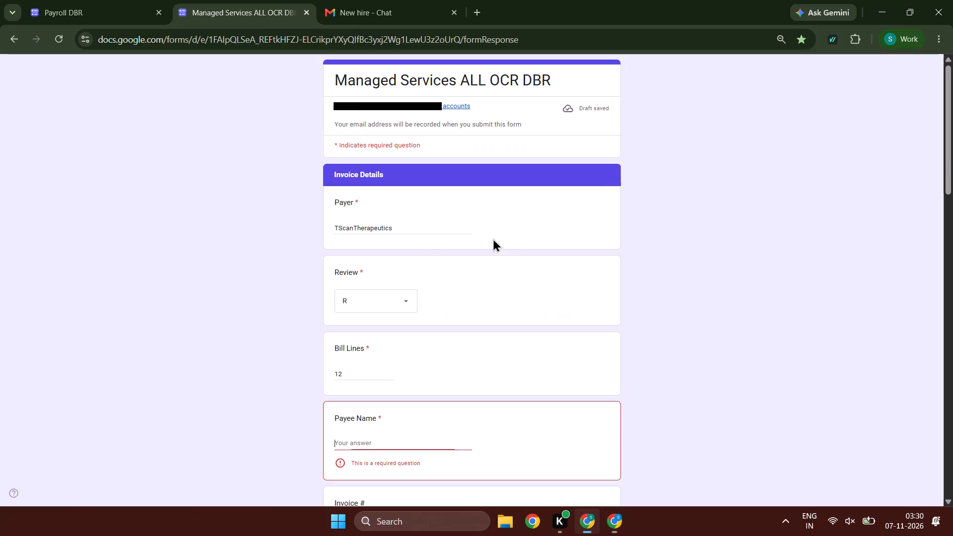
key(alt+Tab)
click(134, 320)
key(ctrl+c)
key(ctrl+c)
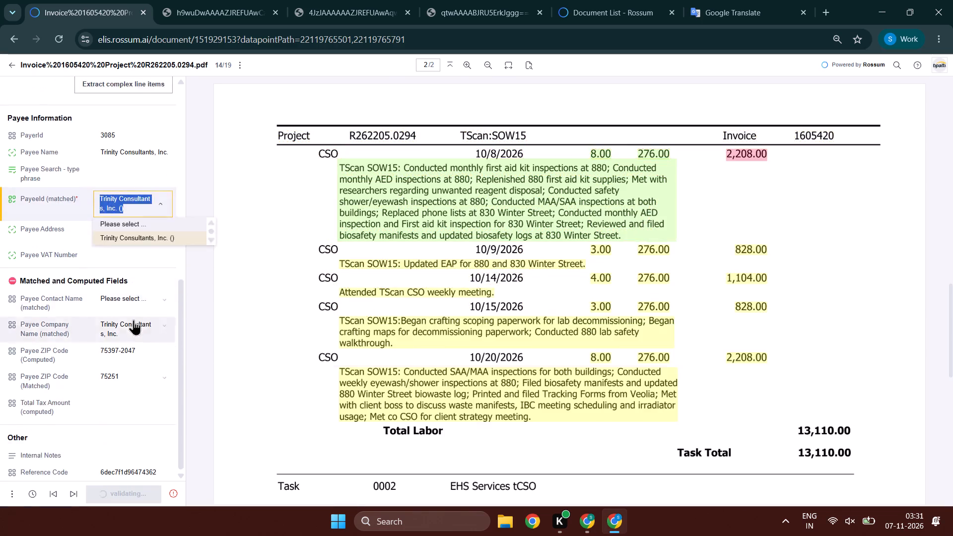
key(alt+Tab)
key(ctrl+v)
key(Tab)
Copy invoice number 1605420 from Rossum into the form's Invoice # and enter 29-10-2026 as the invoice date.
key(alt+Tab)
scroll(88, 230, up, 3)
scroll(88, 230, down, 1)
scroll(88, 230, up, 5)
drag(141, 172, 97, 175)
key(ctrl+c)
key(alt+Tab)
key(ctrl+v)
key(Tab)
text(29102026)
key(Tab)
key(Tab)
Copy the amount 13,630.00 from the Rossum document into the form's Total Amt.
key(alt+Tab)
drag(148, 335, 96, 332)
key(ctrl+c)
key(ctrl+c)
key(alt+Tab)
alt+scroll(557, 301, down, 6)
key(Tab)
key(Tab)
key(Tab)
click(352, 444)
key(Tab)
key(Tab)
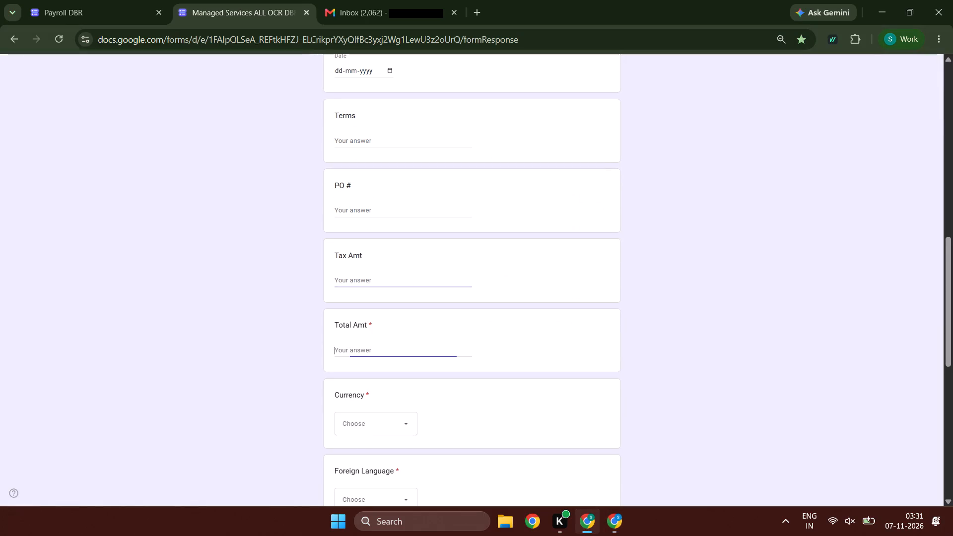
key(ctrl+v)
key(Tab)
Set the form's Currency to USD, and both Foreign Language and Quality Analyst to NA.
key(alt+Tab)
scroll(4, 290, up, 1)
key(alt+Tab)
text(us)
key(Tab)
key(n)
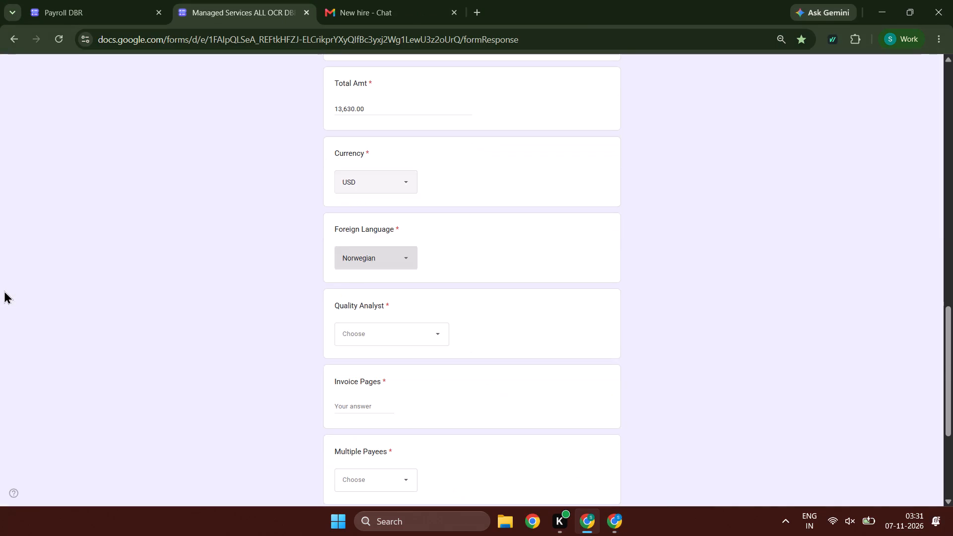
key(Tab)
text(nnnn)
key(shift+Tab)
text(nn)
key(Tab)
text(nnn)
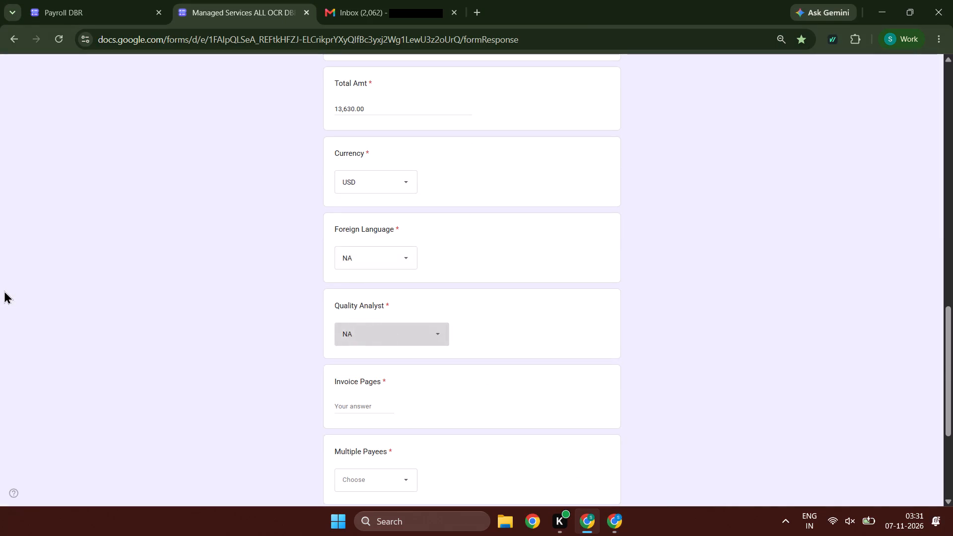
Set Invoice Pages to 1 and Multiple Payees to No, request a copy of the responses, and submit the form.
key(Tab)
key(1)
key(Tab)
key(n)
key(Tab)
key(Tab)
key(space)
key(Tab)
key(Tab)
key(space)
Confirm the Trinity Consultants invoice 1605420 in Rossum.
key(alt+Tab)
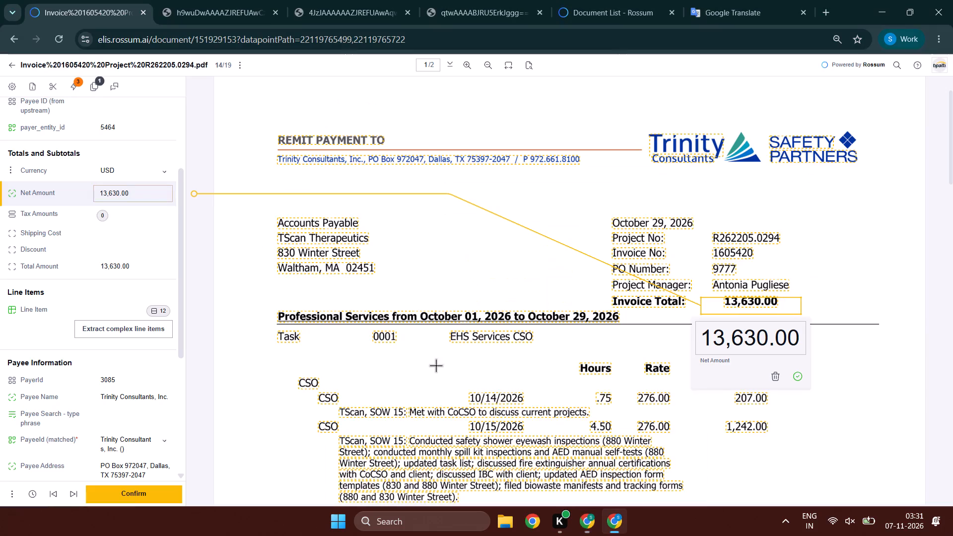
double_click(108, 491)
Start another form response, include the recorded email, choose Rossum as the OCR, and continue to the Rossum section.
key(alt+Tab)
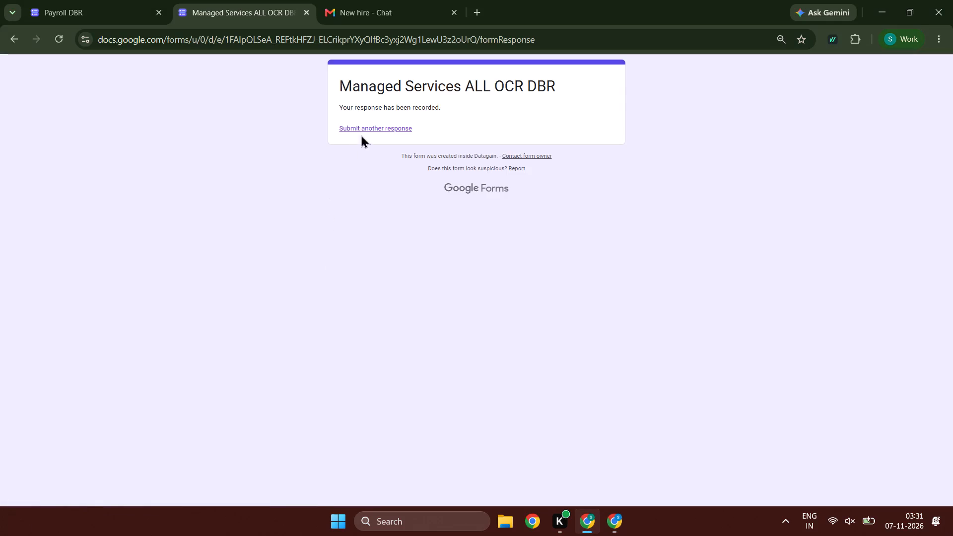
double_click(361, 130)
click(340, 210)
click(397, 430)
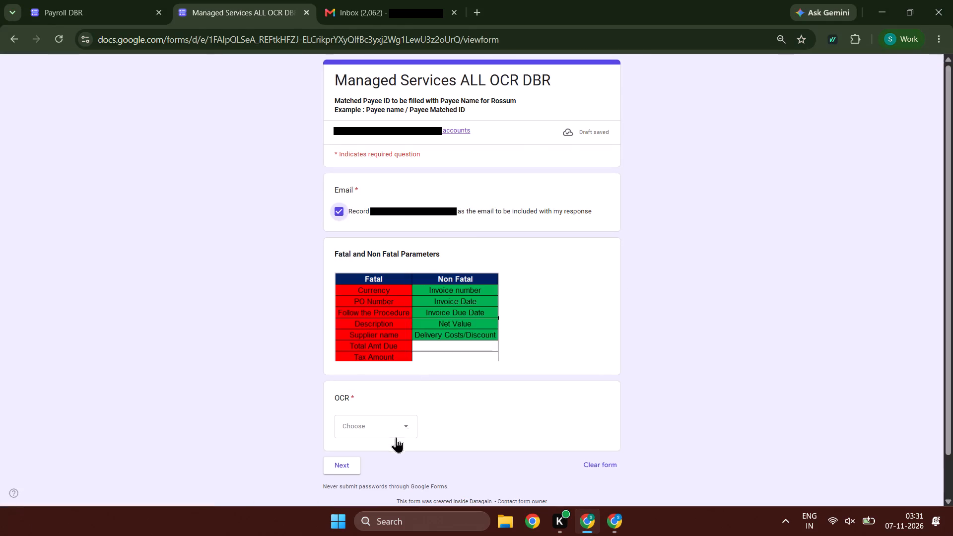
click(386, 466)
double_click(332, 463)
Validate the TCW freight bill's basic information and totals in Rossum, from Invoice Number through Total Amount.
key(alt+Tab)
click(123, 168)
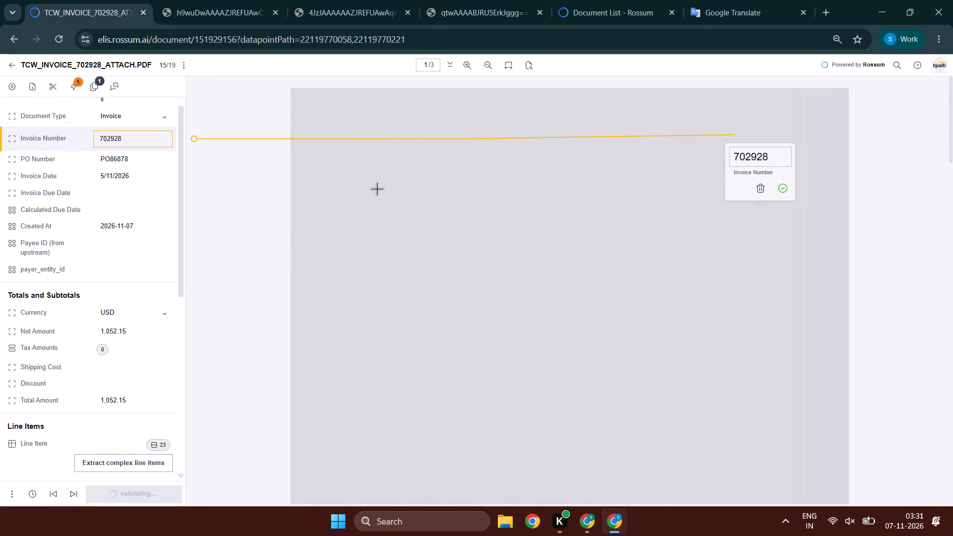
key(Tab)
key(Tab)
key(Tab)
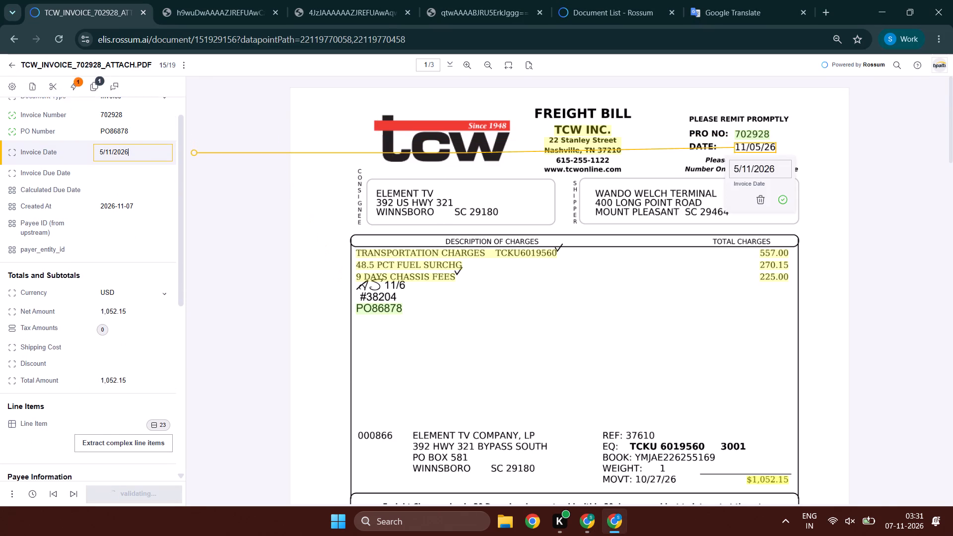
key(Tab)
key(Tab)
key(Tab)
key(Tab)
key(Tab)
key(Tab)
key(Tab)
key(Tab)
key(Tab)
key(Tab)
key(Tab)
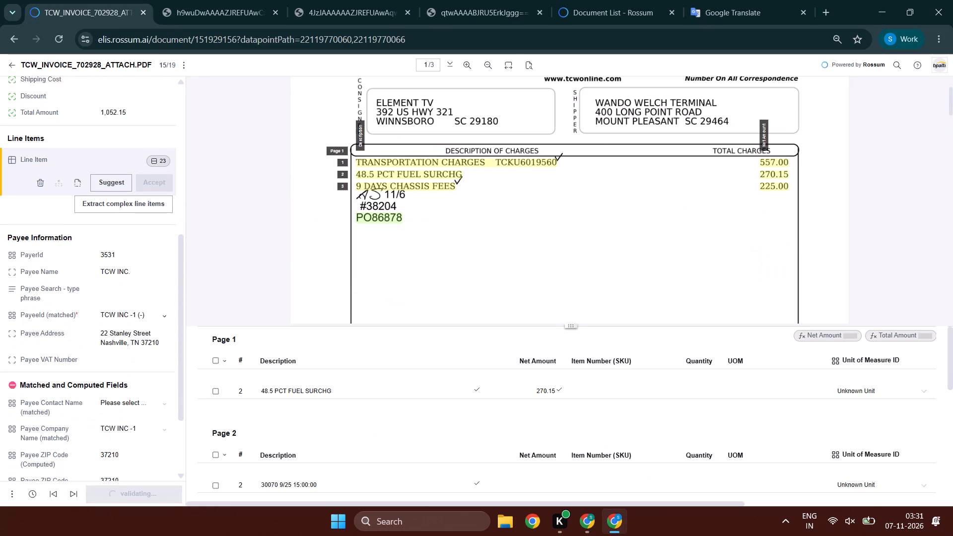
Delete all the page 2 line items from the TCW invoice, keeping the three charge lines on page 1.
key(Tab)
key(Tab)
key(Tab)
key(Tab)
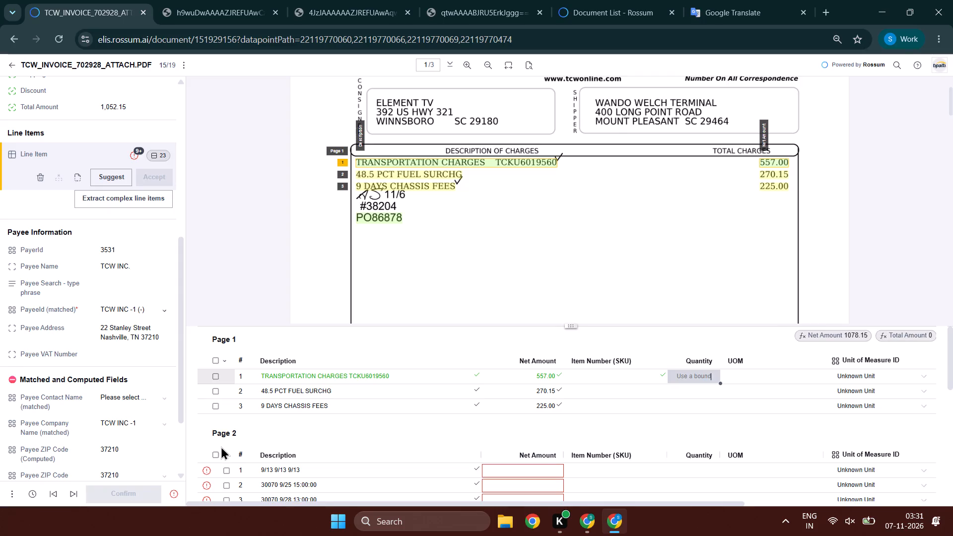
click(222, 453)
click(230, 458)
click(216, 360)
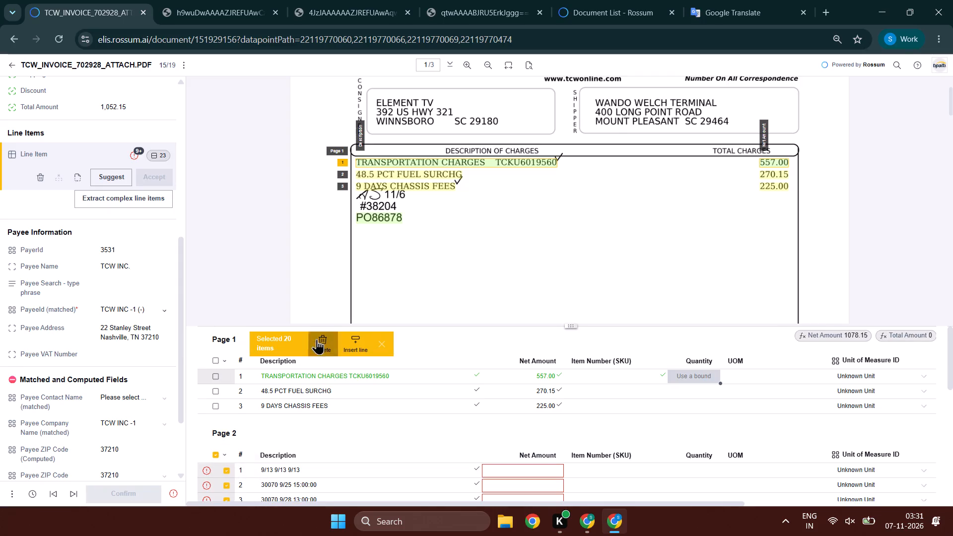
click(317, 337)
Validate the TCW invoice's payee fields, from the payee name through Payee VAT Number.
click(121, 268)
key(Tab)
key(Tab)
key(Tab)
key(Tab)
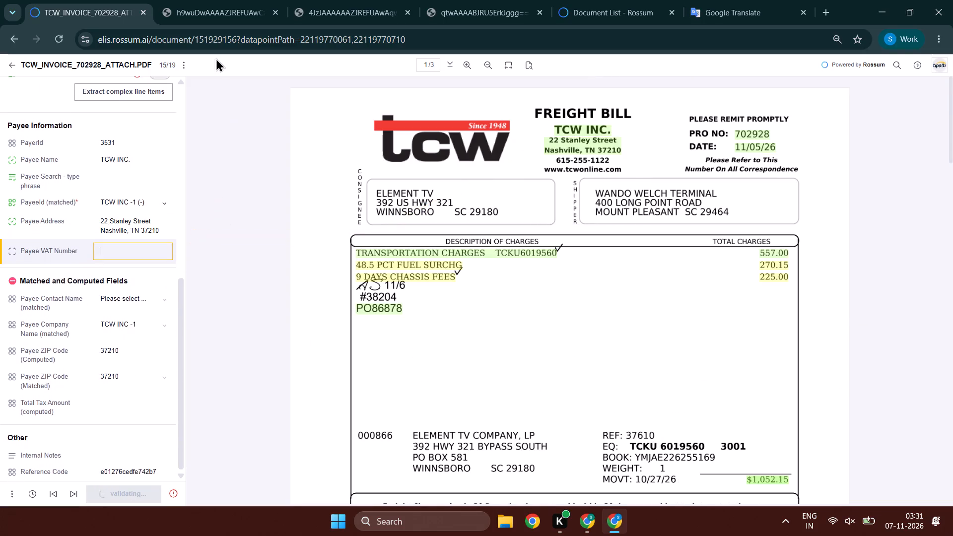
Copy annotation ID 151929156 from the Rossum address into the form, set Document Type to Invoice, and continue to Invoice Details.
ctrl+double_click(217, 38)
key(ctrl+c)
key(ctrl+c)
key(alt+Tab)
ctrl+click(406, 226)
key(ctrl+v)
drag(382, 296, 382, 299)
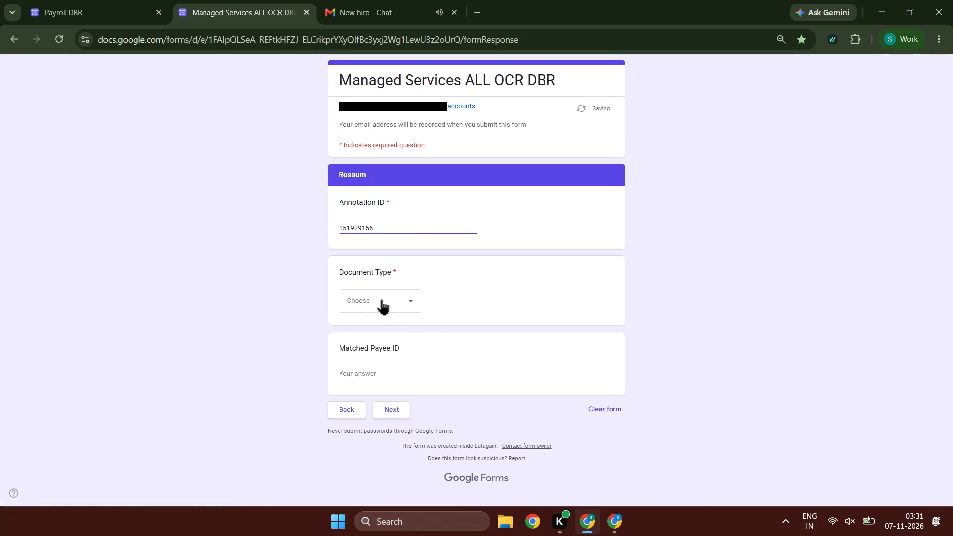
drag(382, 299, 382, 301)
click(387, 342)
click(382, 296)
click(386, 281)
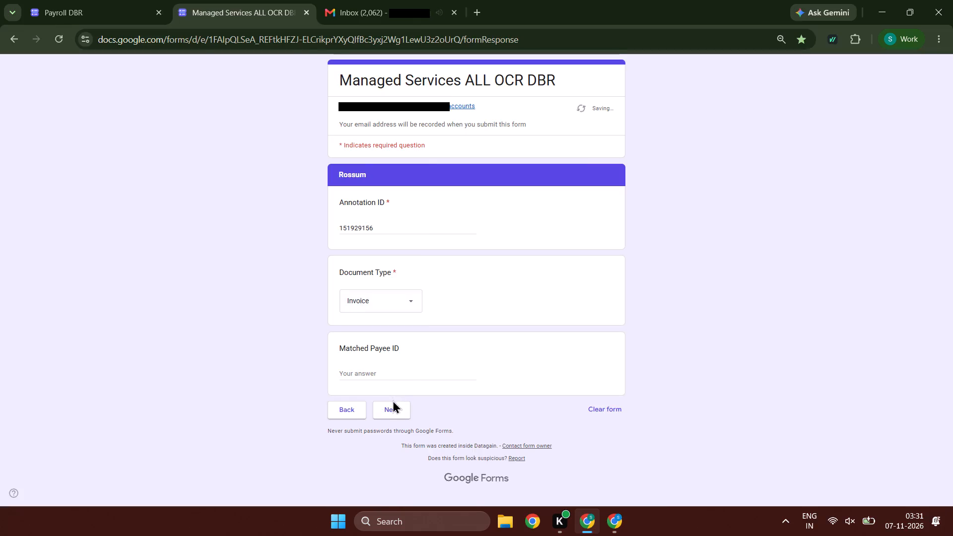
double_click(391, 403)
Copy the payer name ElementElectronics from Rossum into the form's Payer and set Review to R.
key(alt+Tab)
scroll(43, 243, up, 7)
click(124, 127)
key(ctrl+c)
key(ctrl+c)
key(alt+Tab)
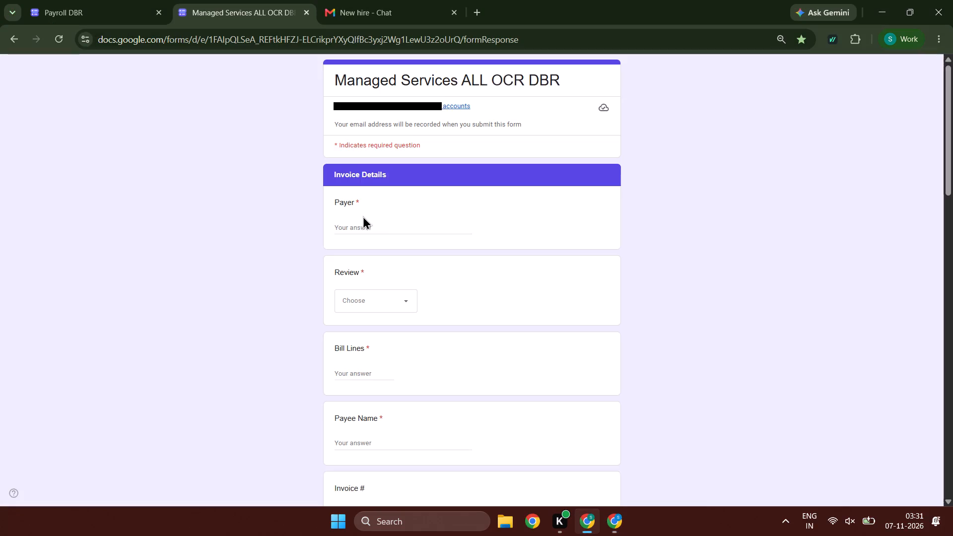
ctrl+click(383, 224)
key(ctrl+v)
click(366, 295)
click(367, 335)
Check the Line Item section in Rossum and enter 32 as the form's Bill Lines.
click(354, 376)
key(alt+Tab)
scroll(58, 301, down, 3)
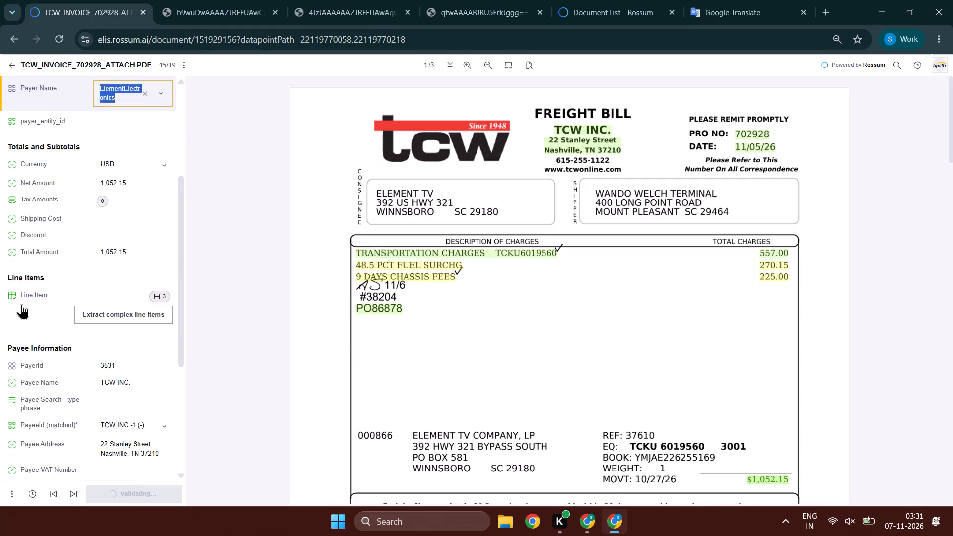
key(alt+Tab)
text(32)
key(Tab)
Copy the matched payee, TCW INC -1 (-), from Rossum into the form's Payee Name.
key(alt+Tab)
key(alt+Tab)
key(alt+Tab)
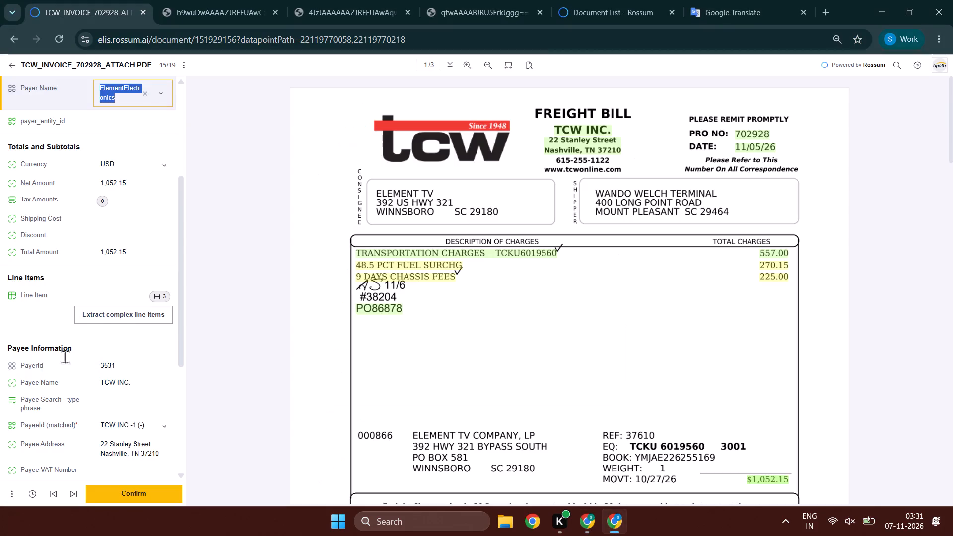
click(107, 436)
key(shift+Tab)
key(ctrl+c)
key(alt+Tab)
key(ctrl+v)
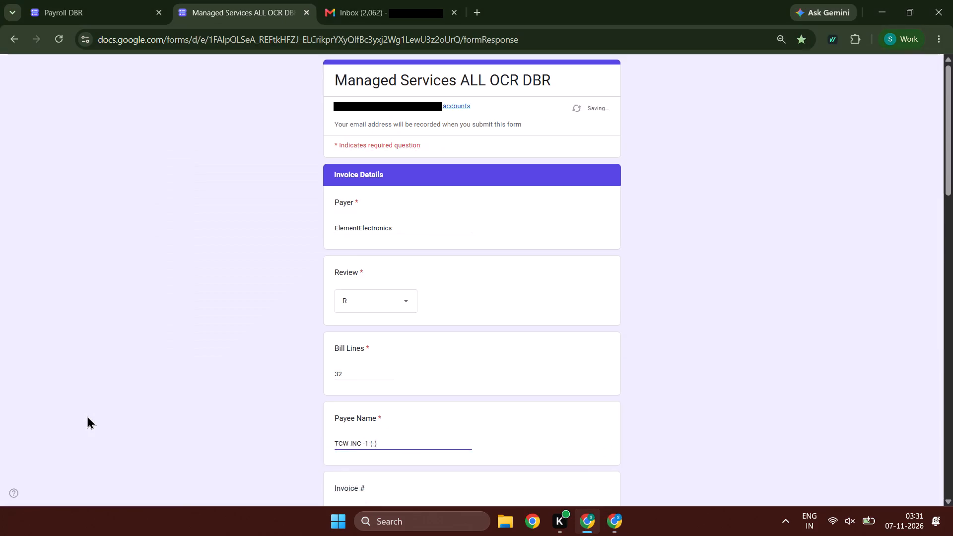
key(Tab)
Copy invoice number 702928 from Rossum into the form's Invoice # and enter 05-11-2026 as the invoice date.
key(alt+Tab)
scroll(48, 311, up, 9)
drag(146, 171, 88, 173)
key(ctrl+c)
key(ctrl+c)
key(alt+Tab)
key(ctrl+v)
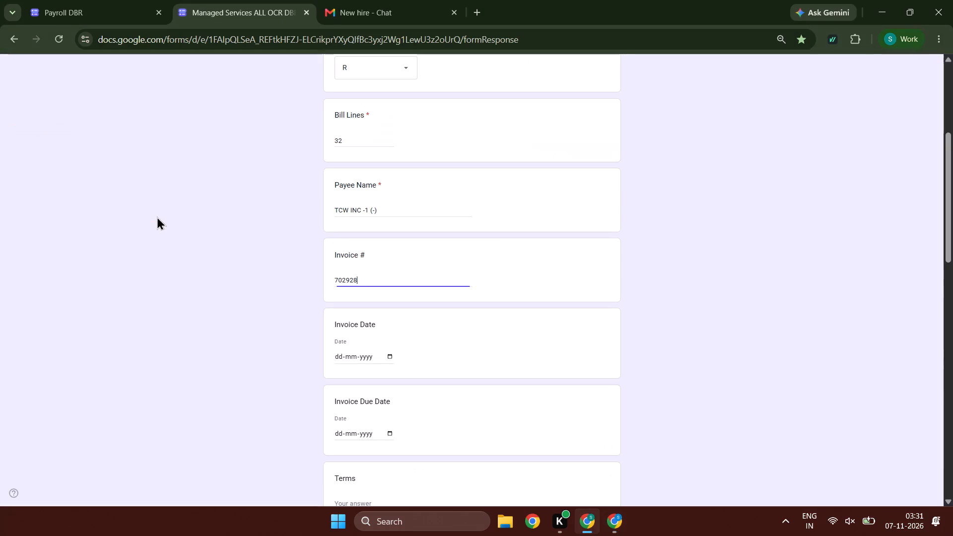
key(Tab)
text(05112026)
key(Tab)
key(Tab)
Copy the PO number PO86878 from Rossum into the form's PO #.
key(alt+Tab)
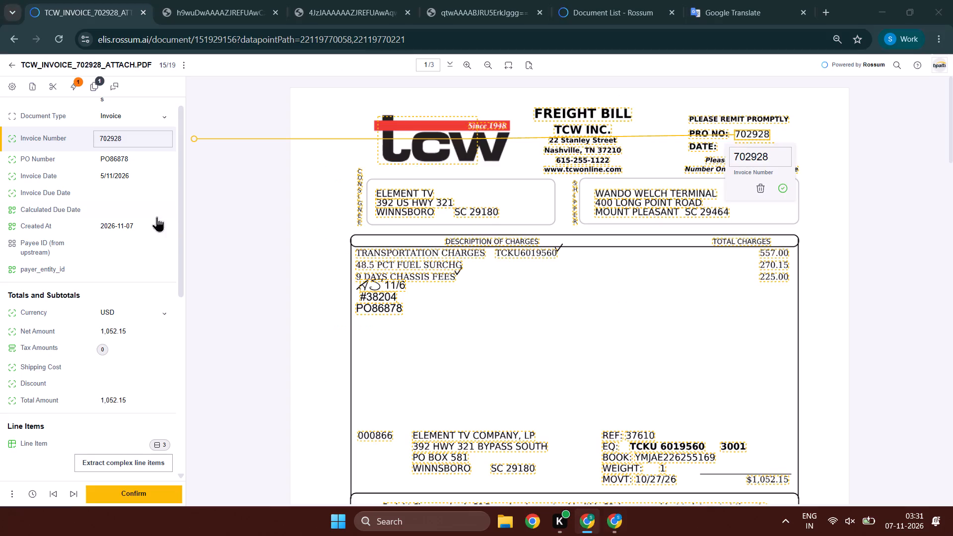
drag(143, 151, 95, 164)
key(ctrl+c)
ctrl+double_click(146, 155)
key(ctrl+c)
key(ctrl+c)
key(alt+Tab)
key(Tab)
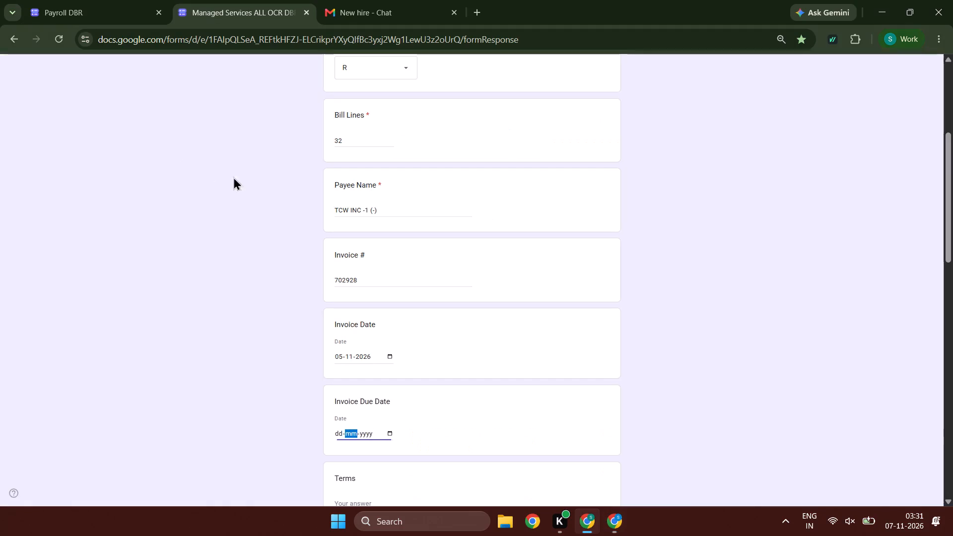
scroll(476, 299, down, 3)
click(376, 388)
key(Tab)
key(shift+Tab)
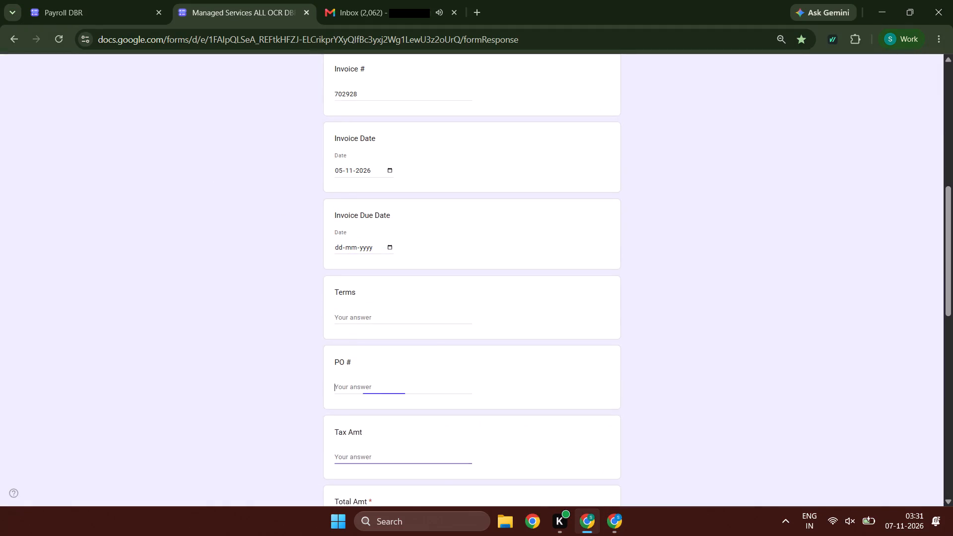
key(ctrl+v)
Copy the net amount 1,052.15 from Rossum into the form's Total Amt.
key(Tab)
key(alt+Tab)
drag(136, 308, 98, 309)
key(ctrl+c)
key(ctrl+c)
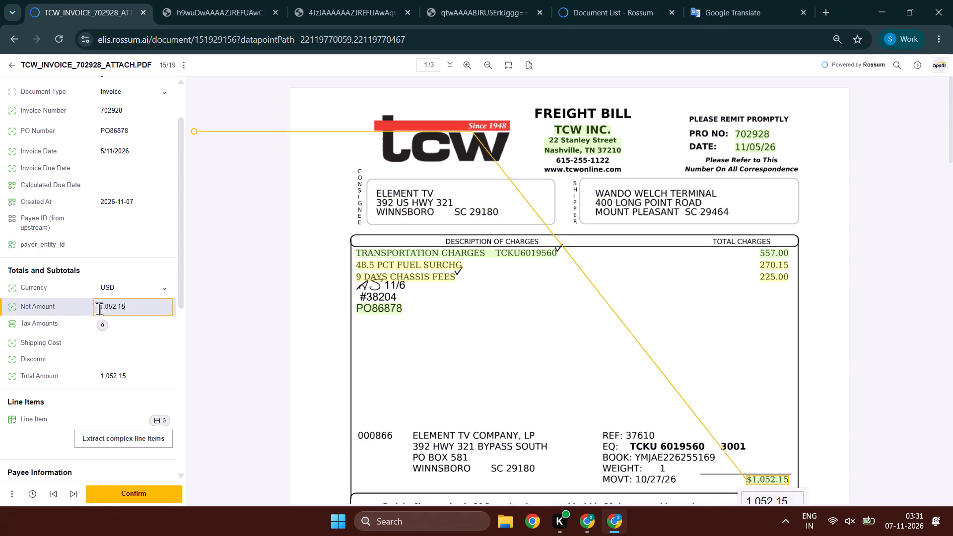
key(alt+Tab)
key(Tab)
key(ctrl+v)
key(Tab)
Set Currency to USD, pick a Foreign Language and Quality Analyst, and set Invoice Pages to 1 and Multiple Payees to No.
key(alt+Tab)
key(alt+Tab)
text(us)
key(Tab)
key(n)
key(Tab)
text(nnnn)
key(Tab)
key(1)
key(Tab)
key(n)
key(Tab)
Correct both Foreign Language and Quality Analyst to NA in the form.
key(shift+Tab)
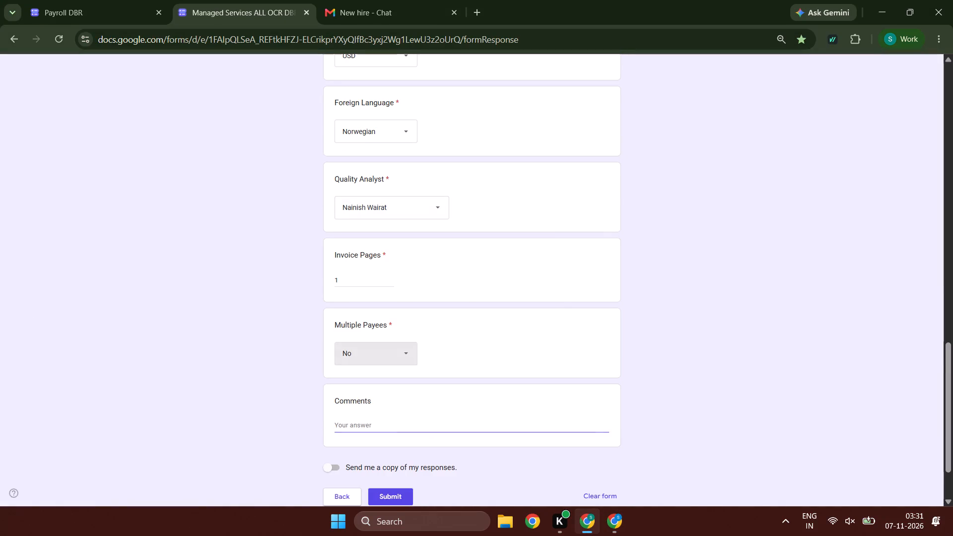
key(shift+Tab)
key(shift+Tab)
key(shift+Tab)
text(nn)
key(Tab)
text(nnn)
key(Tab)
Re-enter Invoice Pages as 1 and Multiple Payees as No, request a copy of the responses, and submit the form.
key(1)
key(Tab)
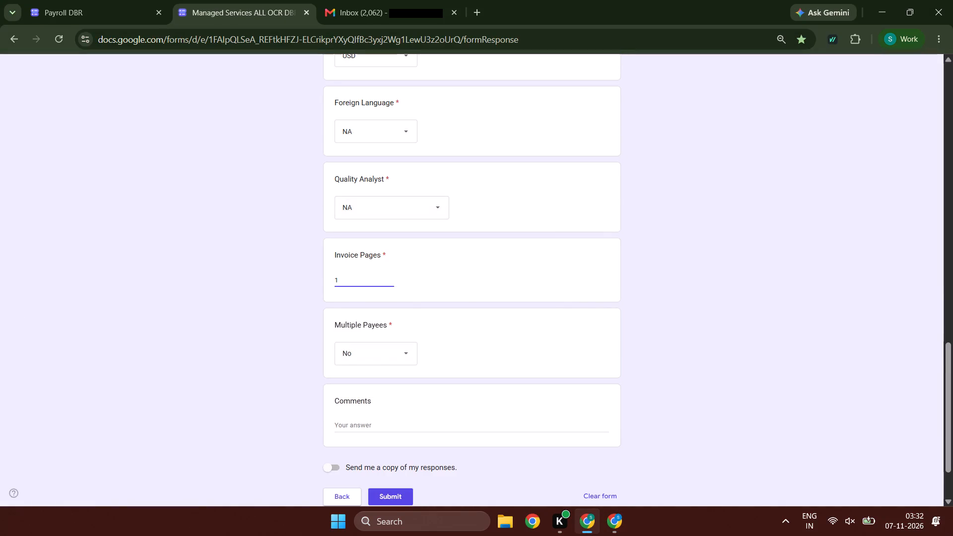
key(n)
key(Tab)
key(Tab)
key(space)
key(Tab)
key(Tab)
key(space)
Confirm the TCW invoice 702928 in Rossum.
key(alt+Tab)
scroll(27, 303, up, 1)
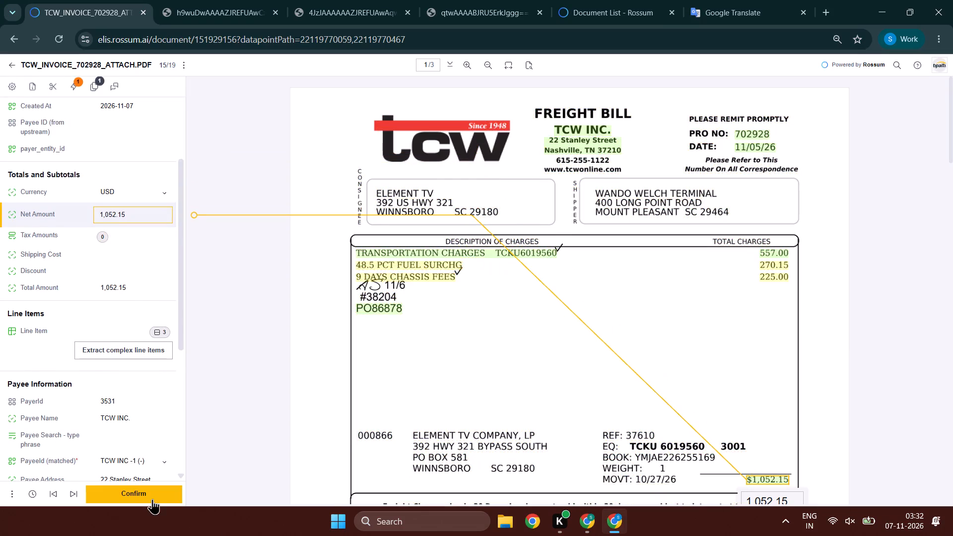
double_click(152, 499)
Start another form response, include the recorded email, choose Rossum as the OCR, and continue to the Rossum section.
key(alt+Tab)
double_click(405, 130)
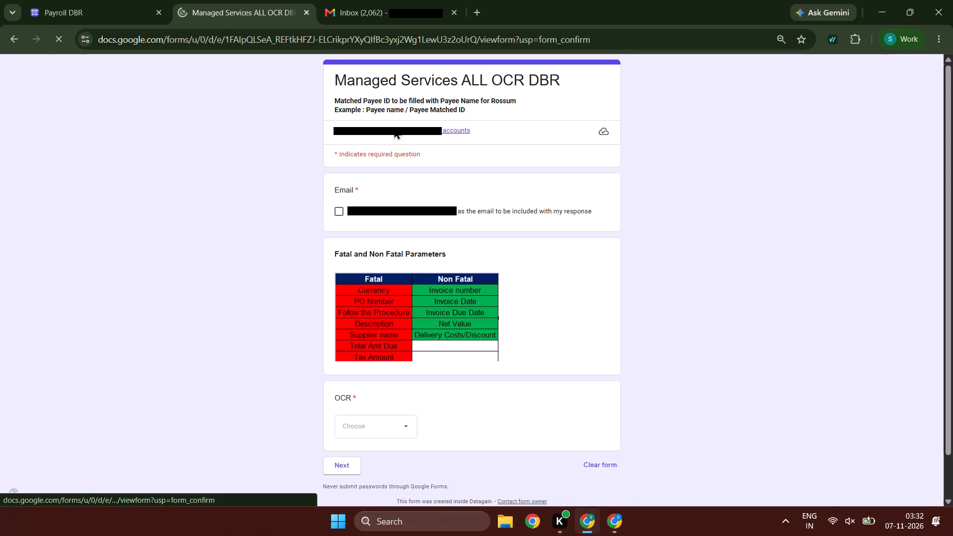
click(358, 207)
click(385, 422)
click(385, 466)
double_click(341, 466)
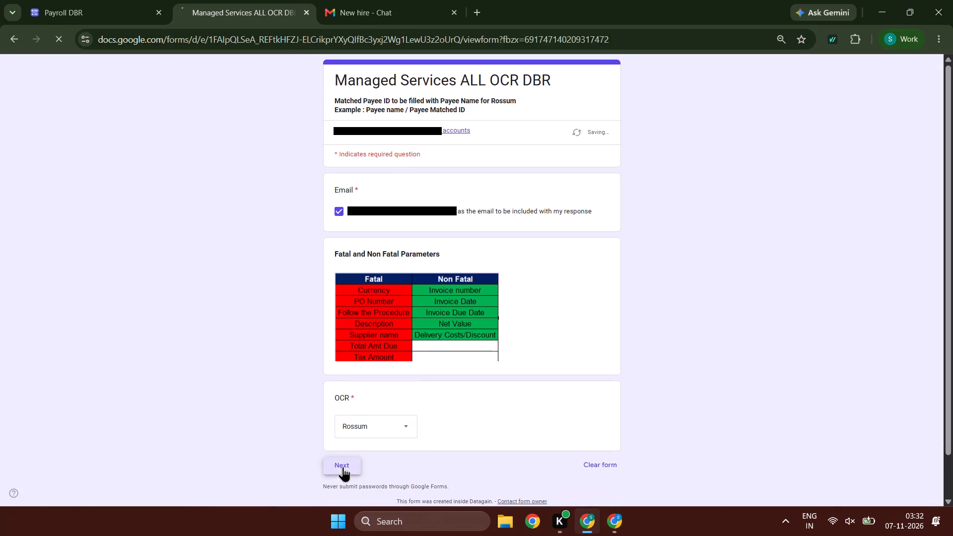
Set the Document Type of image0.png to Other in Rossum.
key(alt+Tab)
click(93, 143)
click(117, 177)
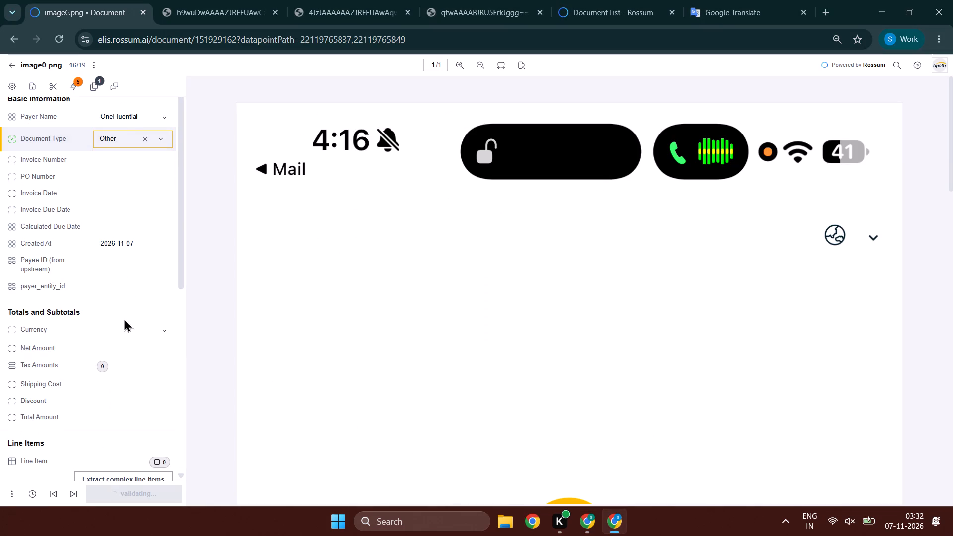
Set the Currency of image0.png to USD and enter 0.00 for both Net Amount and Total Amount.
click(124, 322)
click(116, 152)
key(Tab)
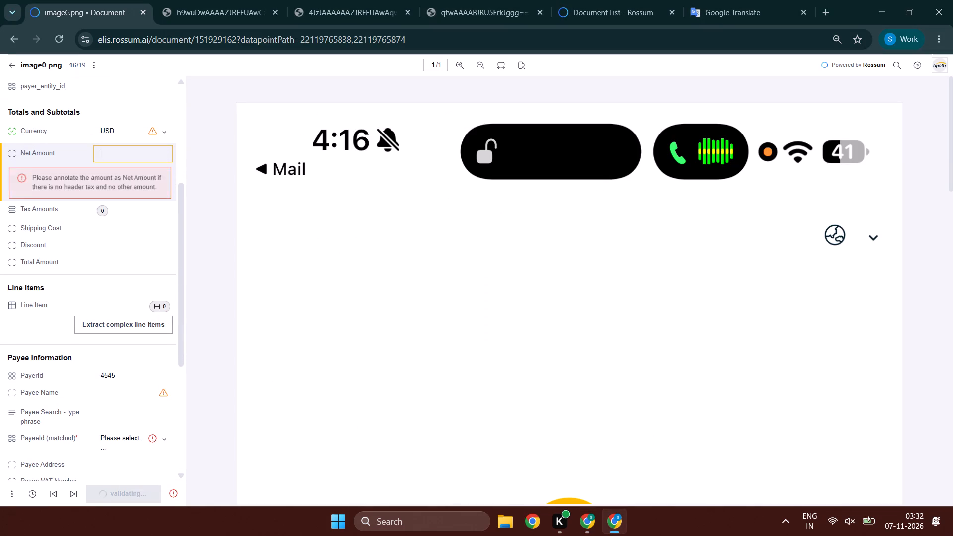
text(0.00)
key(Tab)
key(Tab)
key(Tab)
key(Tab)
text(0.00)
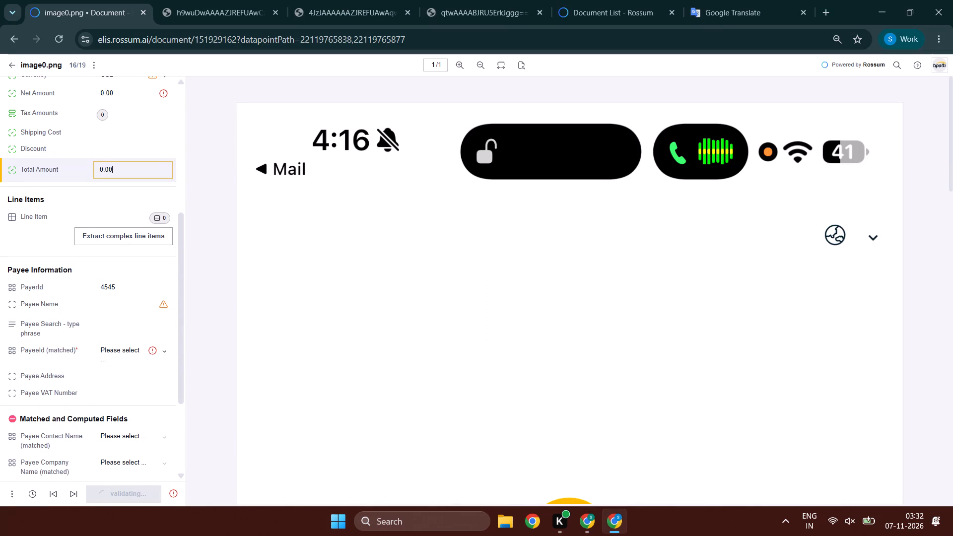
Add the internal note "not an invoice" to image0.png.
scroll(59, 203, down, 4)
click(150, 452)
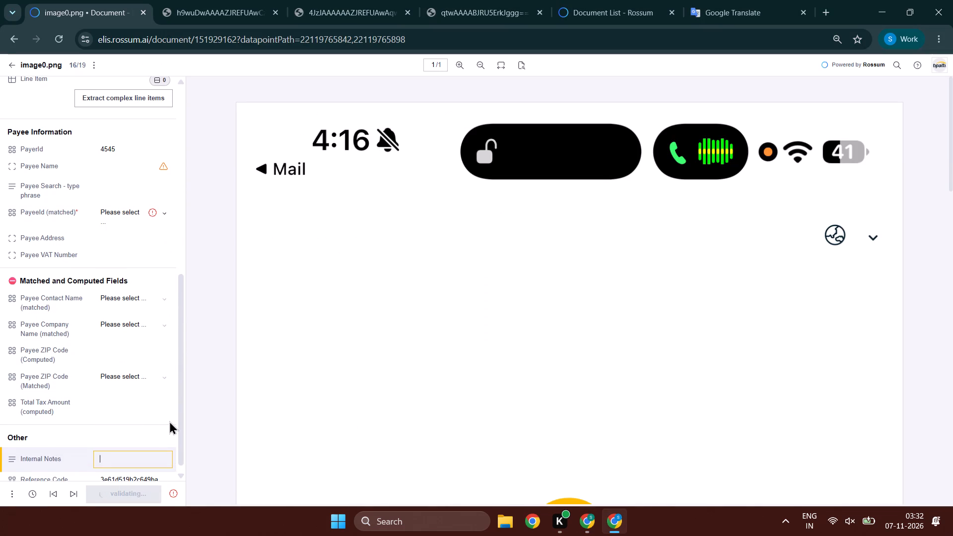
text(not an invoice)
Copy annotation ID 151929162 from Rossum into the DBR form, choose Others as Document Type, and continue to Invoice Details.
scroll(435, 375, down, 10)
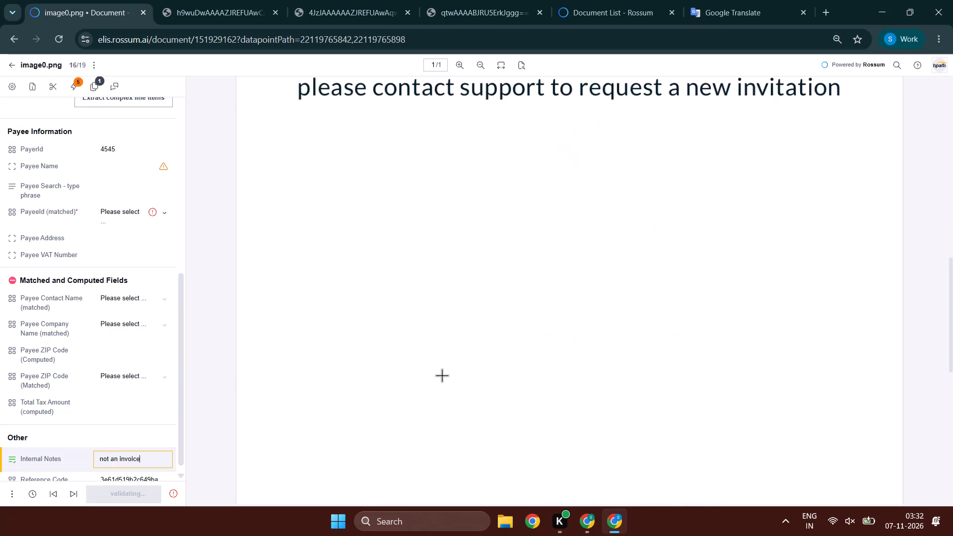
scroll(395, 356, up, 1)
double_click(206, 38)
key(ctrl+c)
key(ctrl+c)
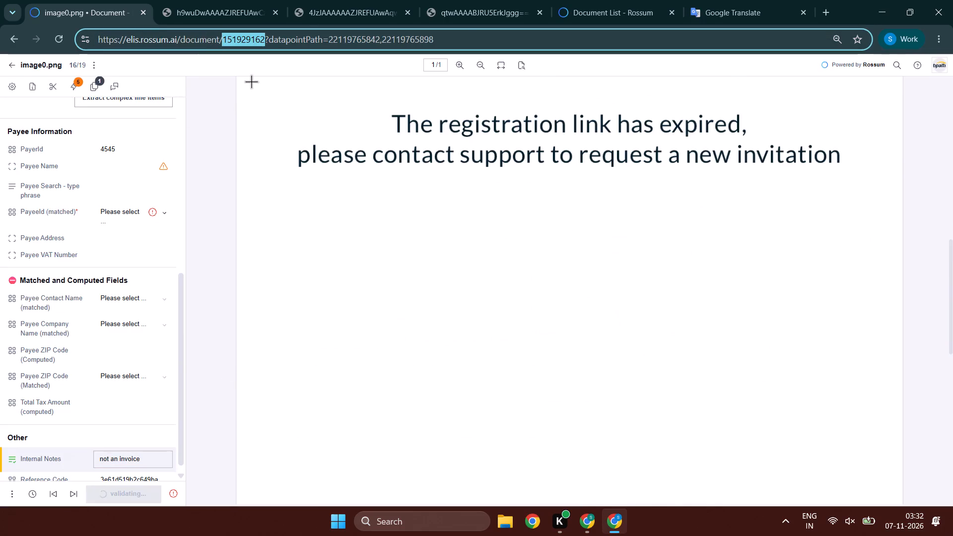
key(alt+Tab)
ctrl+click(358, 227)
key(ctrl+v)
click(368, 306)
click(373, 372)
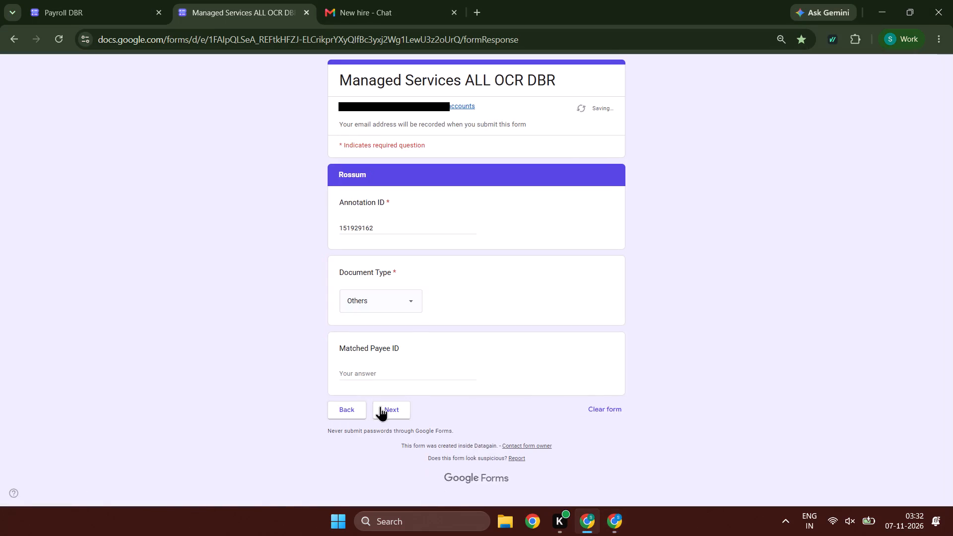
double_click(381, 413)
Copy the payer name OneFluential from Rossum into the form's Payer field.
key(alt+Tab)
scroll(107, 287, up, 9)
click(111, 130)
key(ctrl+c)
key(ctrl+c)
key(alt+Tab)
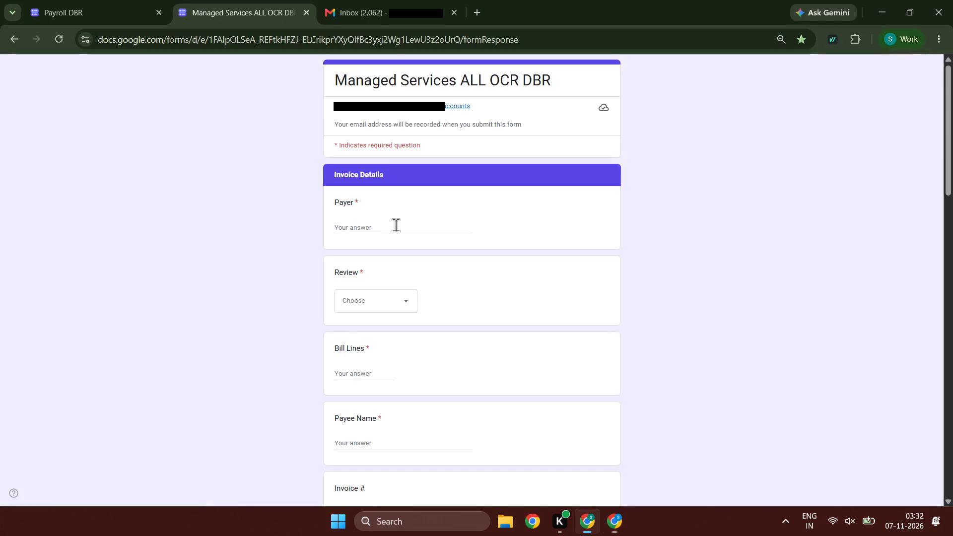
Fill the DBR form's Invoice Details with payer OneFluential, Review R, and 0 Bill Lines.
ctrl+click(425, 230)
key(ctrl+v)
click(364, 293)
click(361, 327)
double_click(361, 368)
key(alt+Tab)
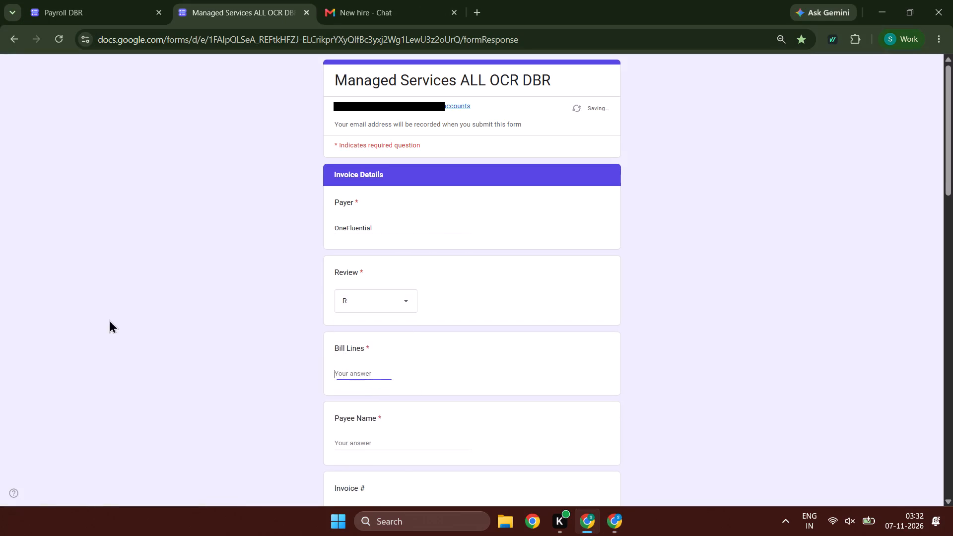
scroll(89, 314, down, 3)
key(alt+Tab)
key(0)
key(Tab)
In Rossum, enter "payee unknopwn" as the Payee Search phrase for image0.png and open the matched PayeeId choices.
key(alt+Tab)
scroll(98, 345, down, 1)
click(124, 363)
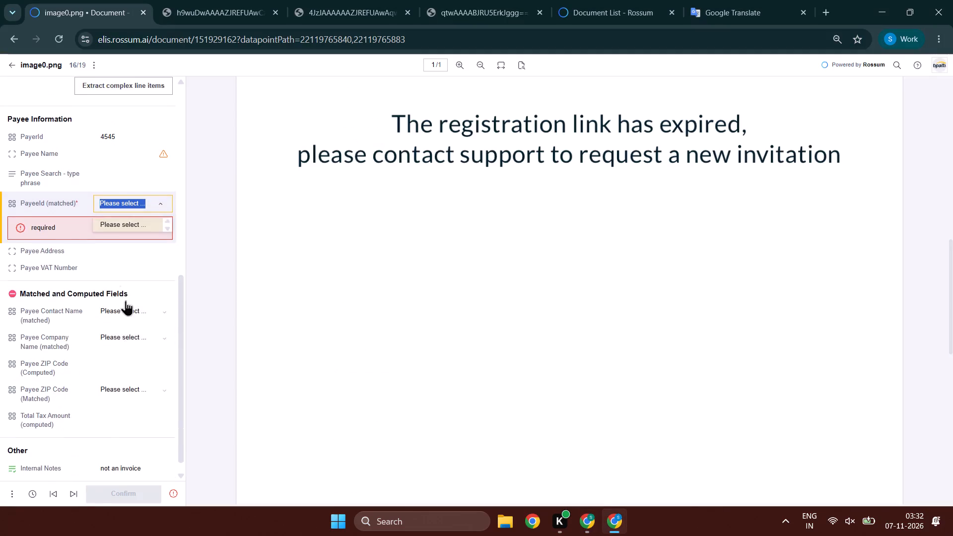
click(130, 170)
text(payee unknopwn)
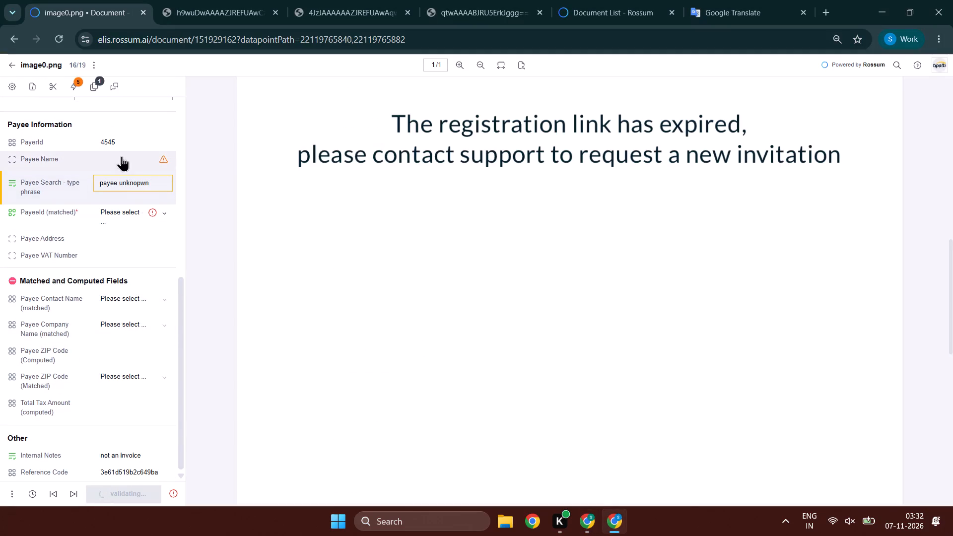
click(157, 218)
key(alt+Tab)
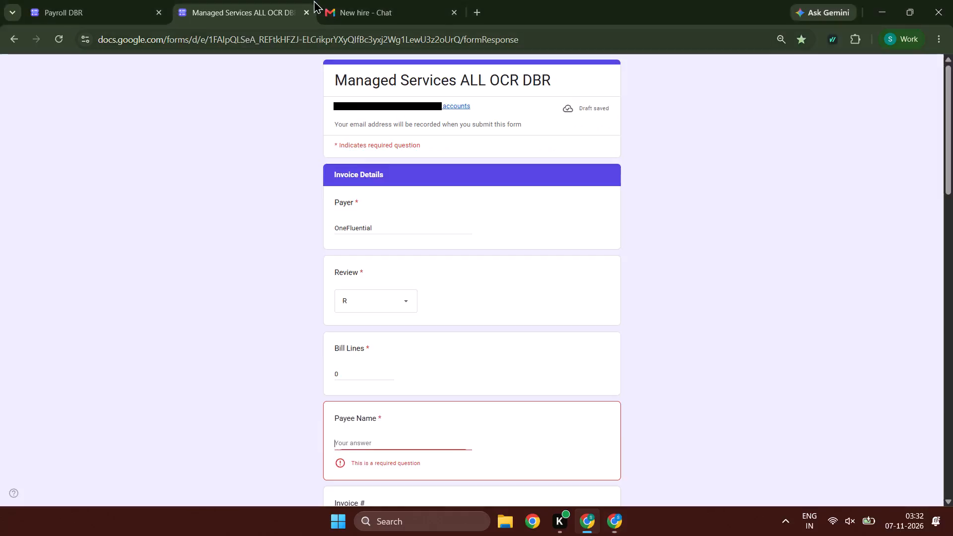
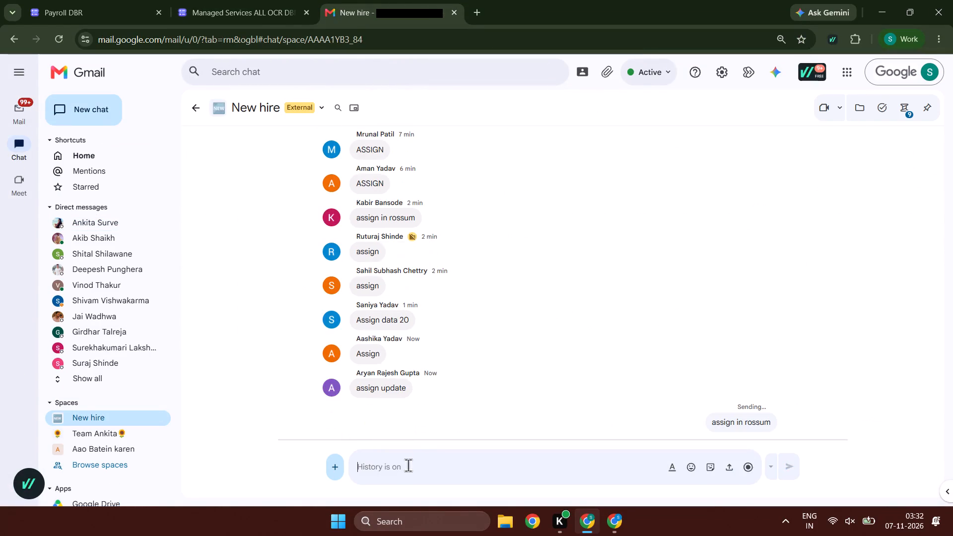
Set PayeeId (matched) of image0.png to Payee Unknown () in Rossum.
click(256, 0)
key(alt+Tab)
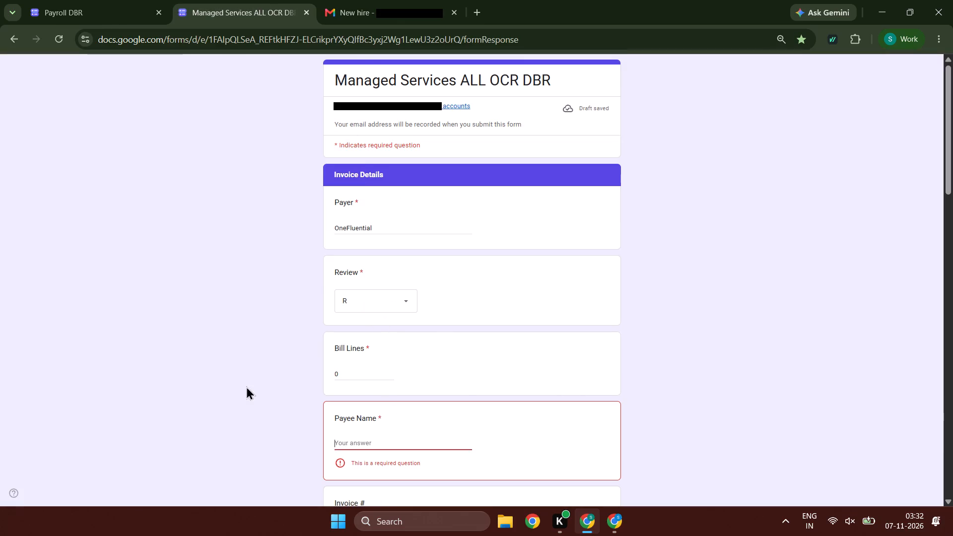
click(137, 193)
click(131, 217)
Copy the matched payee Payee Unknown () from Rossum into the DBR form's Payee Name field.
triple_click(136, 189)
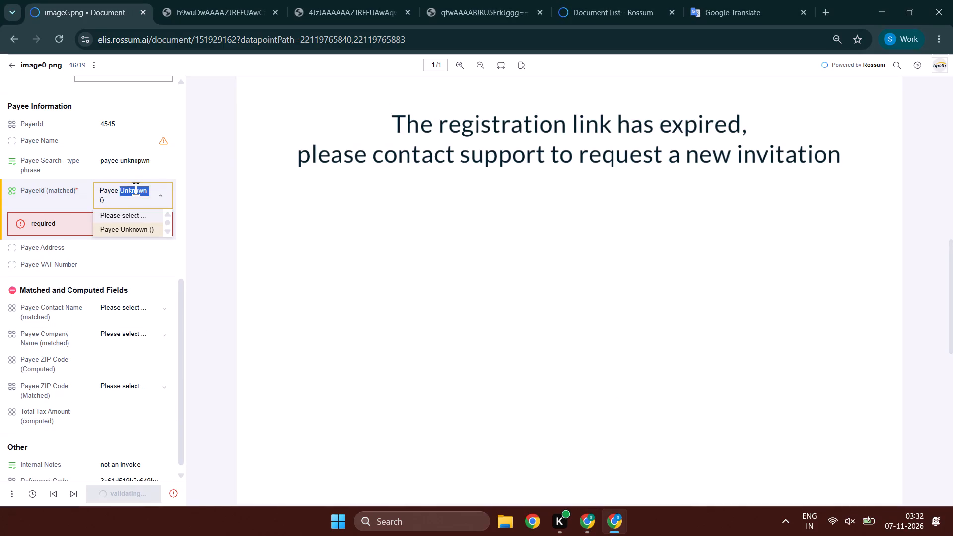
key(ctrl+c)
key(ctrl+c)
key(alt+Tab)
key(ctrl+v)
Enter 0.00 as the form's Total Amt and set Currency to USD, leaving PO # and Tax Amt blank.
scroll(447, 233, down, 6)
click(374, 435)
key(Tab)
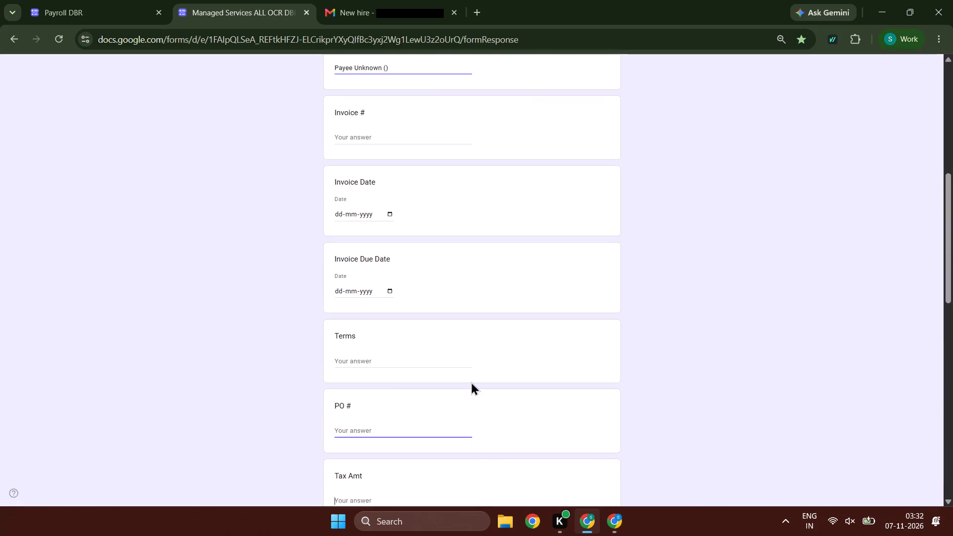
key(Tab)
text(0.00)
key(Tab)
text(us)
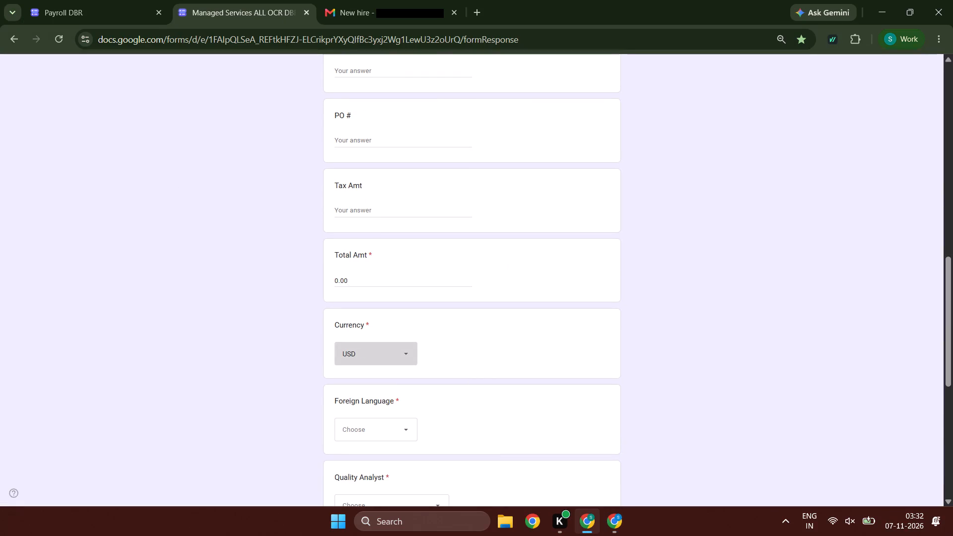
Set Foreign Language to NA, choose a Quality Analyst, enter 1 for Invoice Pages and set Multiple Payees to No.
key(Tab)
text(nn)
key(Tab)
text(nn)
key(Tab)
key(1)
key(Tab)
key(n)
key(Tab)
Change the form's Quality Analyst to NA, keeping Invoice Pages at 1 and Multiple Payees at No.
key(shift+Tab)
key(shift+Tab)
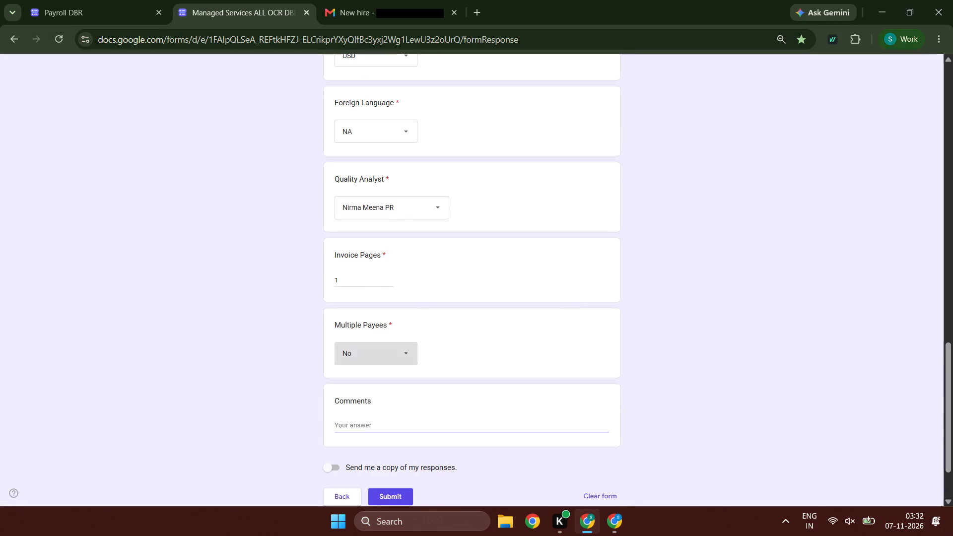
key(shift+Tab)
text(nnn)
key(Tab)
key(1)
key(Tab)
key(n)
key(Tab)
Turn on sending a copy of the responses and submit the DBR form.
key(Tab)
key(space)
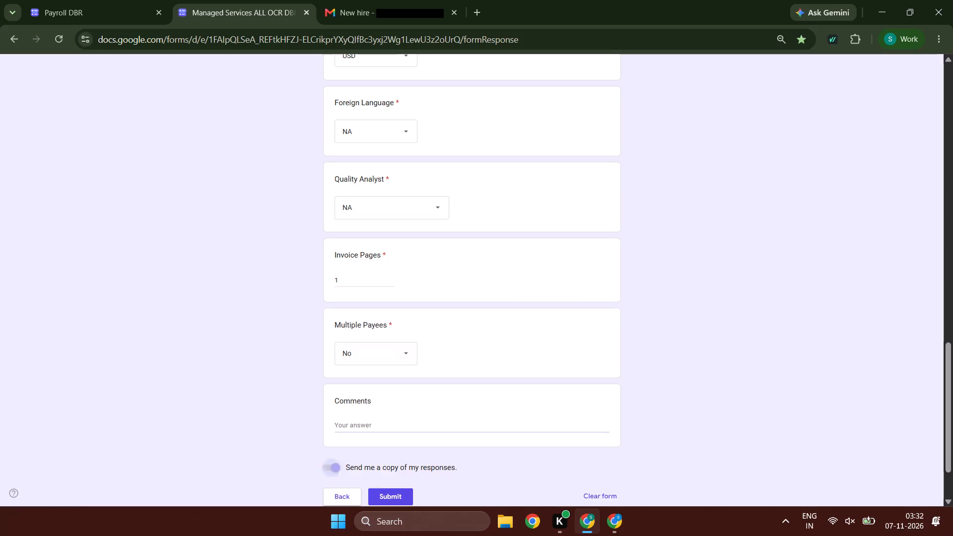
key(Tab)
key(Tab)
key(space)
Return to Rossum and confirm the image0.png document.
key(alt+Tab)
scroll(0, 431, down, 6)
double_click(137, 498)
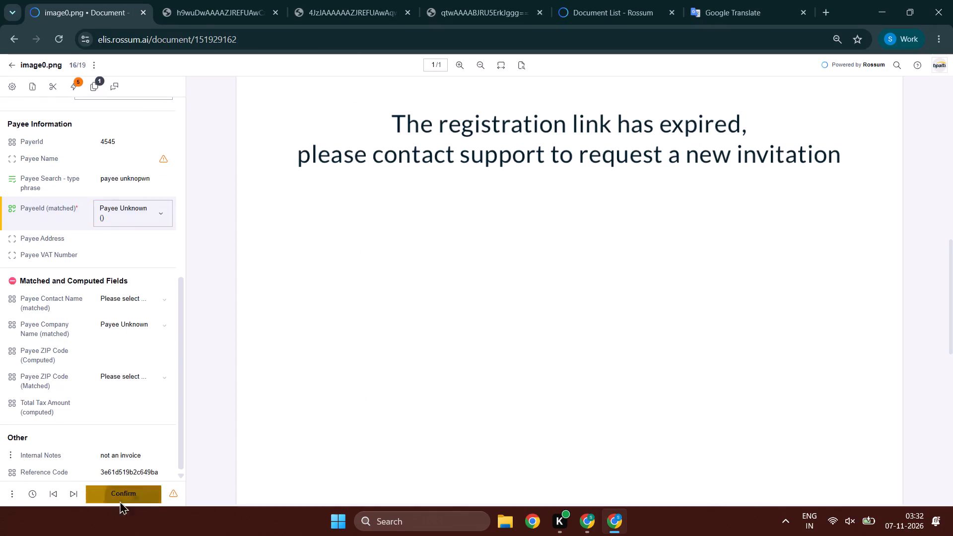
Start another DBR form response with the email recorded and Rossum as the OCR, and continue to the Rossum section.
key(alt+Tab)
double_click(353, 127)
click(344, 200)
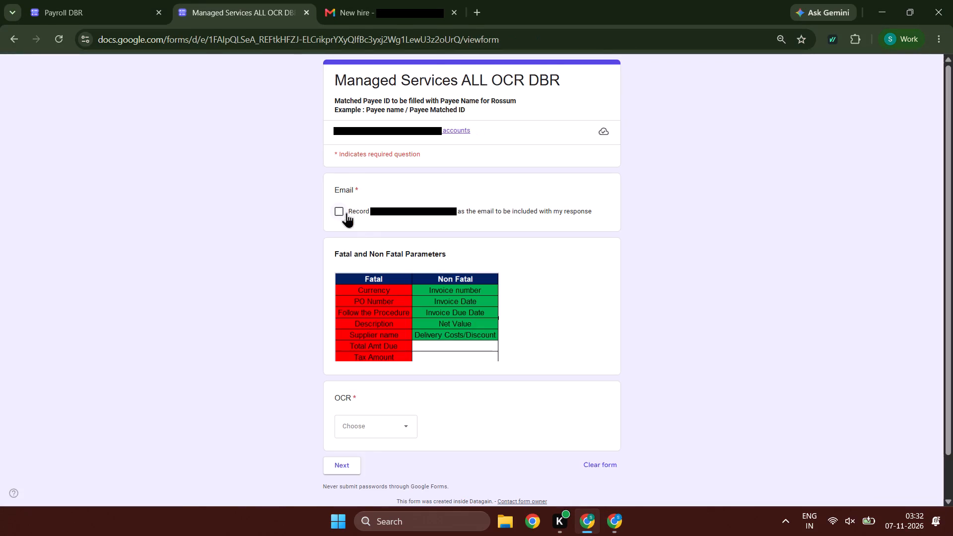
click(358, 203)
click(377, 435)
click(369, 463)
click(359, 220)
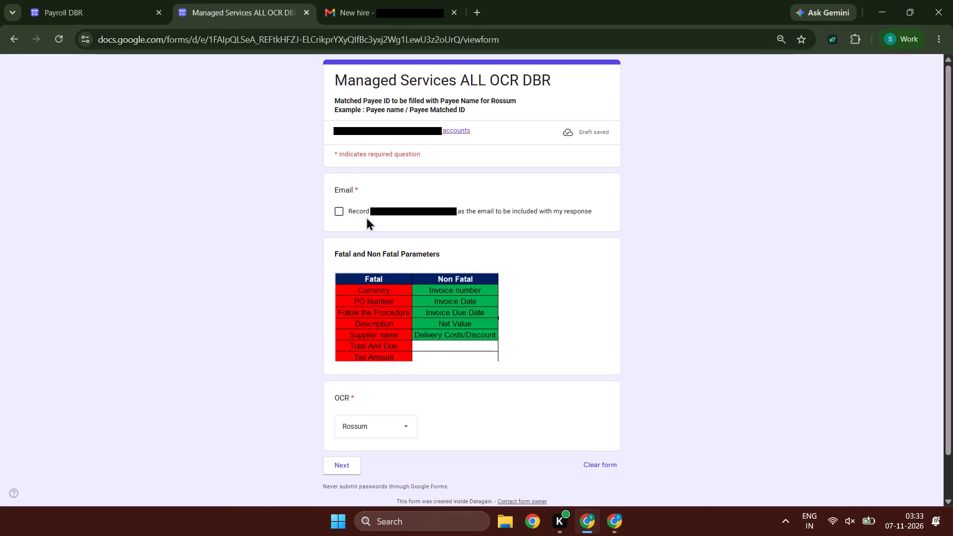
click(348, 211)
double_click(345, 469)
Validate the basic information and totals fields of TCW_INVOICE_702682_ATTACH.PDF in Rossum, continuing into its line items.
key(alt+Tab)
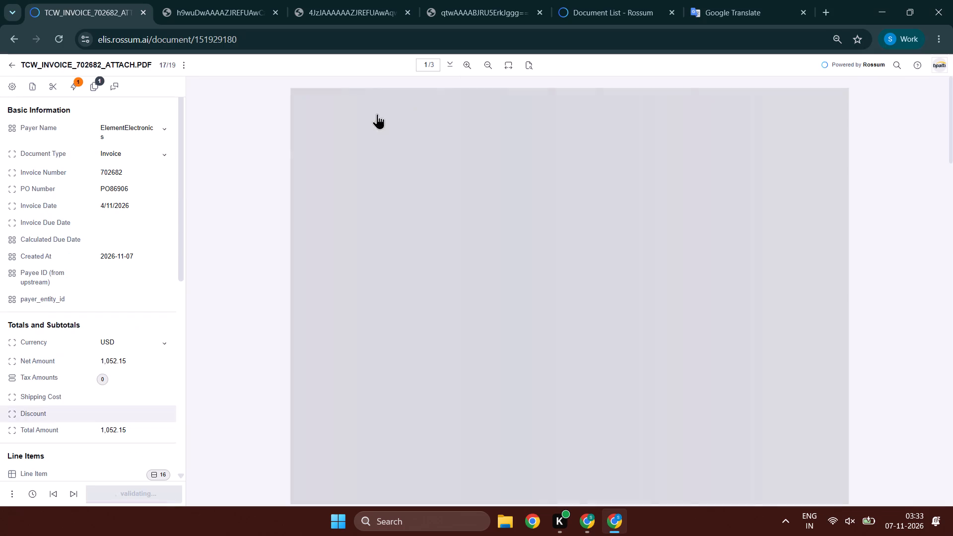
click(128, 168)
key(Tab)
key(Tab)
key(Tab)
scroll(429, 207, down, 2)
key(Tab)
key(Tab)
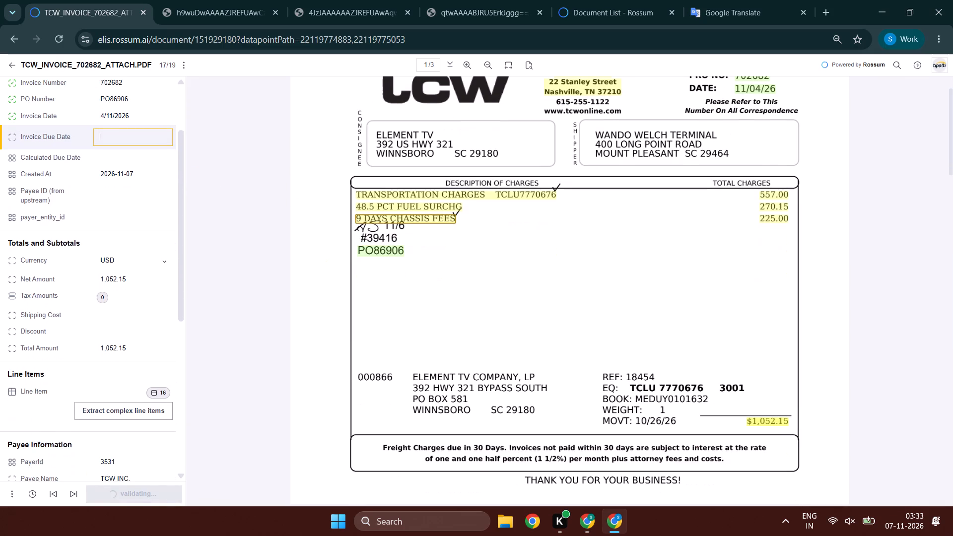
key(Tab)
key(Tab)
key(Tab)
key(Tab)
key(Tab)
key(Tab)
key(Tab)
key(Tab)
key(Tab)
key(Tab)
key(Tab)
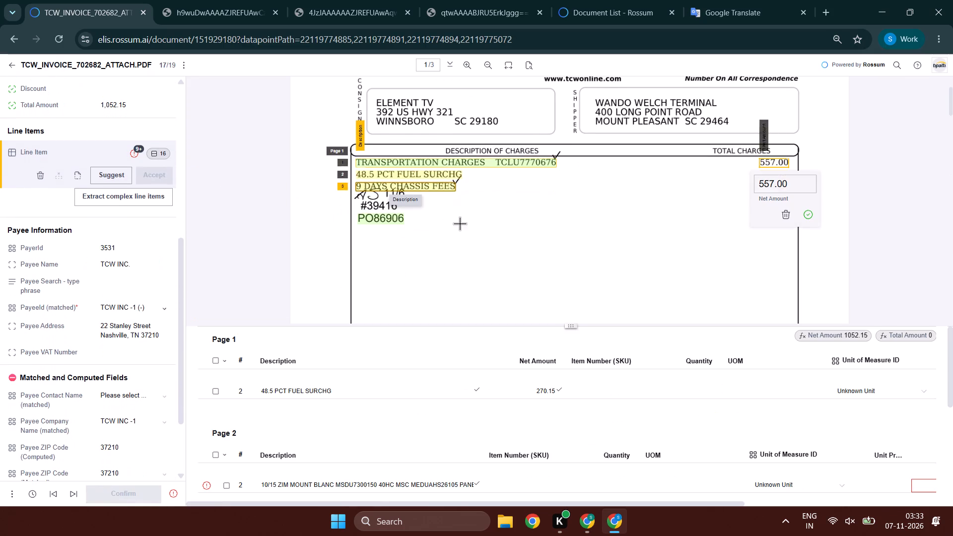
key(Tab)
Delete all line items outside page 1, keeping the transportation, fuel surcharge and chassis fee lines.
click(229, 357)
click(236, 381)
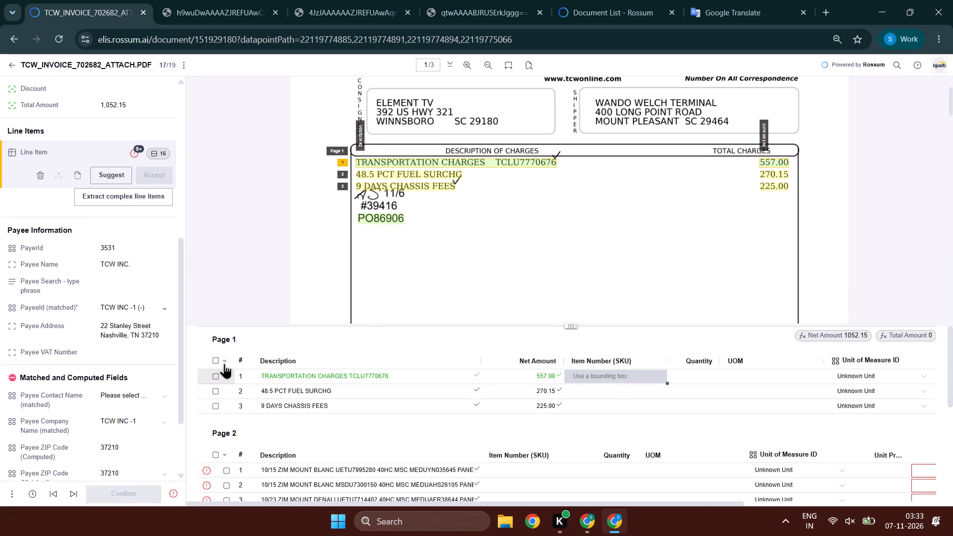
click(224, 362)
click(235, 375)
click(213, 359)
click(311, 343)
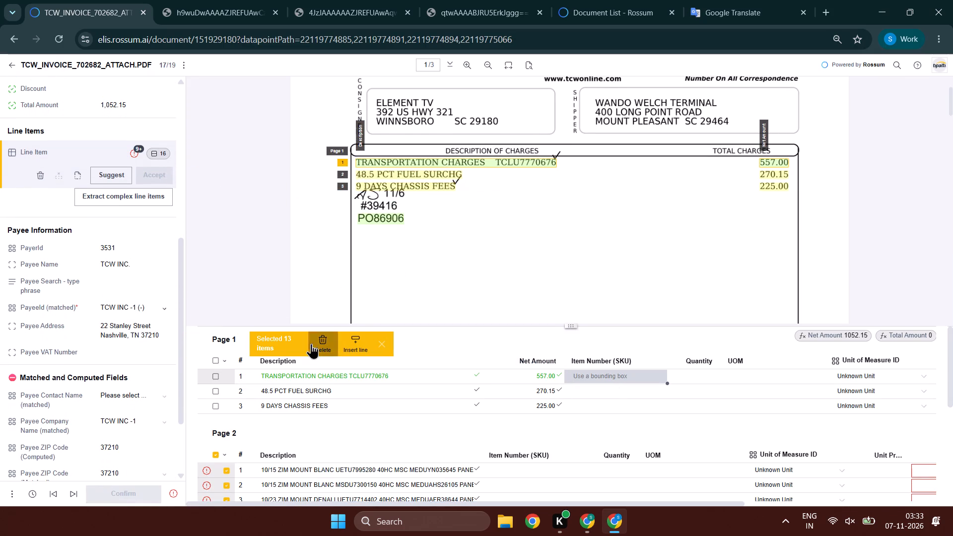
Validate the payee name, search phrase, matched PayeeId and address of the TCW invoice.
click(134, 276)
key(shift+Tab)
key(Tab)
key(Tab)
key(Tab)
key(Tab)
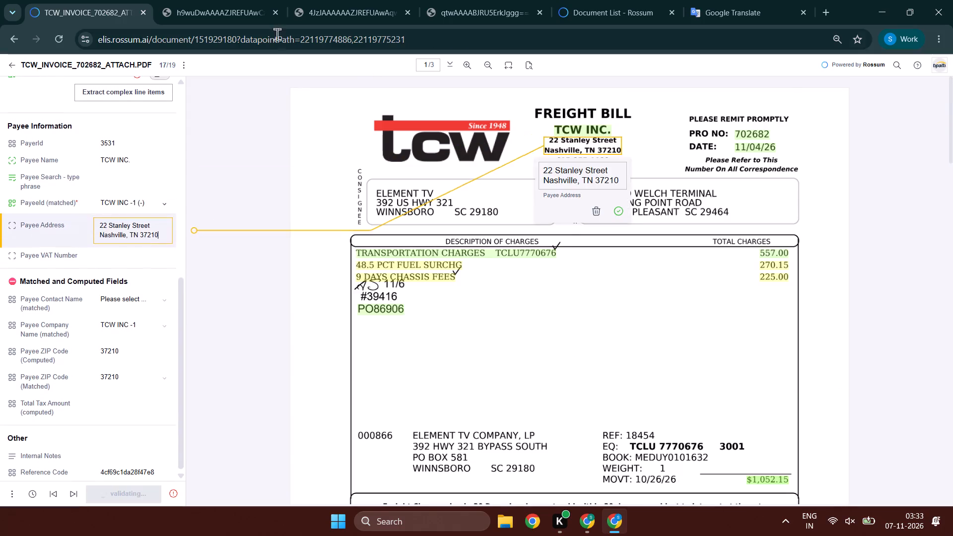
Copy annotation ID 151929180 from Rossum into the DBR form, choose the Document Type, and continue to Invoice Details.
click(217, 30)
key(ctrl+c)
ctrl+double_click(220, 30)
key(ctrl+c)
key(ctrl+c)
key(alt+Tab)
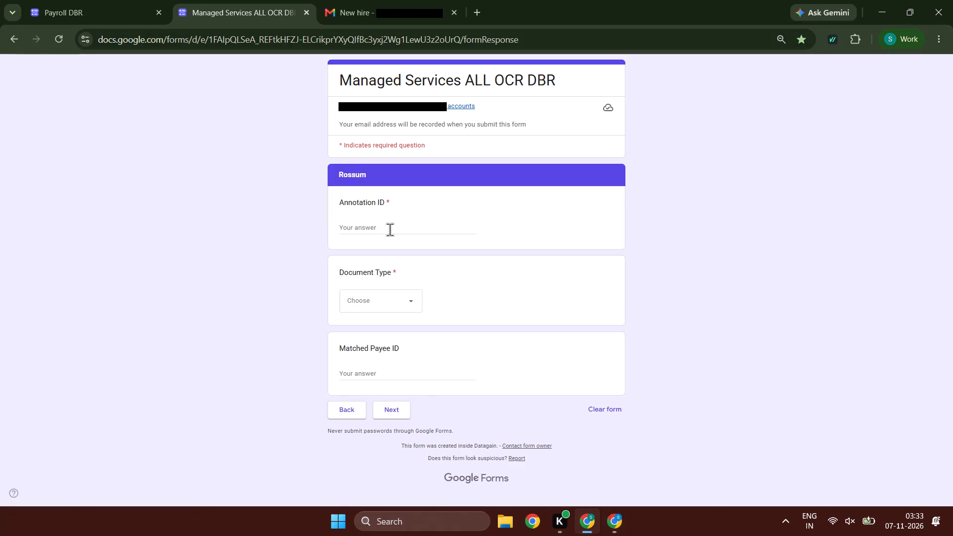
ctrl+click(390, 229)
key(ctrl+v)
click(370, 299)
click(370, 333)
double_click(385, 408)
Copy the payer name ElementElectronics from Rossum into the form's Payer field.
key(alt+Tab)
scroll(21, 271, up, 8)
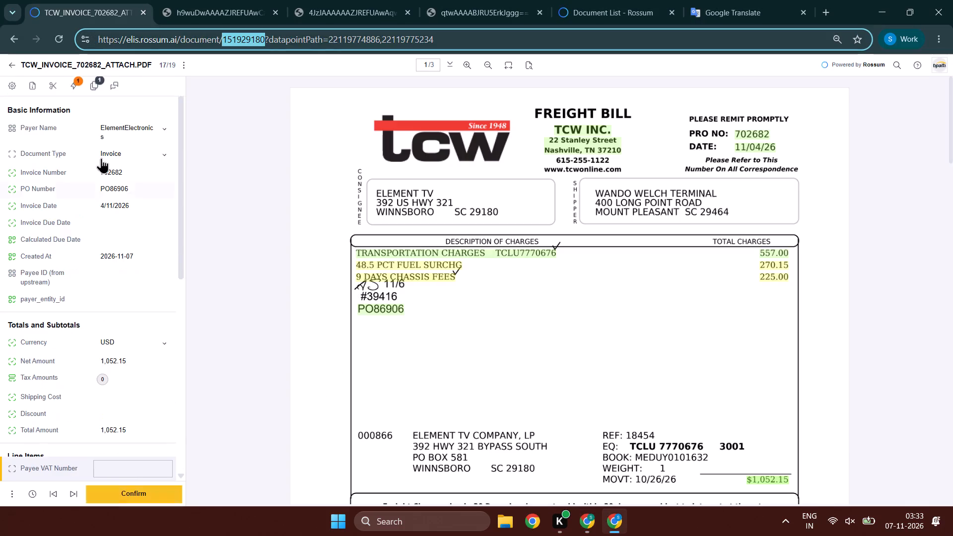
click(117, 132)
key(ctrl+c)
key(ctrl+c)
key(alt+Tab)
ctrl+click(390, 227)
key(ctrl+v)
Choose the Review option in the form and enter 3 for Bill Lines.
click(363, 319)
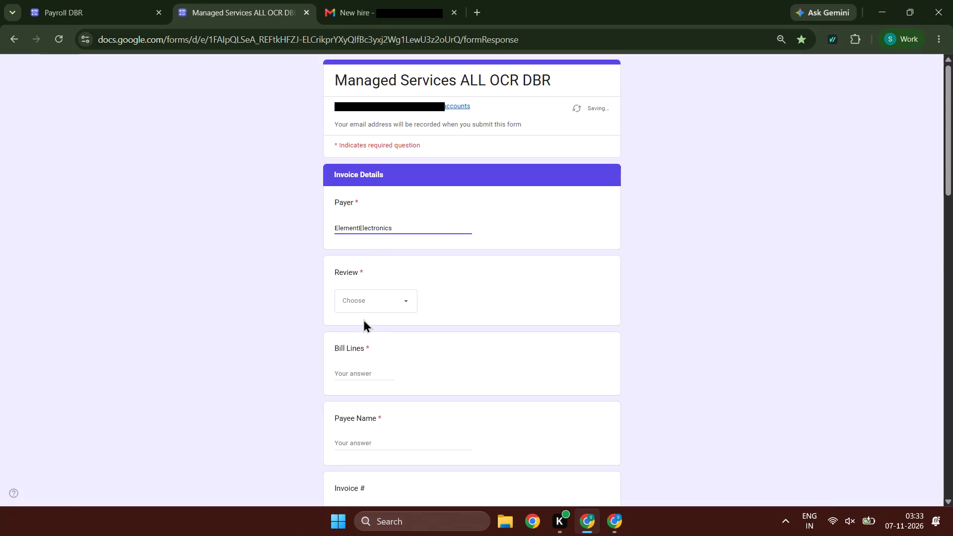
click(368, 311)
click(370, 338)
click(353, 377)
key(alt+Tab)
scroll(132, 294, down, 3)
key(alt+Tab)
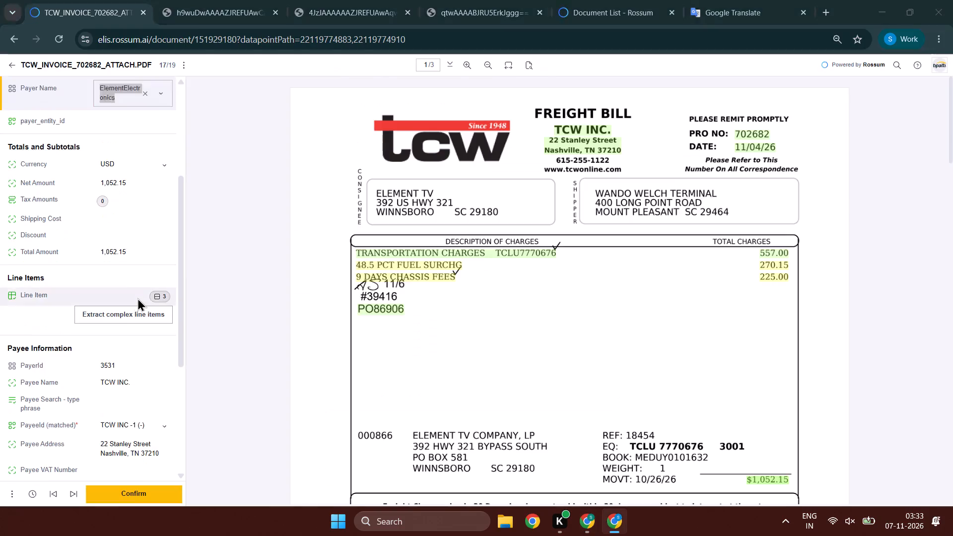
key(3)
key(Tab)
Copy the matched payee TCW INC -1 (-) from Rossum into the form's Payee Name field.
key(alt+Tab)
click(134, 417)
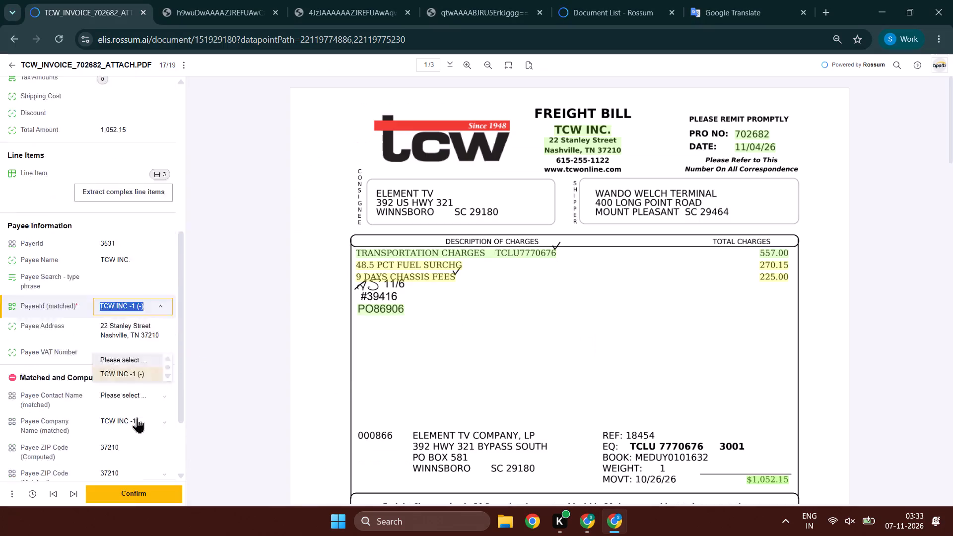
key(ctrl+c)
key(alt+Tab)
key(ctrl+v)
Copy invoice number 702682 from Rossum into the form's Invoice # field.
scroll(419, 354, down, 5)
click(361, 429)
key(alt+Tab)
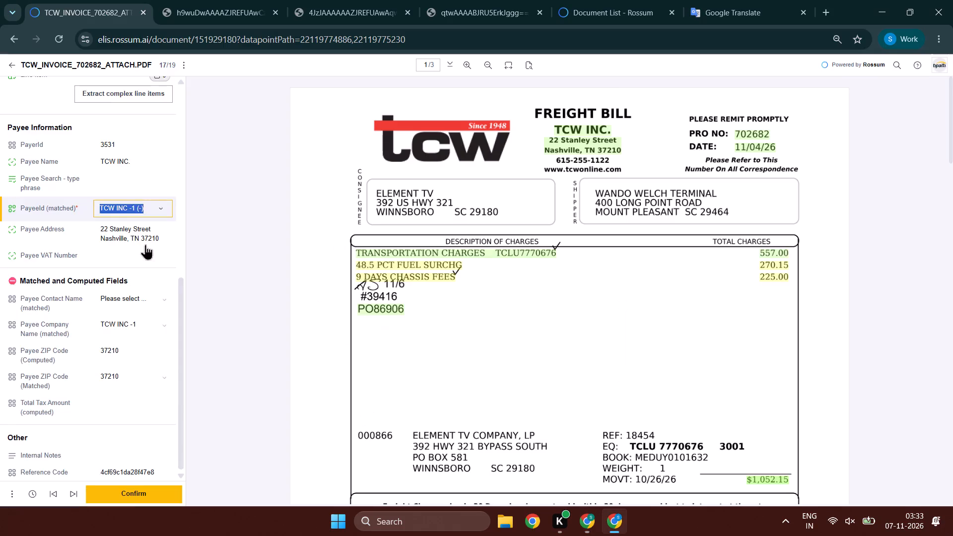
scroll(138, 243, up, 5)
scroll(131, 129, up, 3)
drag(130, 165, 96, 174)
key(ctrl+c)
key(ctrl+c)
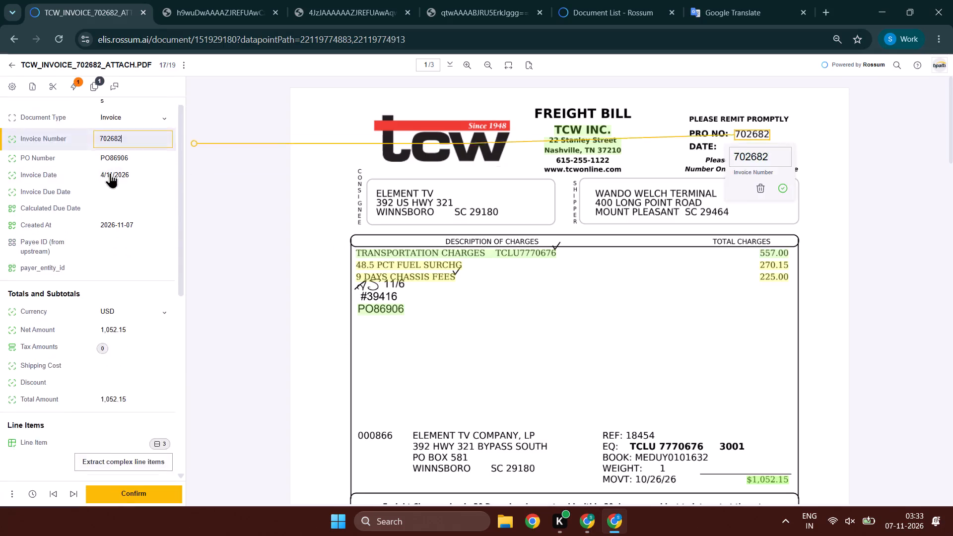
key(alt+Tab)
click(364, 205)
key(ctrl+v)
key(Tab)
Set the form's Invoice Date to 04-11-2026, matching the Rossum invoice, and leave the due date blank.
key(alt+Tab)
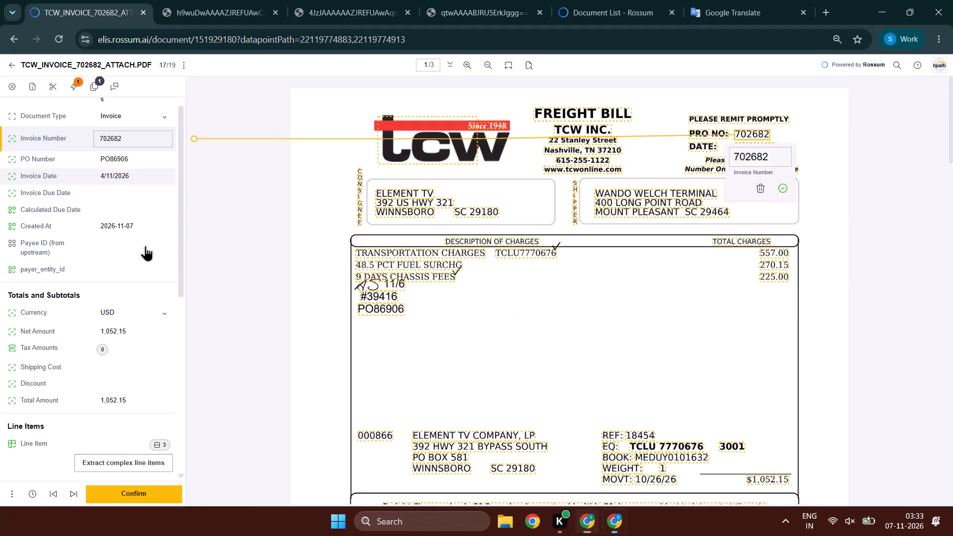
key(alt+Tab)
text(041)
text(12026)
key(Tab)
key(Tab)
Copy PO number PO86906 from Rossum into the form's PO # field.
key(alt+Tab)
drag(136, 153, 83, 159)
key(ctrl+c)
key(ctrl+c)
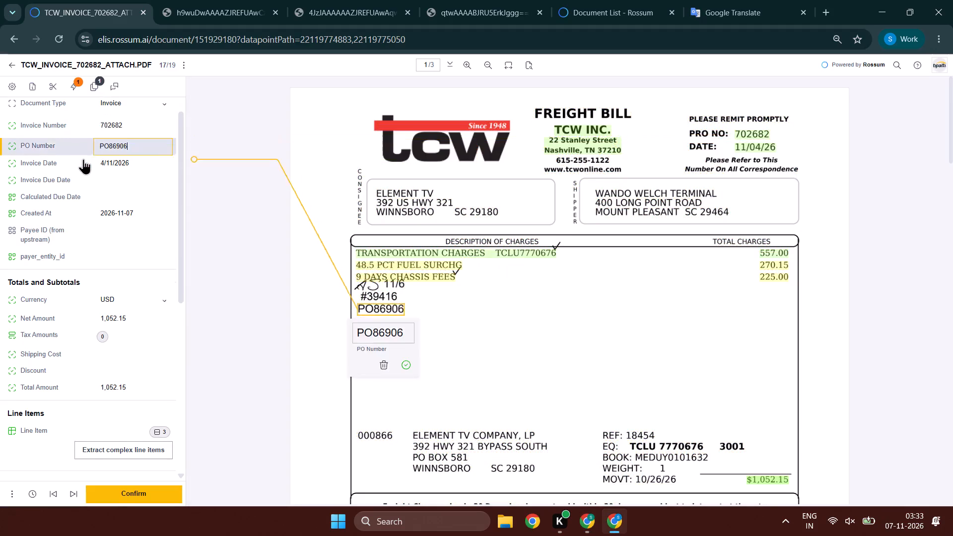
key(alt+Tab)
scroll(397, 380, down, 2)
click(372, 381)
ctrl+click(379, 367)
key(ctrl+v)
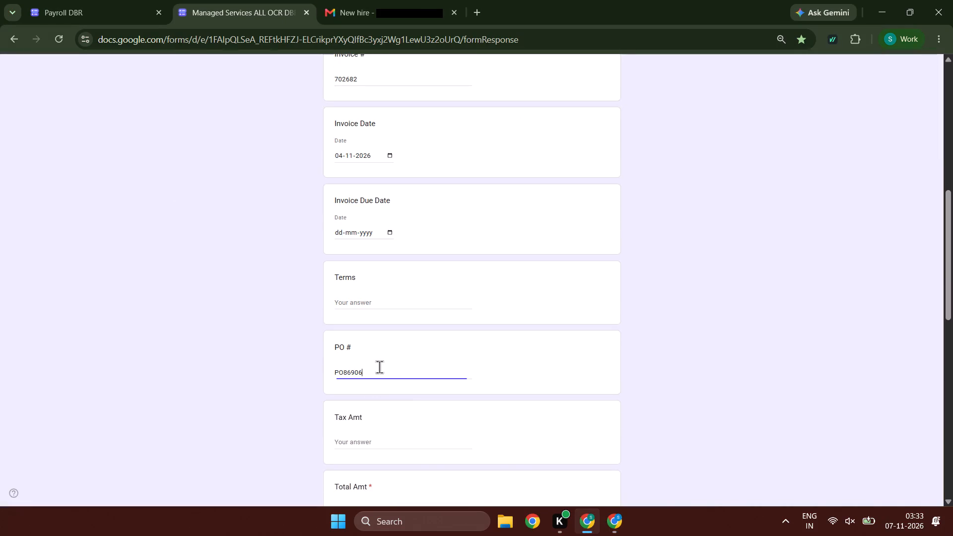
key(Tab)
Copy the amount 1,052.15 from Rossum into the form's Total Amt field, leaving Tax Amt blank.
key(alt+Tab)
drag(150, 312, 94, 312)
key(ctrl+c)
key(ctrl+c)
key(alt+Tab)
key(Tab)
key(ctrl+v)
key(Tab)
Set Currency to USD, Foreign Language and Quality Analyst to NA, Invoice Pages to 1, and Multiple Payees to No.
key(alt+Tab)
scroll(48, 316, up, 1)
key(alt+Tab)
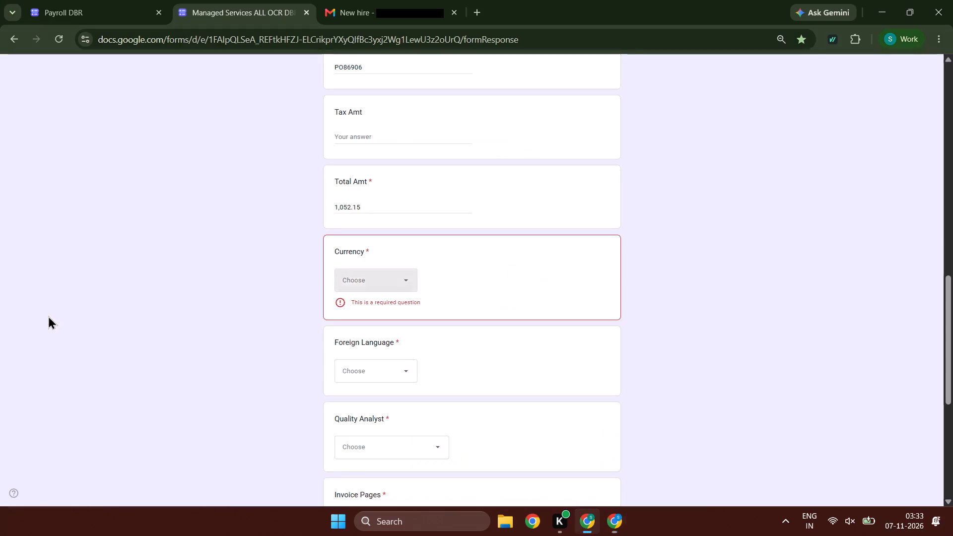
text(us)
key(Tab)
text(nn)
key(Tab)
text(nnn)
key(Tab)
key(1)
key(Tab)
key(n)
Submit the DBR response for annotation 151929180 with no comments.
key(Tab)
key(Tab)
key(space)
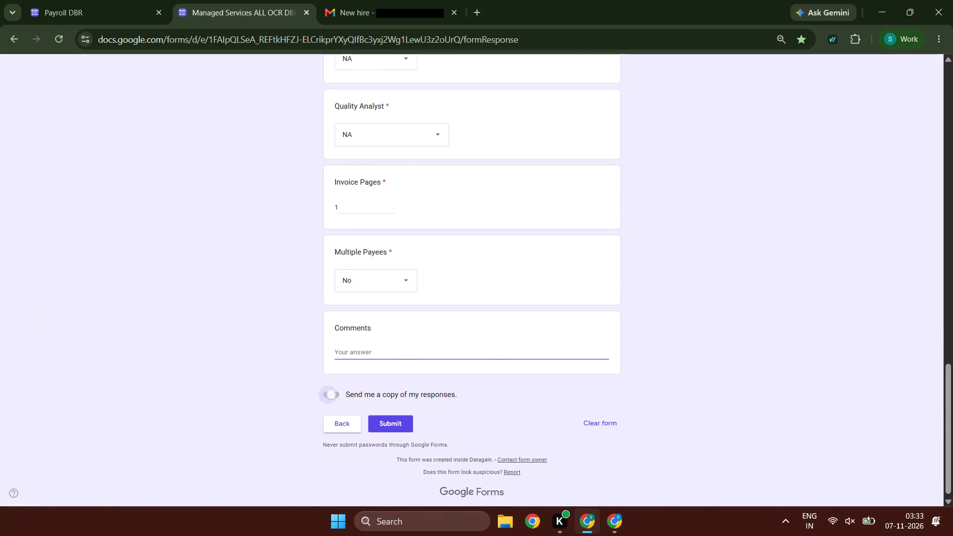
key(Tab)
key(Tab)
key(space)
Confirm TCW_INVOICE_702682_ATTACH.PDF in Rossum.
key(alt+Tab)
double_click(104, 491)
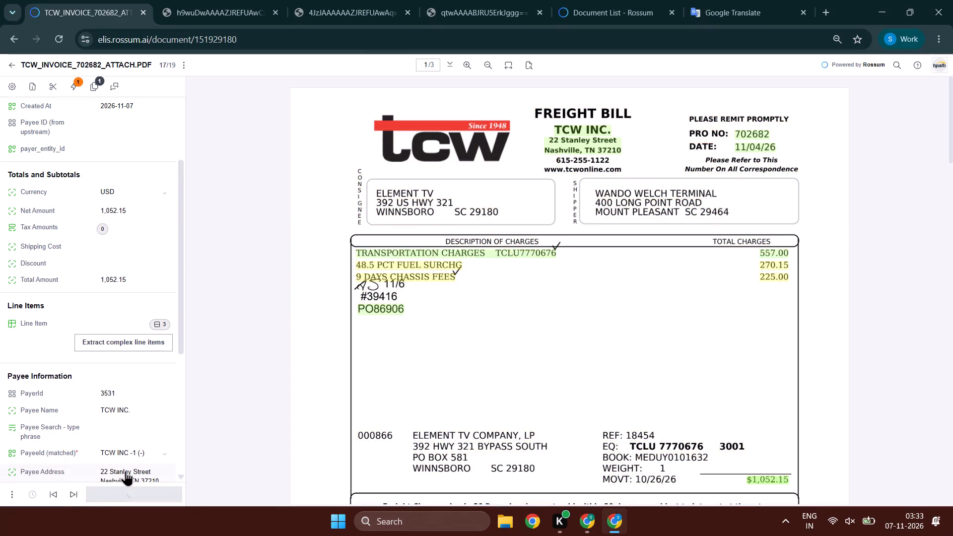
Start another DBR form response with the email recorded and Rossum as the OCR, and continue to the Rossum section.
key(alt+Tab)
double_click(351, 128)
click(344, 202)
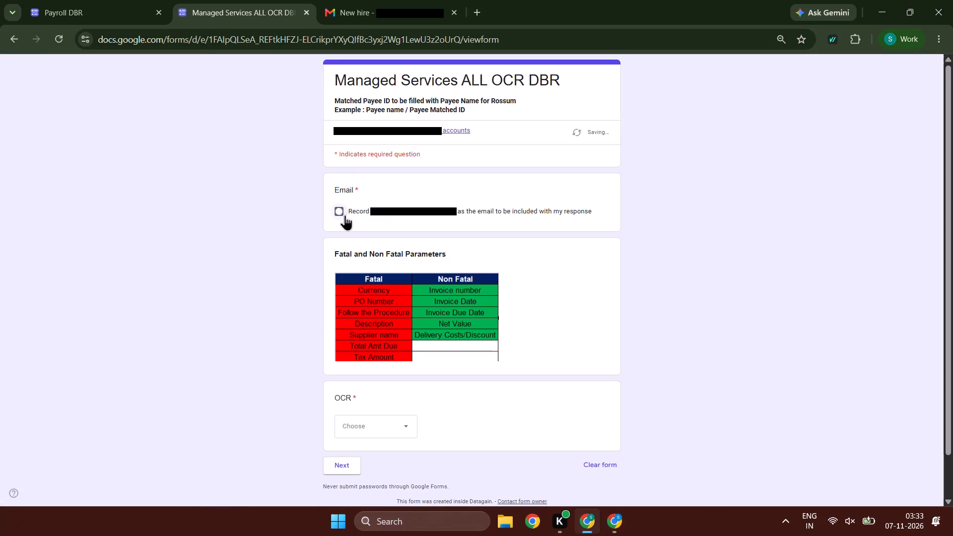
click(401, 428)
click(394, 465)
double_click(350, 467)
In Rossum, validate the basic information, totals and first line item of TCW_INVOICE_702683_ATTACH.PDF against the freight bill.
key(alt+Tab)
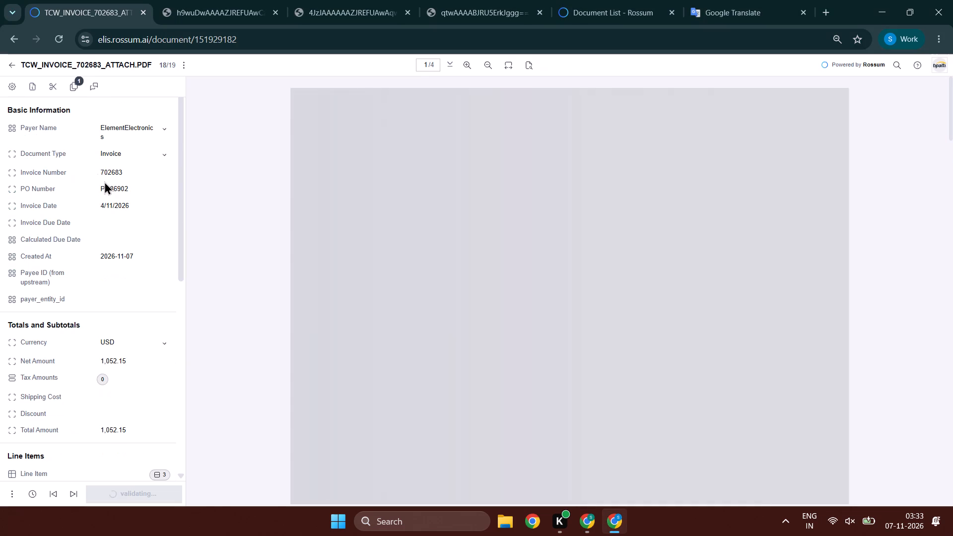
click(108, 170)
key(Tab)
key(Tab)
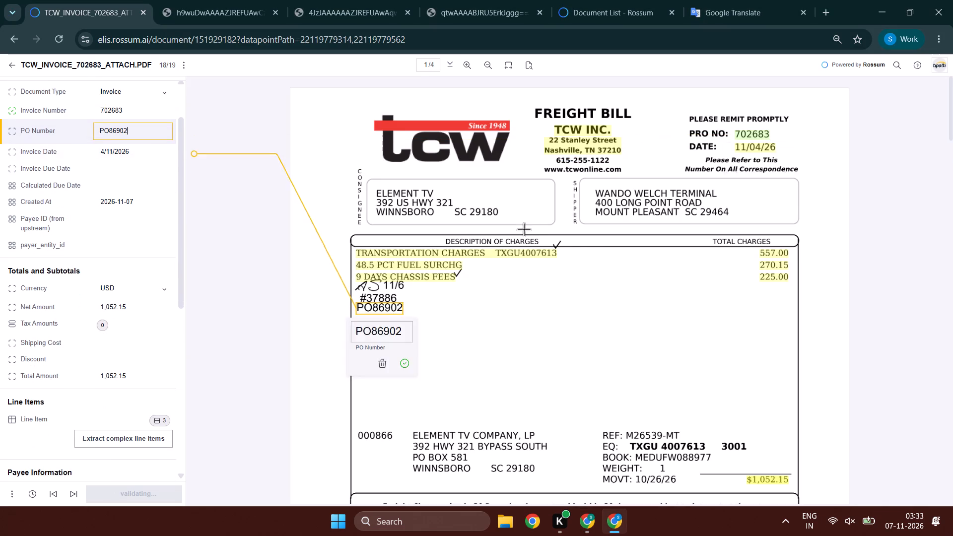
key(Tab)
key(shift+Tab)
key(Tab)
key(Tab)
key(Tab)
key(Tab)
scroll(527, 239, down, 1)
key(Tab)
key(Tab)
key(Tab)
key(Tab)
key(Tab)
key(Tab)
key(Tab)
key(Tab)
key(Tab)
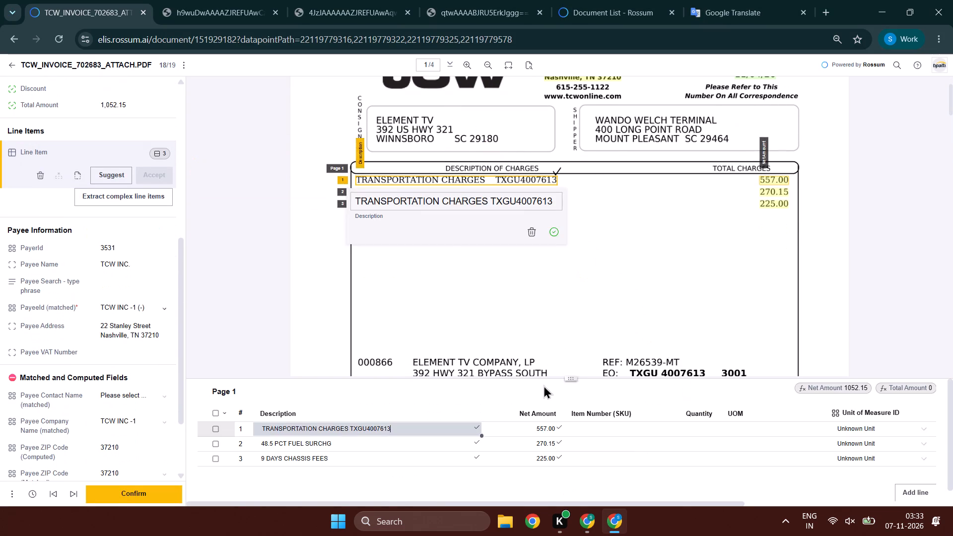
key(Tab)
Validate the payee name, matched payee, address and VAT number fields of invoice 702683.
click(120, 271)
key(Tab)
key(Tab)
key(Tab)
key(Tab)
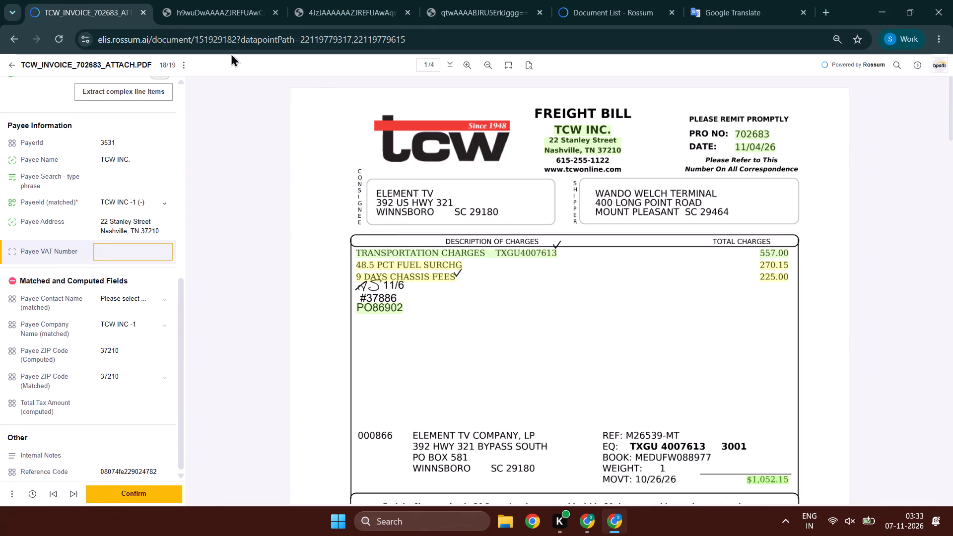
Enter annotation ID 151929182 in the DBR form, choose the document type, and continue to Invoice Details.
ctrl+double_click(216, 39)
key(ctrl+c)
key(ctrl+c)
key(alt+Tab)
ctrl+click(365, 226)
key(ctrl+v)
click(384, 290)
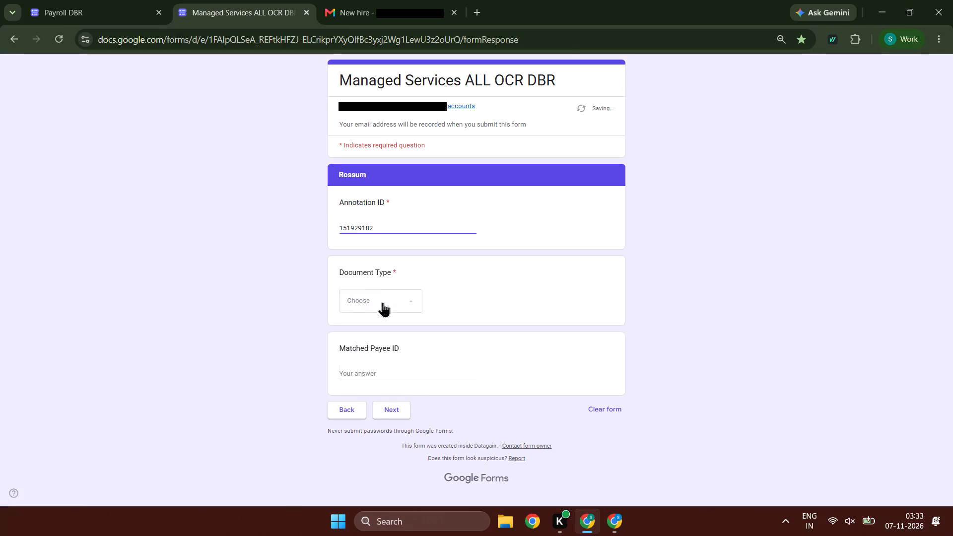
click(383, 312)
click(385, 327)
double_click(385, 408)
Copy the payer ElementElectronics from Rossum into the DBR form's Payer field and set Review to R.
key(alt+Tab)
scroll(123, 281, up, 8)
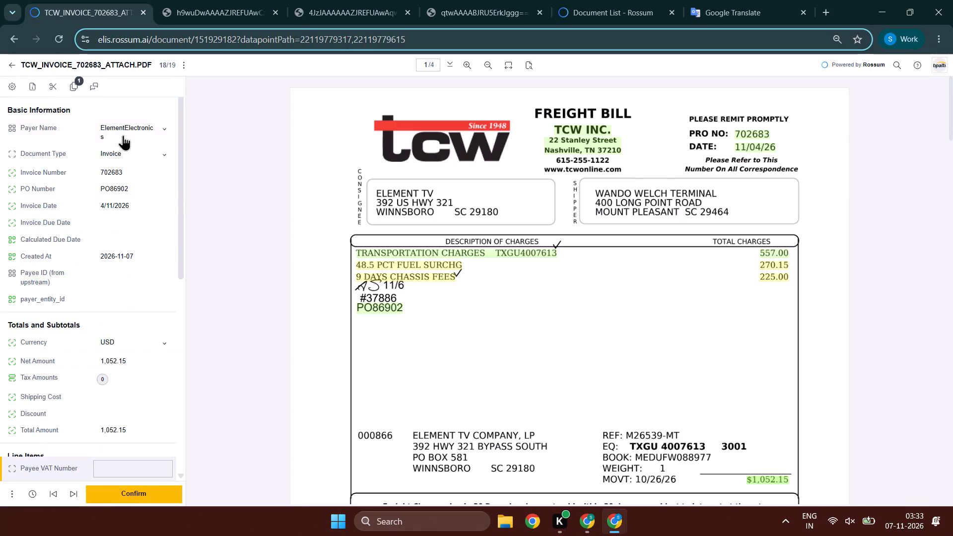
ctrl+click(123, 135)
key(ctrl+c)
key(ctrl+c)
key(alt+Tab)
ctrl+click(382, 232)
key(ctrl+v)
click(381, 300)
click(383, 337)
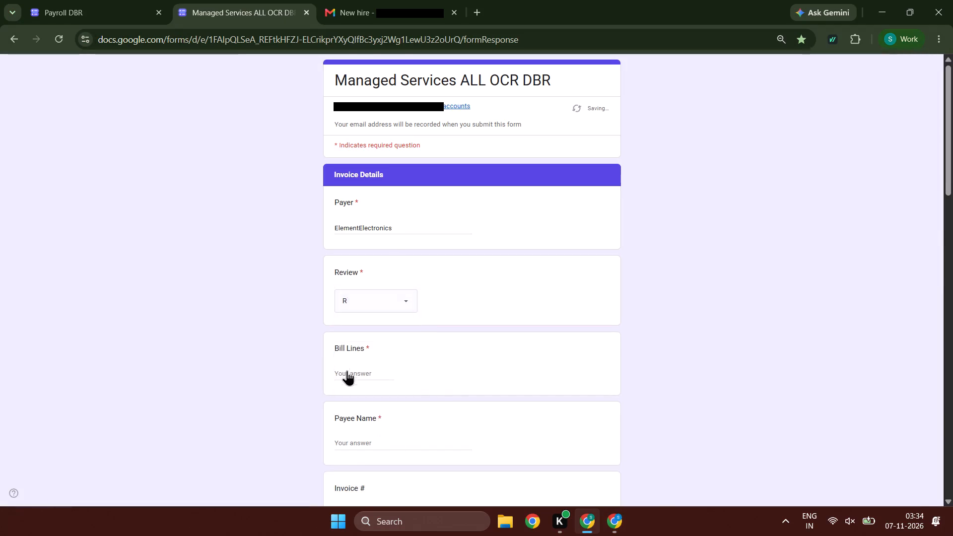
Set Bill Lines to 3 and fill Payee Name with the matched payee TCW INC -1 (-) from Rossum.
click(348, 374)
key(alt+Tab)
scroll(121, 323, down, 4)
key(alt+Tab)
key(0)
key(shift+Tab)
key(Tab)
key(3)
key(Tab)
key(alt+Tab)
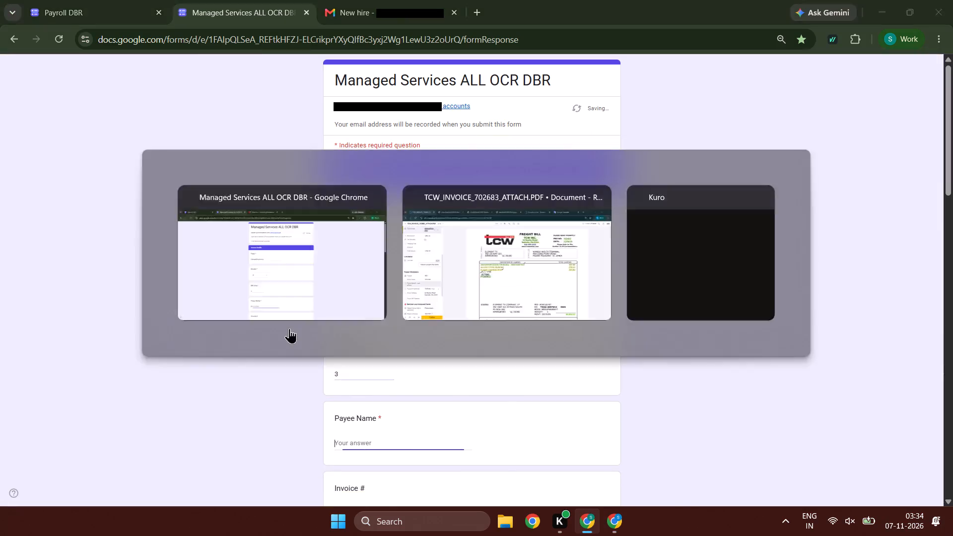
click(201, 365)
click(164, 369)
key(ctrl+c)
key(alt+Tab)
key(ctrl+v)
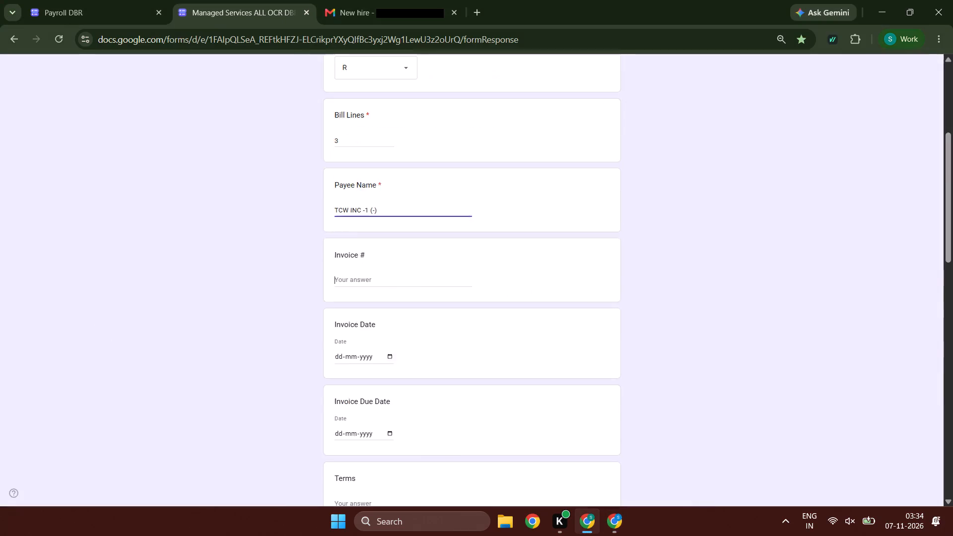
Fill Invoice # with 702683 from Rossum and set Invoice Date to 04-11-2026, leaving the due date blank.
key(Tab)
key(alt+Tab)
scroll(93, 222, up, 8)
drag(126, 173, 98, 172)
key(ctrl+c)
key(ctrl+c)
key(alt+Tab)
key(ctrl+v)
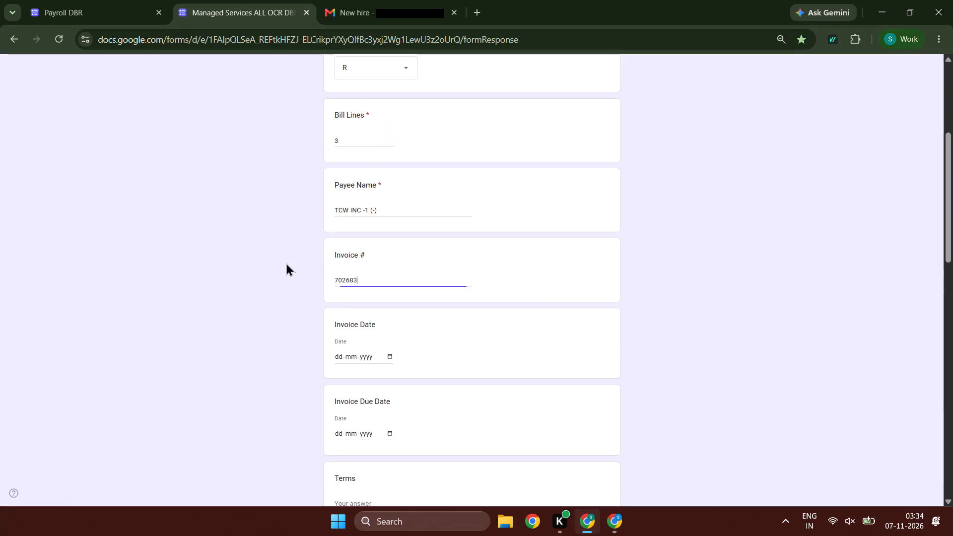
key(Tab)
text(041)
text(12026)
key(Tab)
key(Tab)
Copy PO number PO86902 from Rossum into the form's PO # field, leaving Terms blank.
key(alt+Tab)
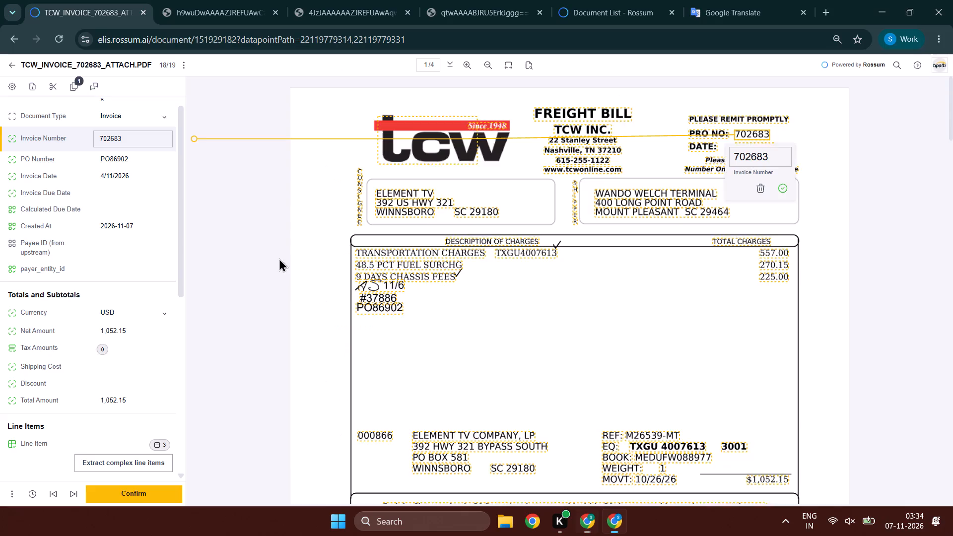
drag(136, 150, 117, 156)
ctrl+double_click(117, 156)
key(ctrl+c)
key(ctrl+c)
key(alt+Tab)
key(Tab)
scroll(469, 230, down, 2)
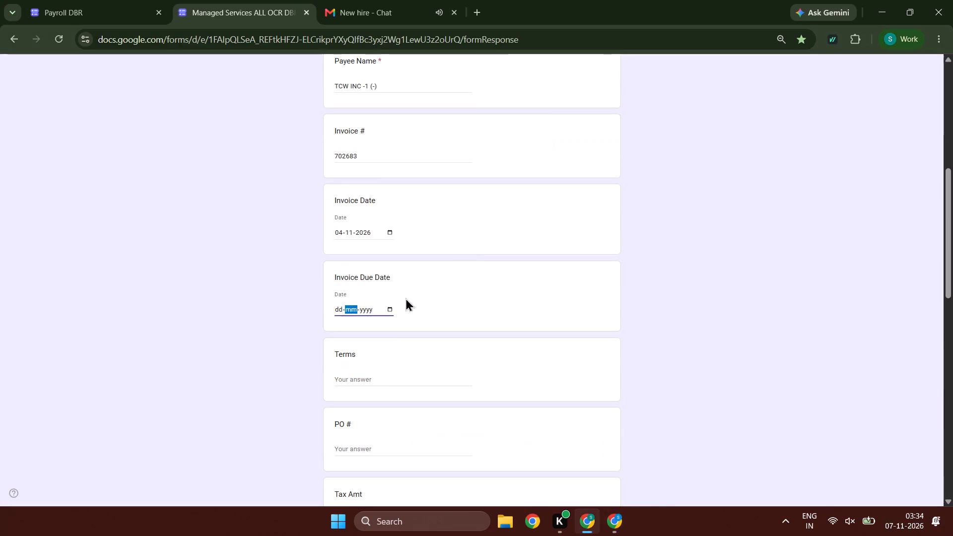
click(380, 373)
click(380, 377)
key(Tab)
key(ctrl+v)
key(Tab)
Copy the amount 1,052.15 from Rossum into the form's Total Amt field, leaving Tax Amt blank.
key(alt+Tab)
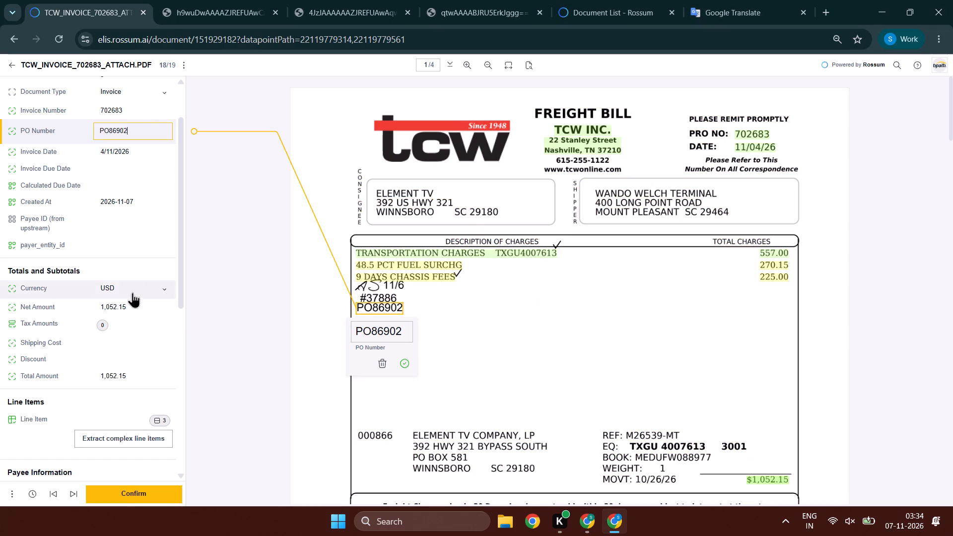
drag(136, 301, 91, 309)
key(ctrl+c)
key(ctrl+c)
key(alt+Tab)
key(Tab)
key(ctrl+v)
key(Tab)
Set Currency to USD, Foreign Language and Quality Analyst to NA, Invoice Pages to 1, and Multiple Payees to No.
key(alt+Tab)
scroll(14, 293, up, 1)
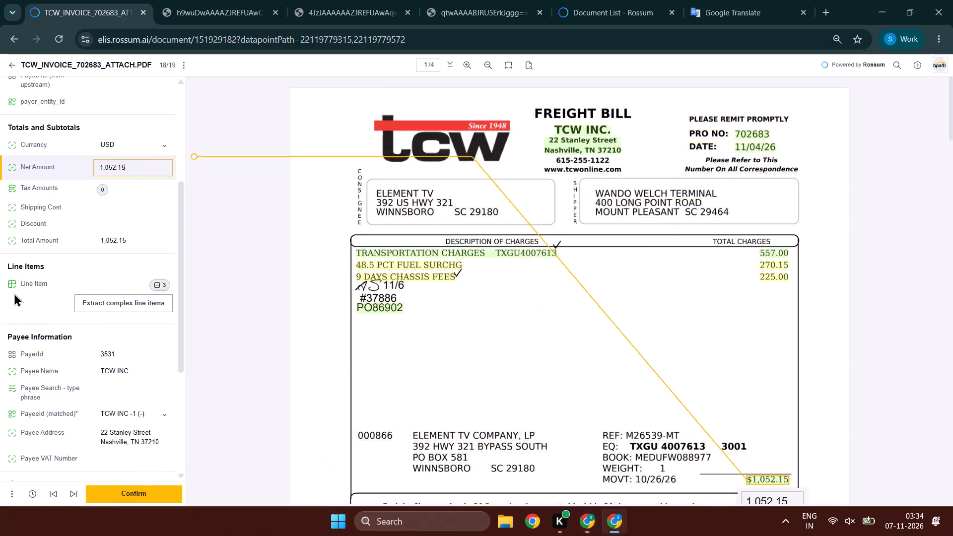
key(alt+Tab)
text(us)
key(Tab)
text(nn)
key(Tab)
text(nnn)
key(Tab)
key(1)
key(Tab)
key(n)
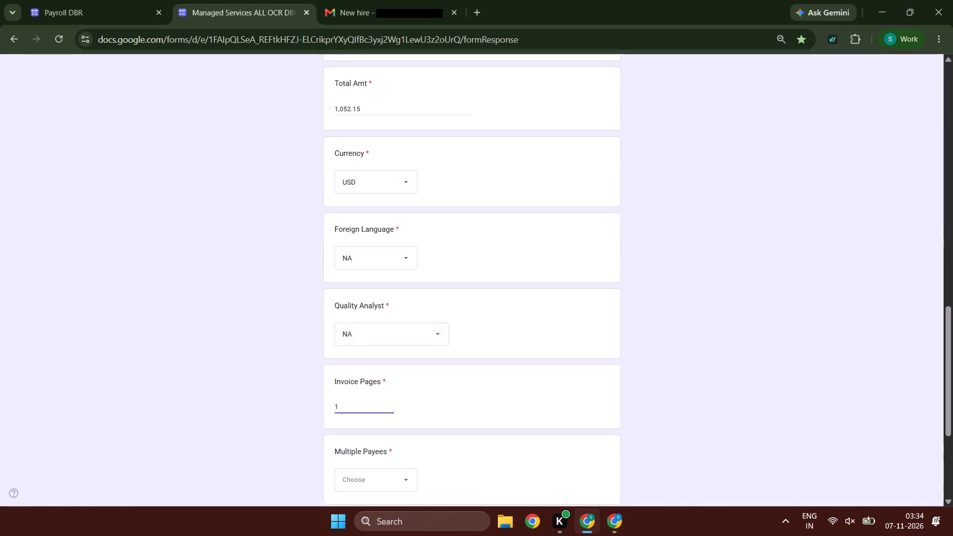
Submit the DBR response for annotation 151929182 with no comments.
key(Tab)
key(space)
key(Tab)
key(space)
key(Tab)
key(Tab)
key(space)
Confirm TCW_INVOICE_702683_ATTACH.PDF in Rossum.
key(alt+Tab)
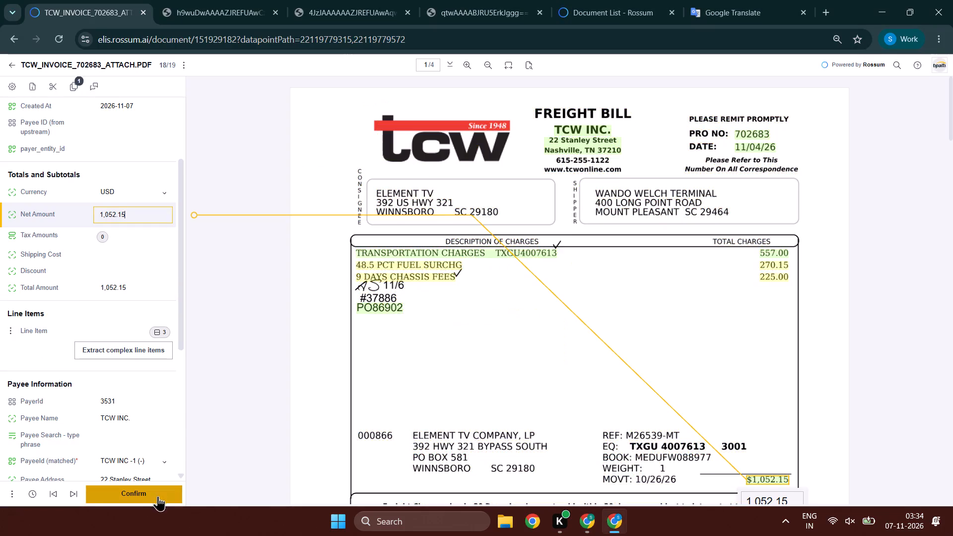
double_click(155, 501)
Start another DBR form response with the email recorded and Rossum as the OCR, and continue to the Rossum section.
key(alt+Tab)
double_click(386, 128)
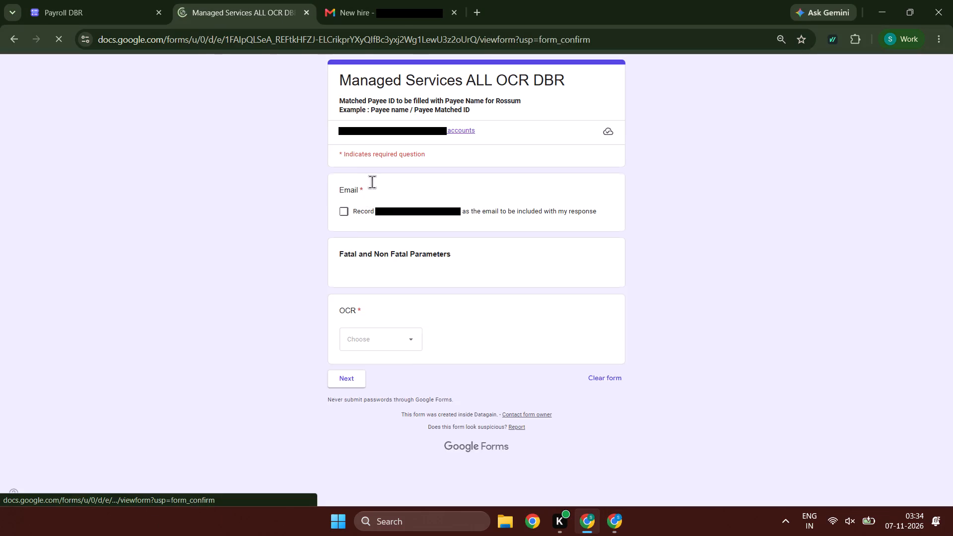
click(357, 221)
drag(374, 440, 378, 434)
click(379, 421)
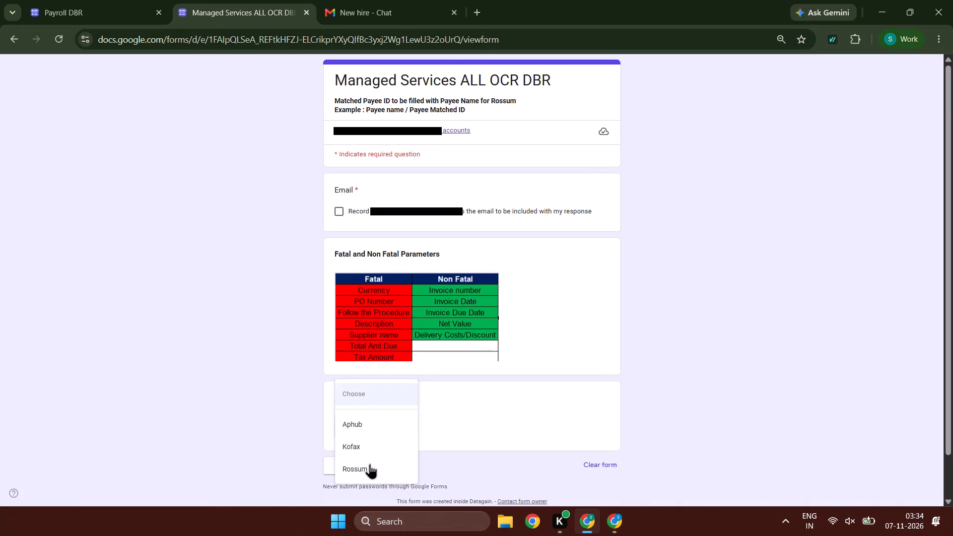
click(370, 464)
click(337, 217)
double_click(348, 463)
In Rossum, validate the basic information, totals and first line item description of TCW_INVOICE_702680_ATTACH.PDF against the freight bill.
key(alt+Tab)
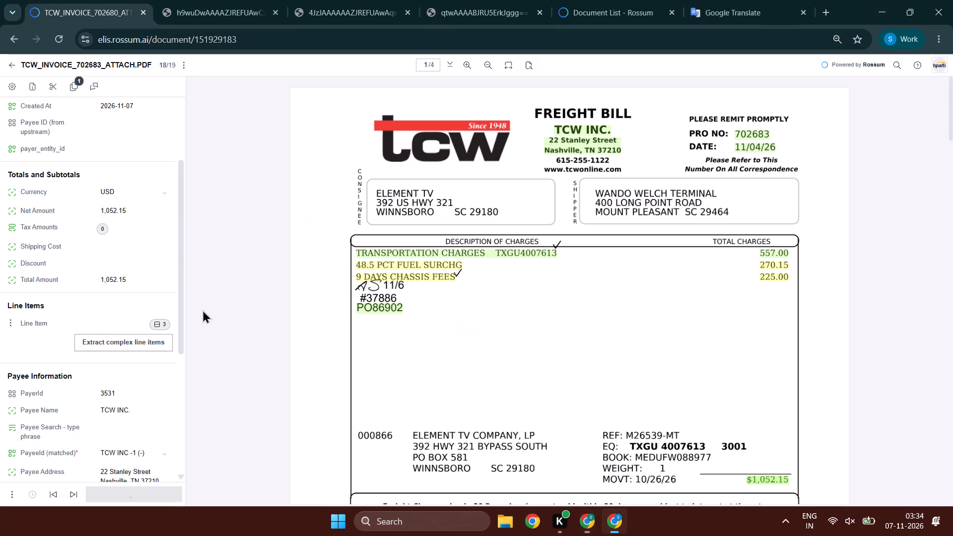
click(130, 168)
key(Tab)
key(Tab)
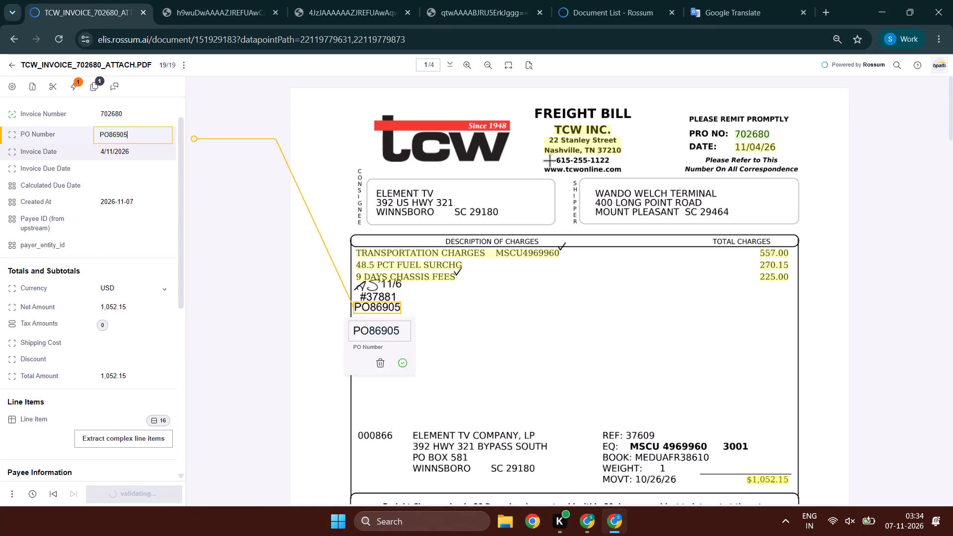
key(Tab)
key(Tab)
key(Tab)
scroll(608, 189, down, 2)
key(Tab)
key(Tab)
key(Tab)
key(Tab)
key(Tab)
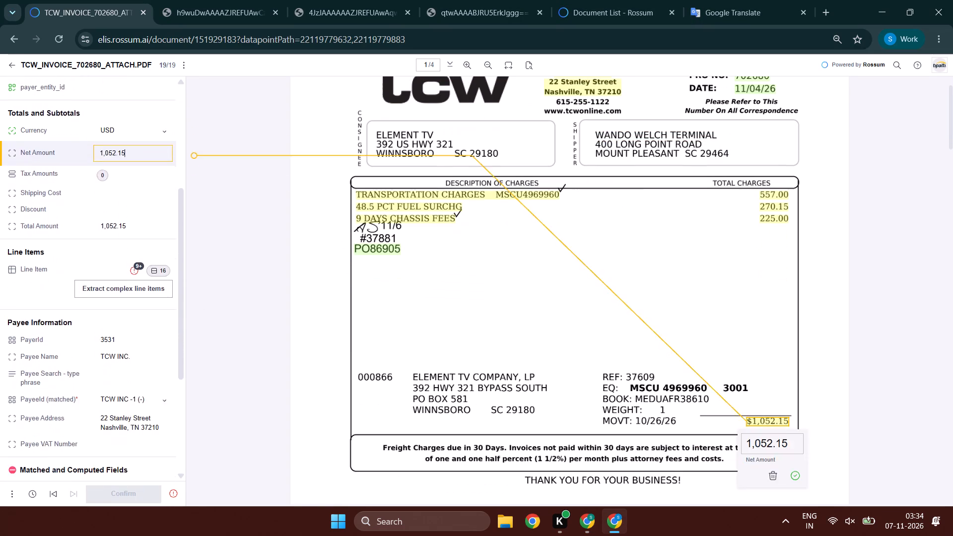
key(Tab)
key(Tab)
key(Tab)
key(Tab)
key(Tab)
key(Tab)
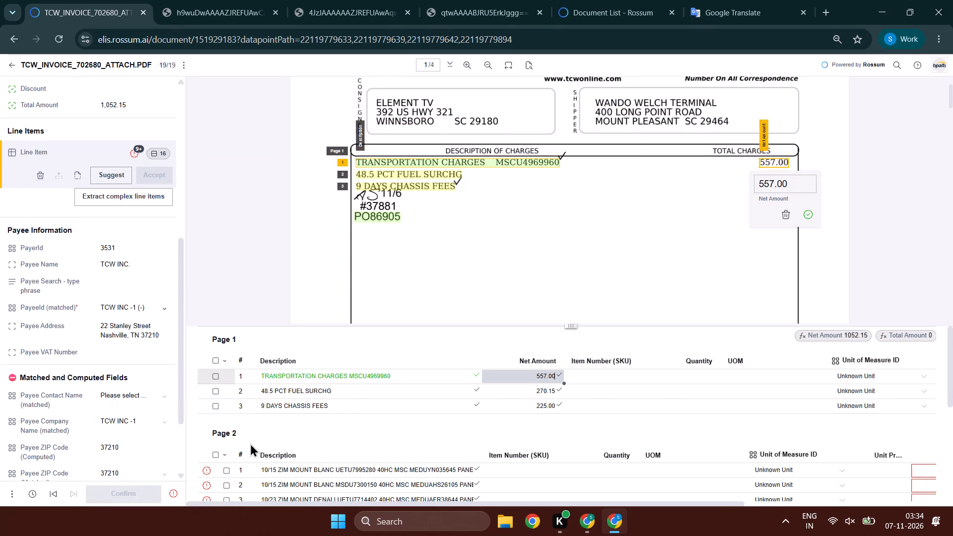
Delete all line items extracted from page 2 of invoice 702680, keeping the three on page 1.
click(229, 453)
click(237, 459)
click(213, 362)
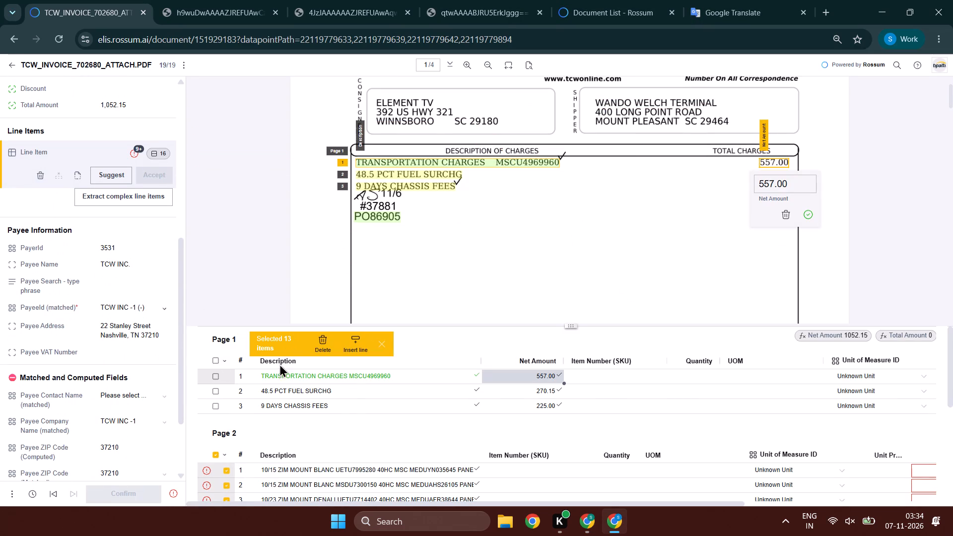
click(307, 343)
click(313, 341)
Validate the payee information fields of TCW_INVOICE_702680_ATTACH.PDF, from the payee name through the matched payee ID.
click(141, 268)
key(Tab)
key(Tab)
key(Tab)
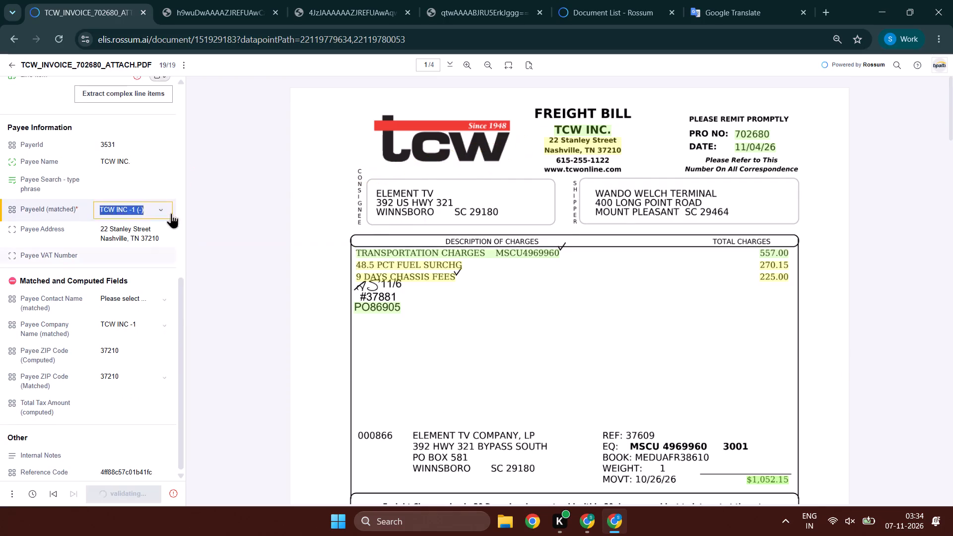
key(Tab)
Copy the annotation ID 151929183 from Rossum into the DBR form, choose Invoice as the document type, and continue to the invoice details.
double_click(223, 38)
key(ctrl+c)
key(ctrl+c)
key(alt+Tab)
ctrl+click(394, 235)
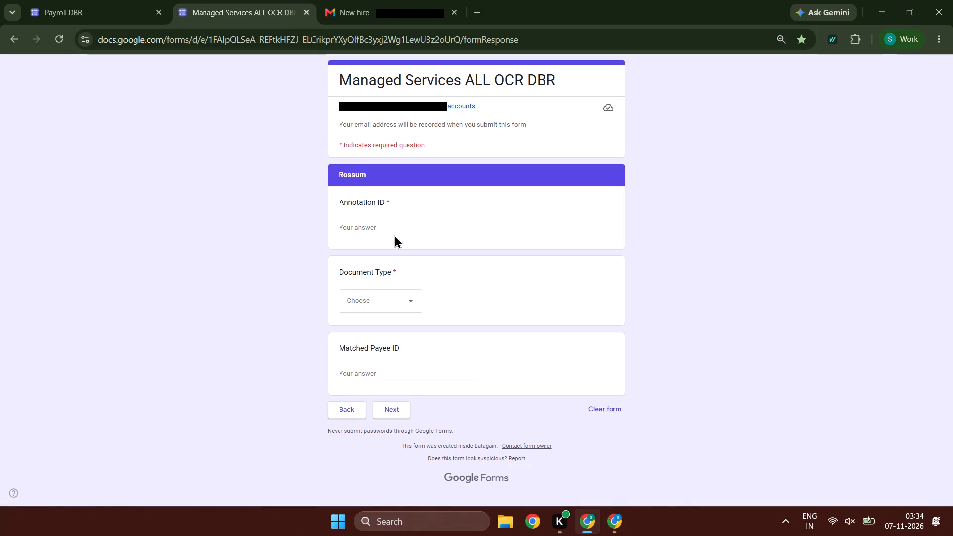
key(ctrl+v)
ctrl+click(403, 229)
key(ctrl+v)
click(388, 288)
click(388, 297)
click(390, 320)
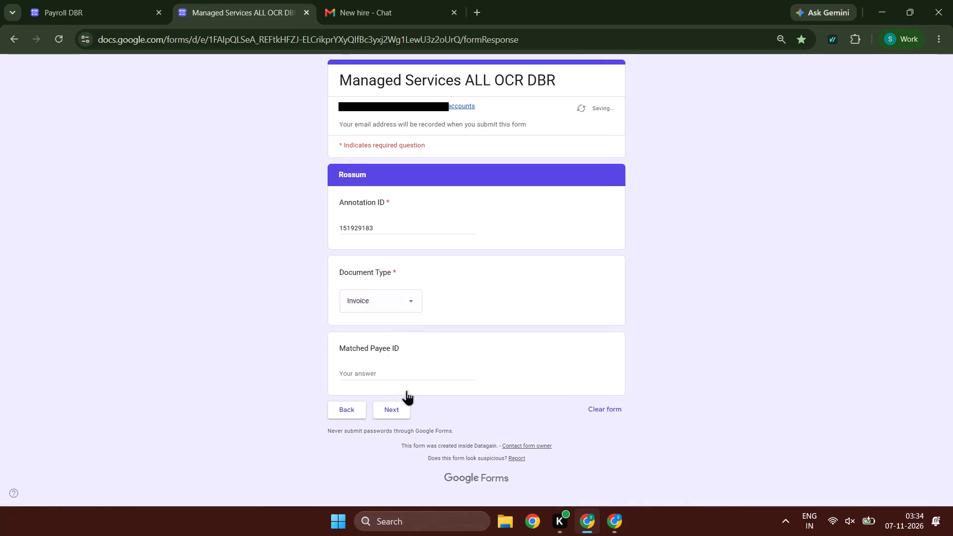
double_click(399, 409)
Copy the payer name ElementElectronics from Rossum into the form's Payer field and set Review to R.
key(alt+Tab)
scroll(66, 268, up, 8)
click(111, 129)
key(ctrl+c)
key(ctrl+c)
key(alt+Tab)
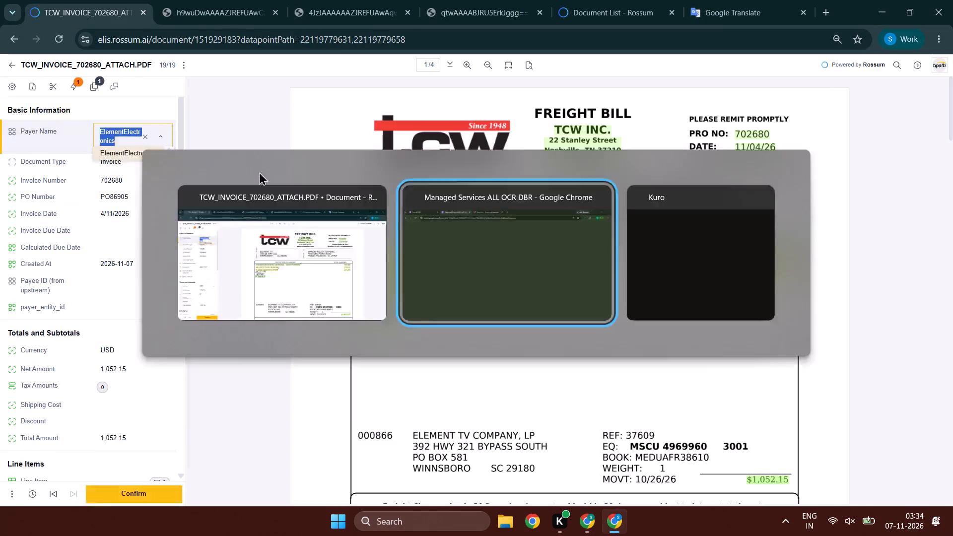
ctrl+click(378, 222)
key(ctrl+v)
click(379, 293)
click(381, 324)
Enter 3 bill lines in the form and copy the matched payee TCW INC -1 (-) from Rossum as the payee name.
click(361, 371)
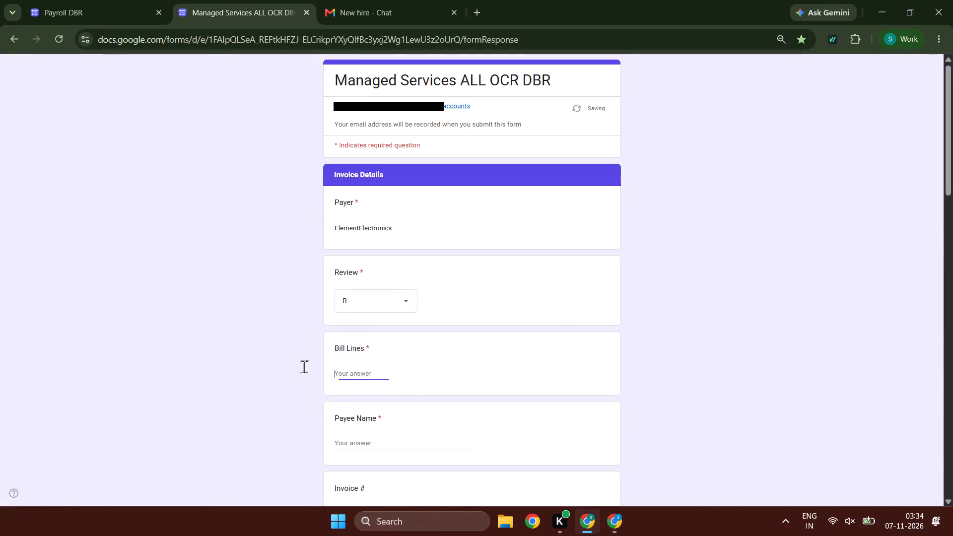
key(alt+Tab)
scroll(13, 313, down, 4)
key(alt+Tab)
key(3)
key(Tab)
key(alt+Tab)
scroll(8, 311, down, 1)
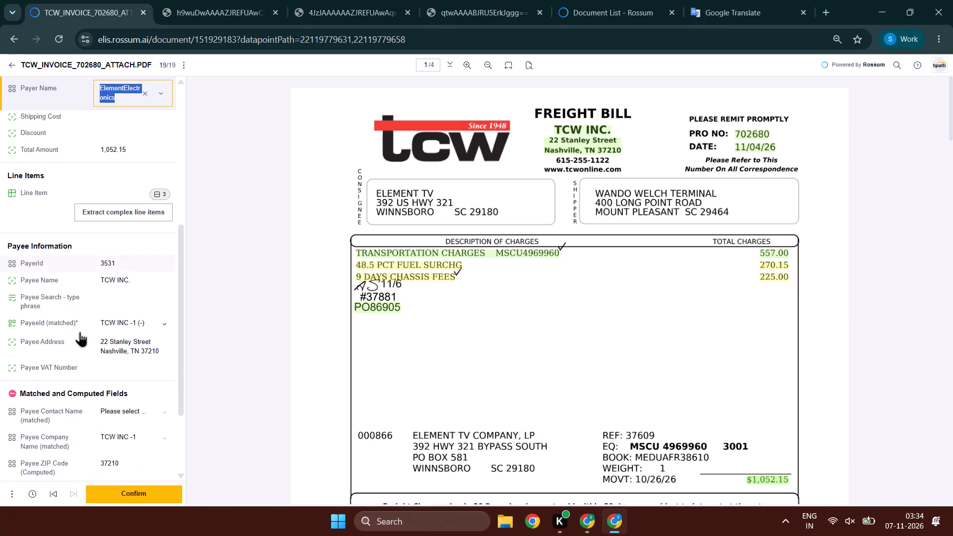
click(114, 306)
key(ctrl+c)
key(ctrl+c)
key(alt+Tab)
key(ctrl+v)
key(Tab)
Copy invoice number 702680 from Rossum into the form and enter 04-11-2026 as the invoice date.
key(alt+Tab)
scroll(110, 204, up, 3)
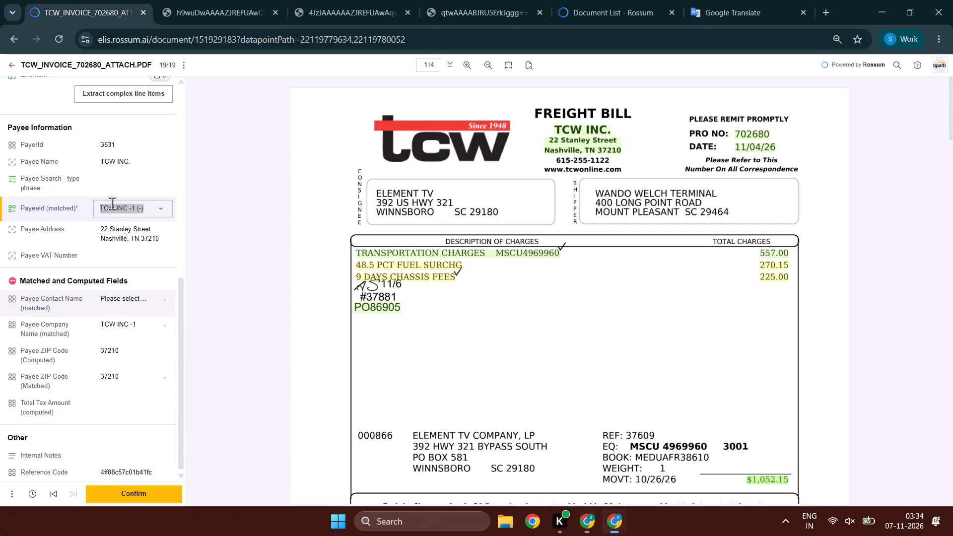
scroll(112, 203, up, 5)
drag(125, 172, 88, 170)
key(ctrl+c)
key(ctrl+c)
key(alt+Tab)
key(ctrl+v)
key(Tab)
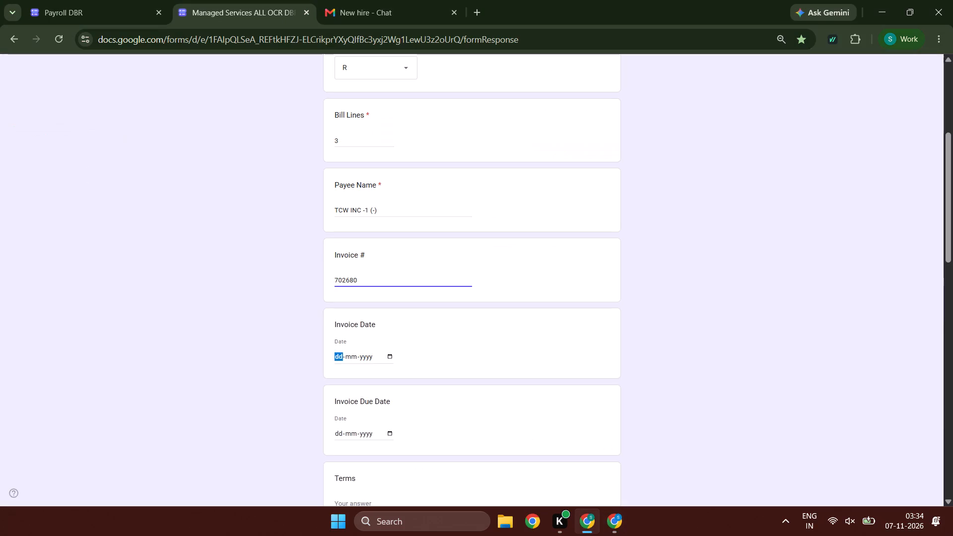
key(0)
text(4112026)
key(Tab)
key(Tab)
Copy the PO number PO86905 from Rossum into the form's PO # field, leaving the due date and terms empty.
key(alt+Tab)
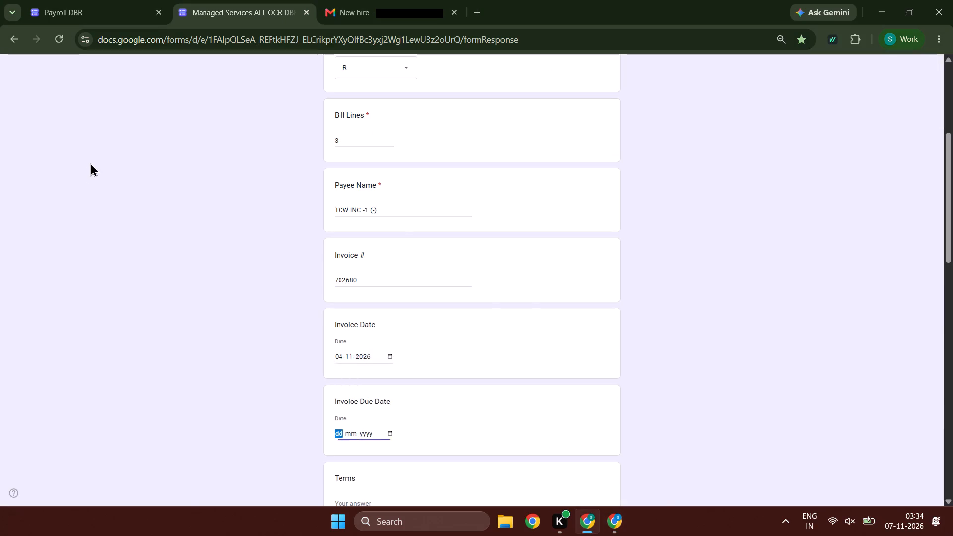
drag(151, 162, 79, 160)
key(ctrl+c)
key(alt+Tab)
alt+scroll(361, 220, down, 5)
key(Tab)
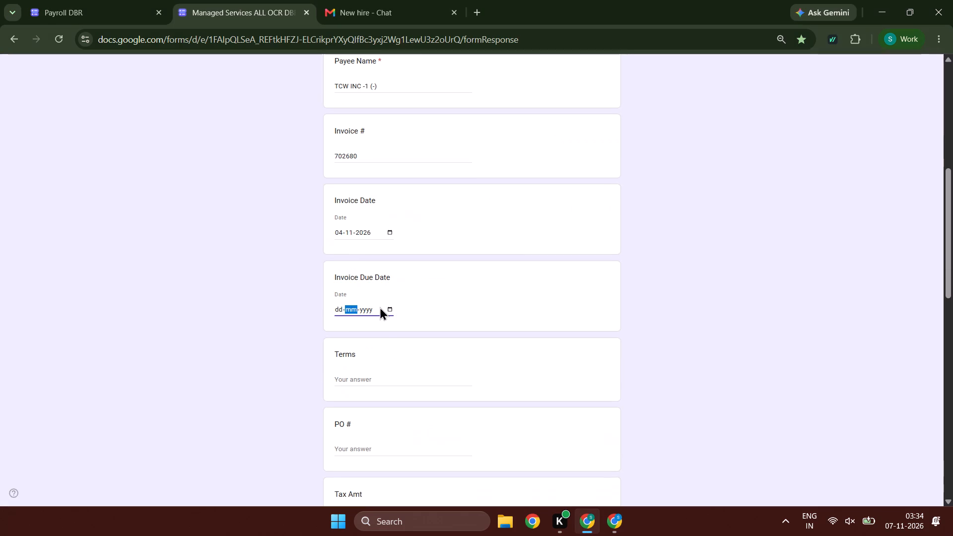
click(378, 375)
key(Tab)
key(ctrl+v)
key(Tab)
Copy the amount 1,052.15 from Rossum into the form's Total Amt field, leaving Tax Amt empty.
key(alt+Tab)
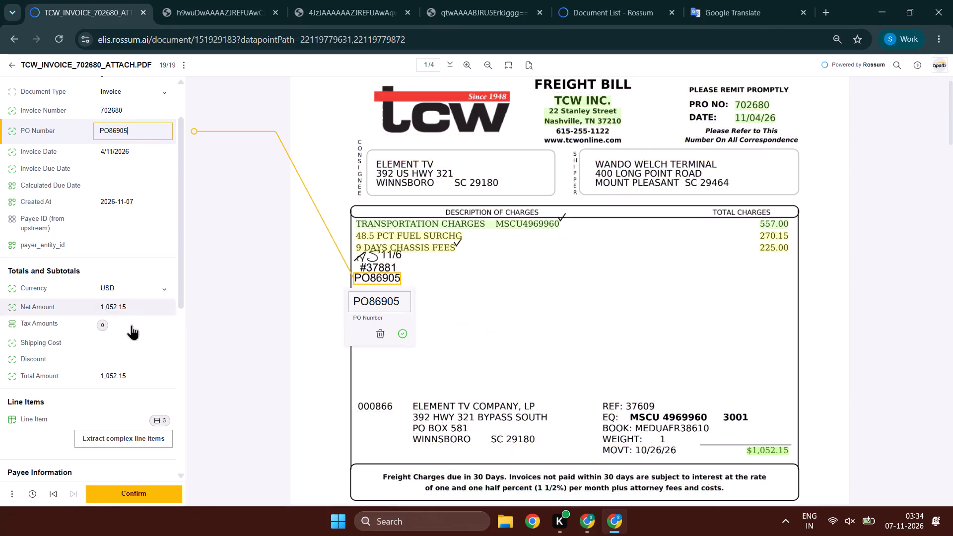
drag(137, 305, 87, 305)
key(ctrl+c)
key(ctrl+c)
key(alt+Tab)
key(Tab)
scroll(427, 283, down, 1)
key(Tab)
key(shift+Tab)
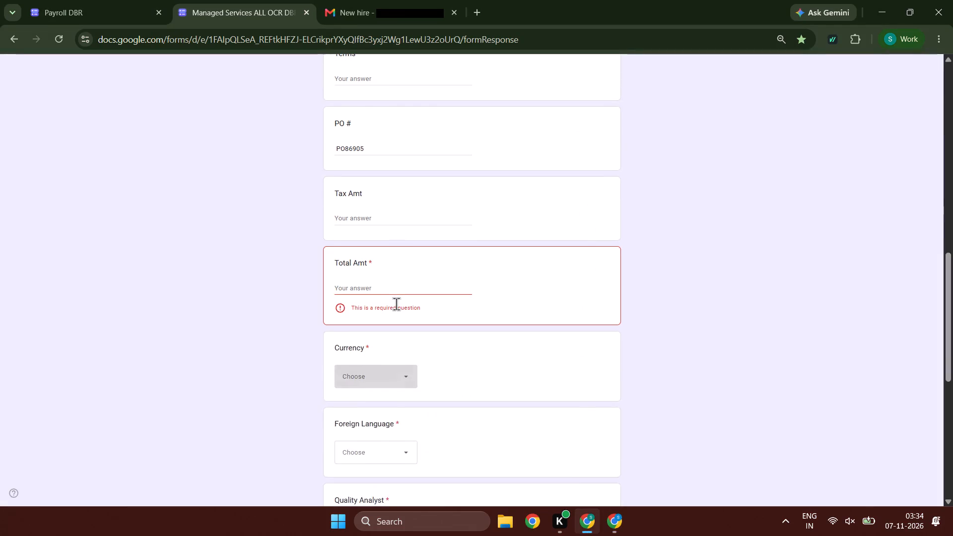
key(ctrl+v)
key(Tab)
Set currency to USD, foreign language and quality analyst to NA, invoice pages to 1 and multiple payees to No, leaving comments blank.
key(alt+Tab)
key(alt+Tab)
text(us)
key(Tab)
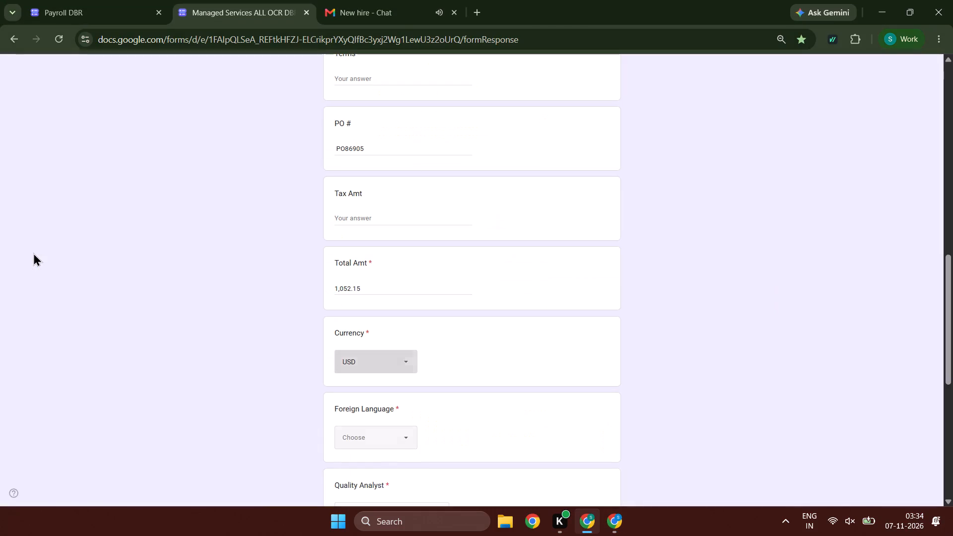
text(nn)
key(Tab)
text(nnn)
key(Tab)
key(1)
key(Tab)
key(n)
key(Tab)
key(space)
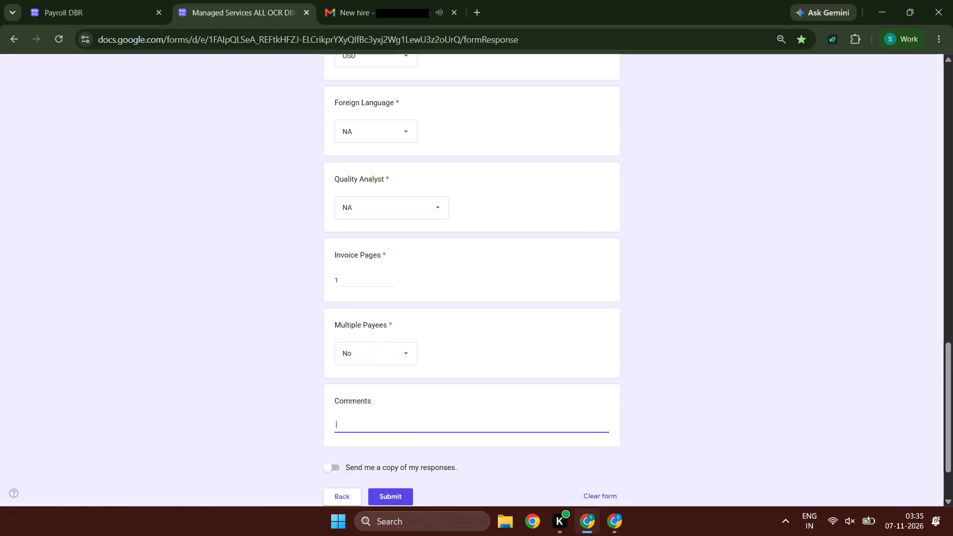
Request a copy of the responses and submit the completed Managed Services ALL OCR DBR form.
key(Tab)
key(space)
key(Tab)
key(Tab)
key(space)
Switch to Rossum and confirm the TCW invoice 702680 document.
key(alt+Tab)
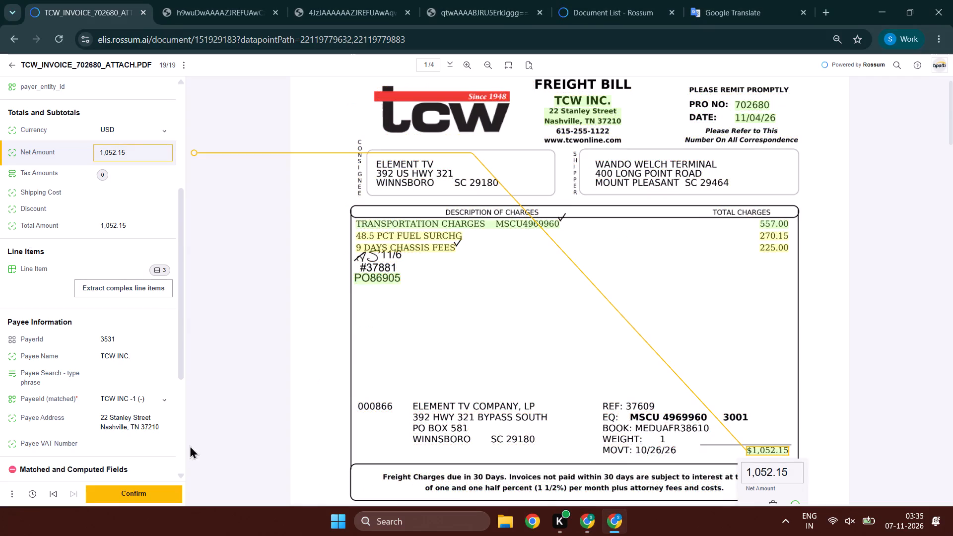
double_click(130, 493)
Start another form response with the email recorded, choose Rossum as the OCR and continue to the following section.
key(alt+Tab)
triple_click(378, 125)
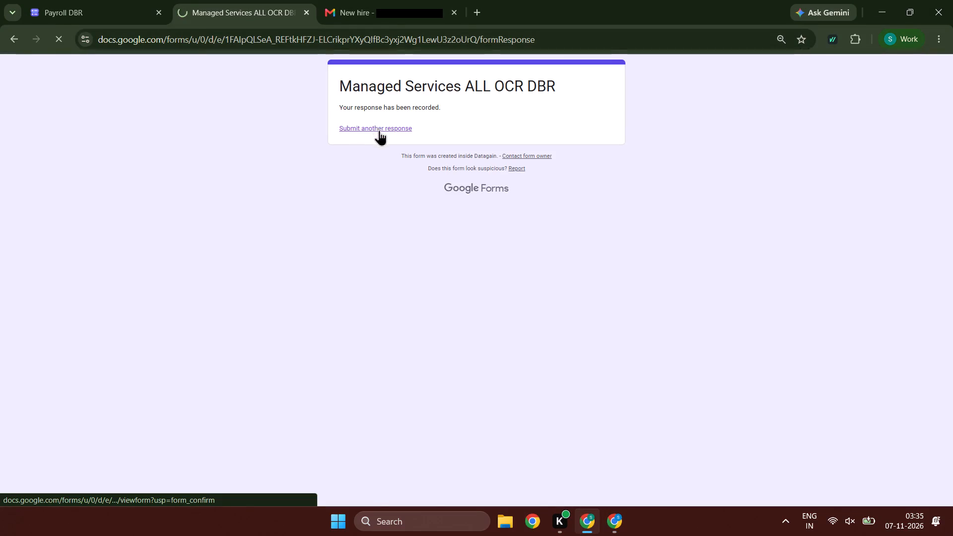
click(360, 204)
click(387, 422)
click(373, 467)
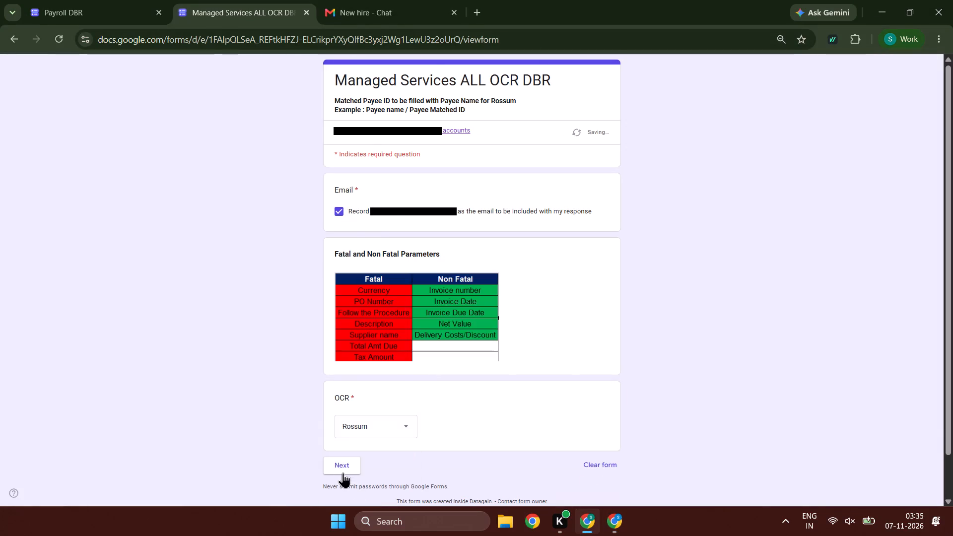